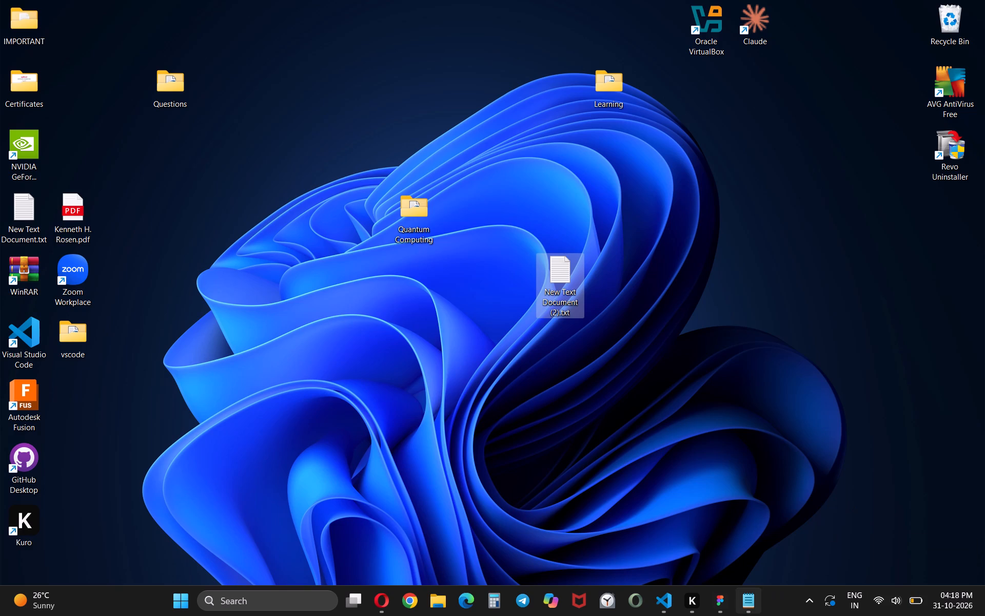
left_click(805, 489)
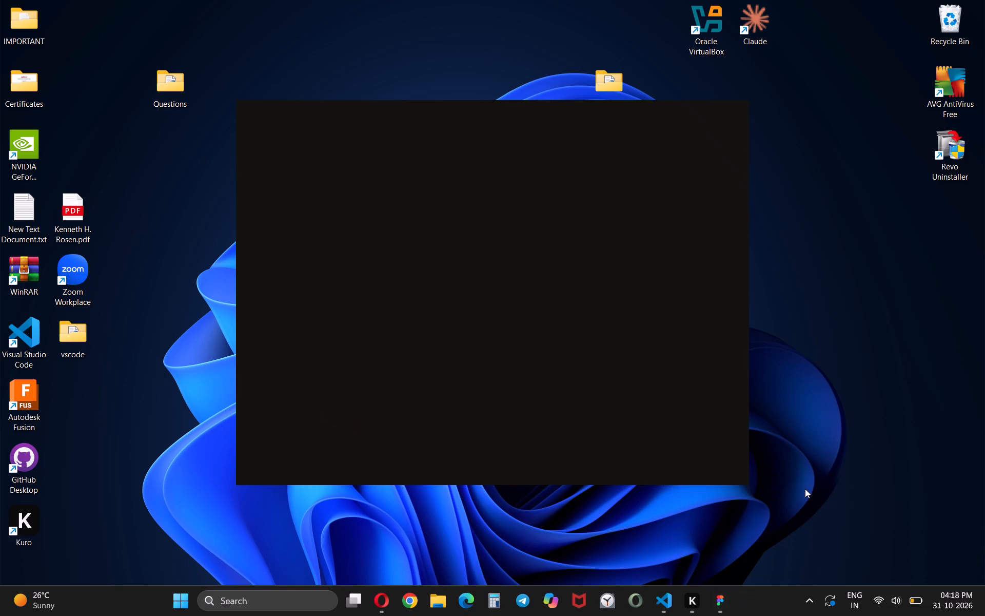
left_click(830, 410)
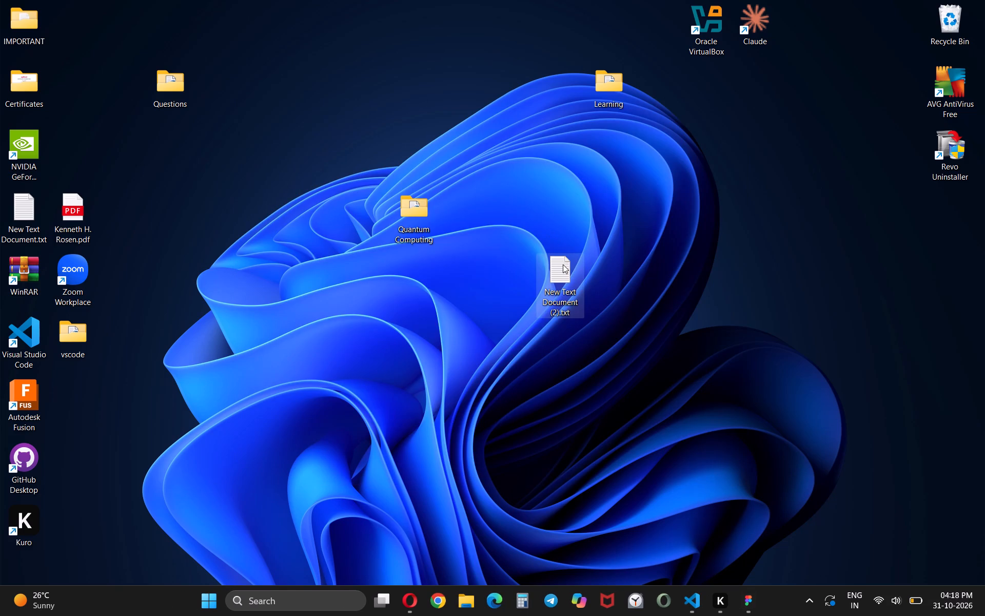
Move the New Text Document (2).txt file on the desktop to the spot beside the Claude shortcut.
left_click_drag(563, 264, 803, 2)
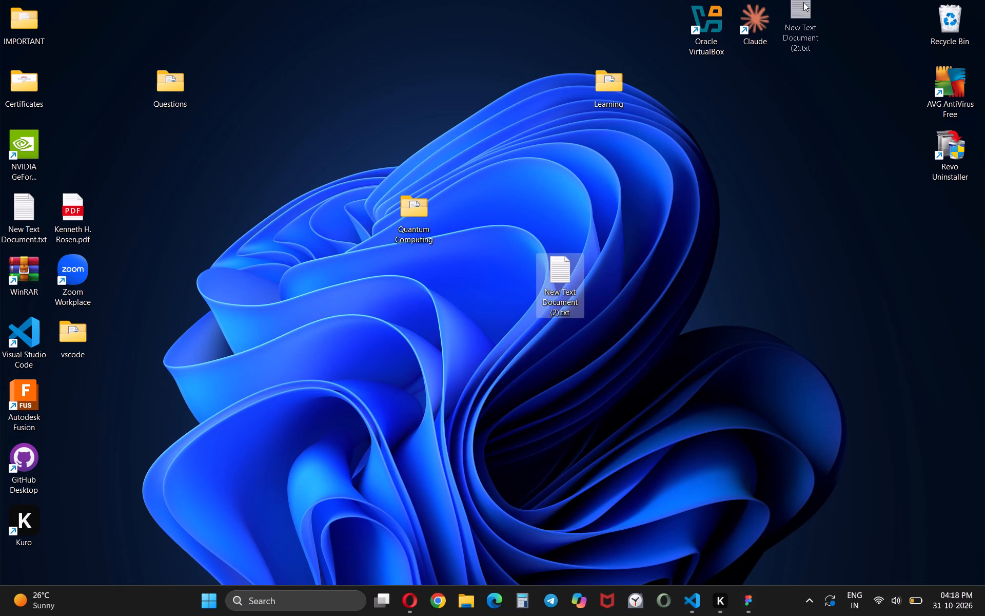
left_click_drag(803, 2, 805, 18)
left_click(778, 362)
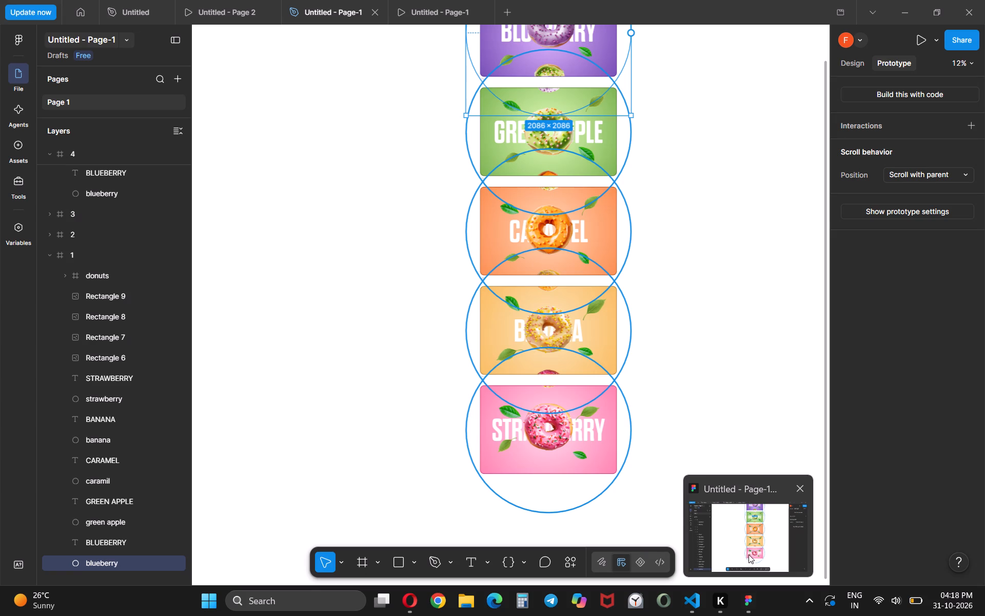
Switch to Figma and examine the stacked donut flavour frames in the Untitled - Page-1 file.
left_click(743, 548)
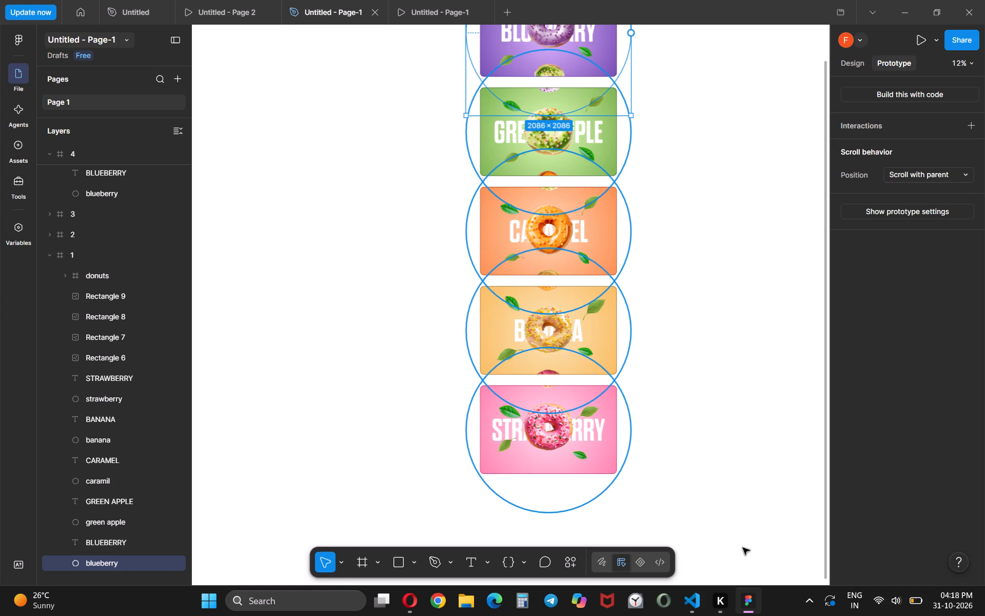
scroll(558, 379, "up", 2)
scroll(558, 379, "left", 1)
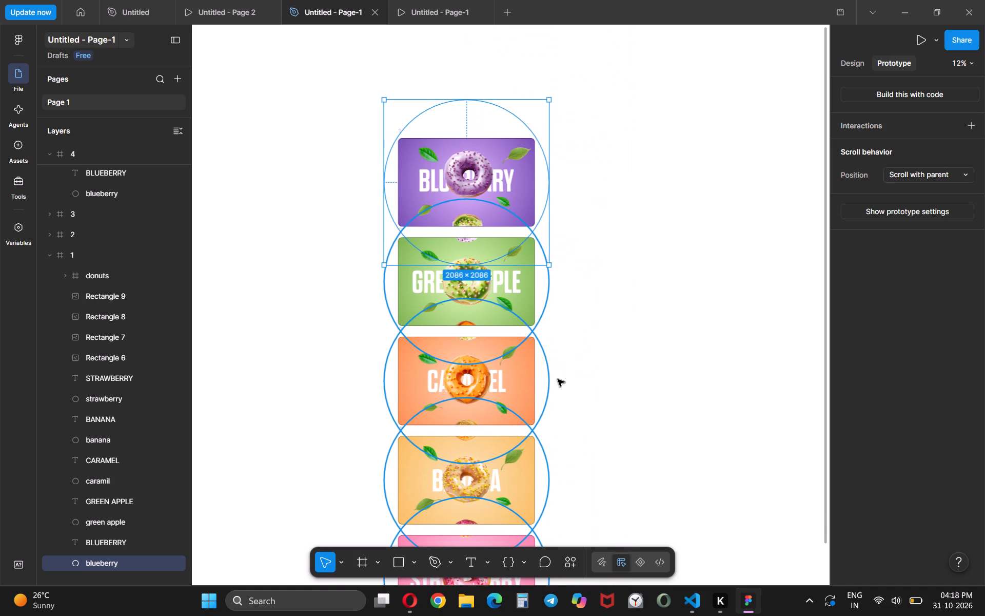
scroll(558, 379, "left", 4)
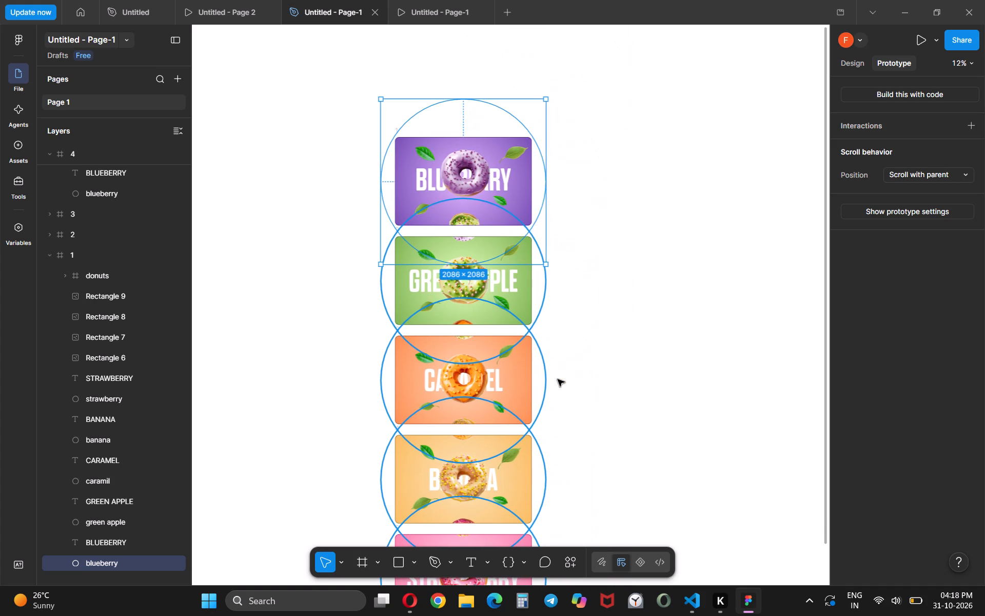
scroll(558, 379, "left", 2)
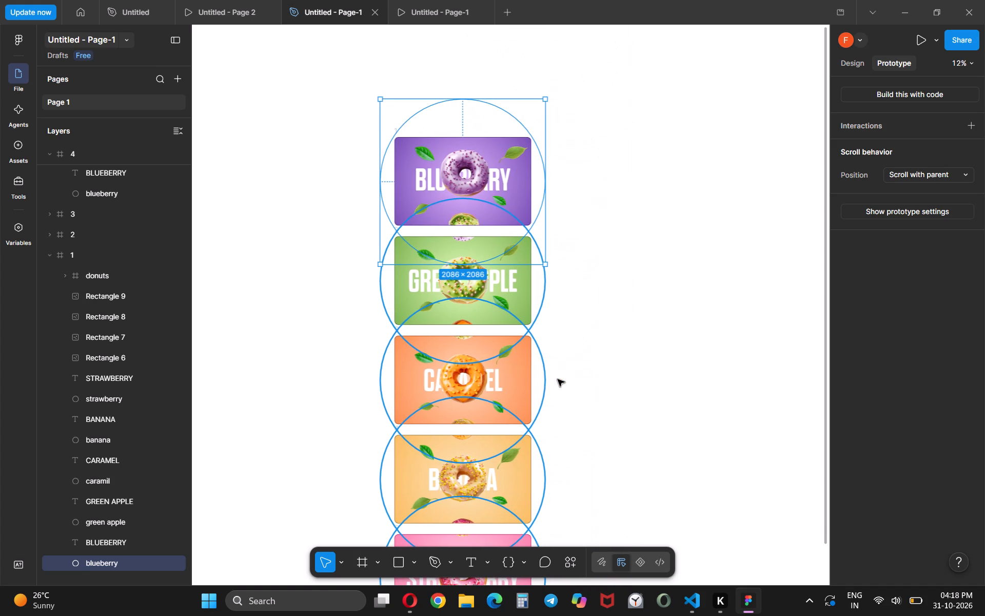
scroll(558, 379, "left", 3)
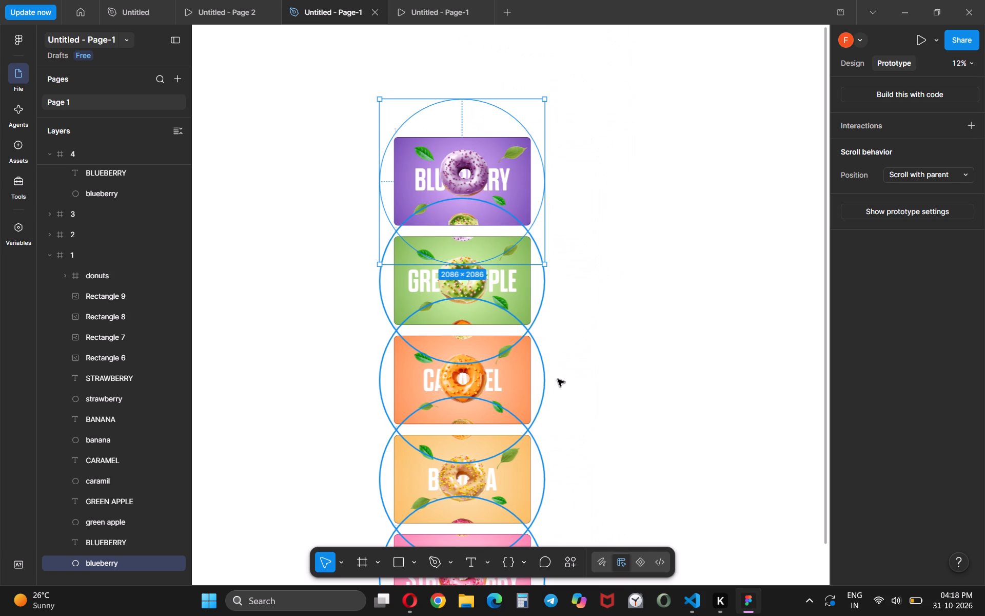
scroll(558, 379, "left", 2)
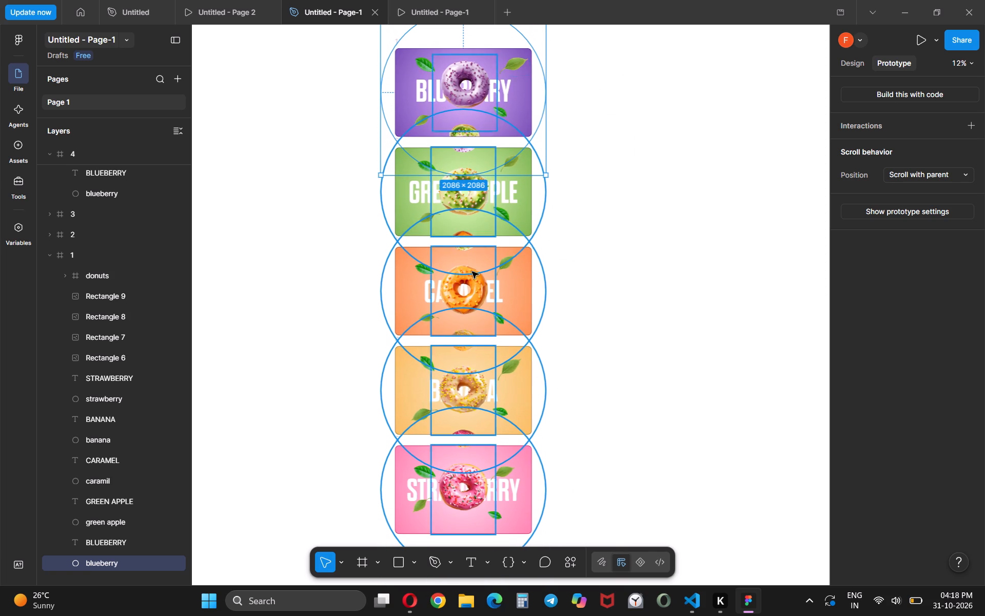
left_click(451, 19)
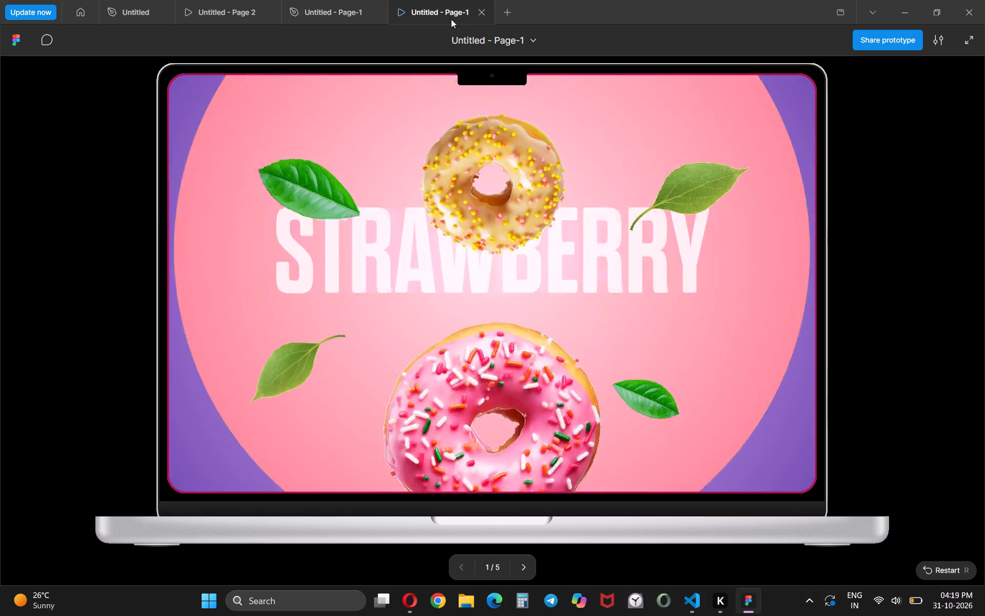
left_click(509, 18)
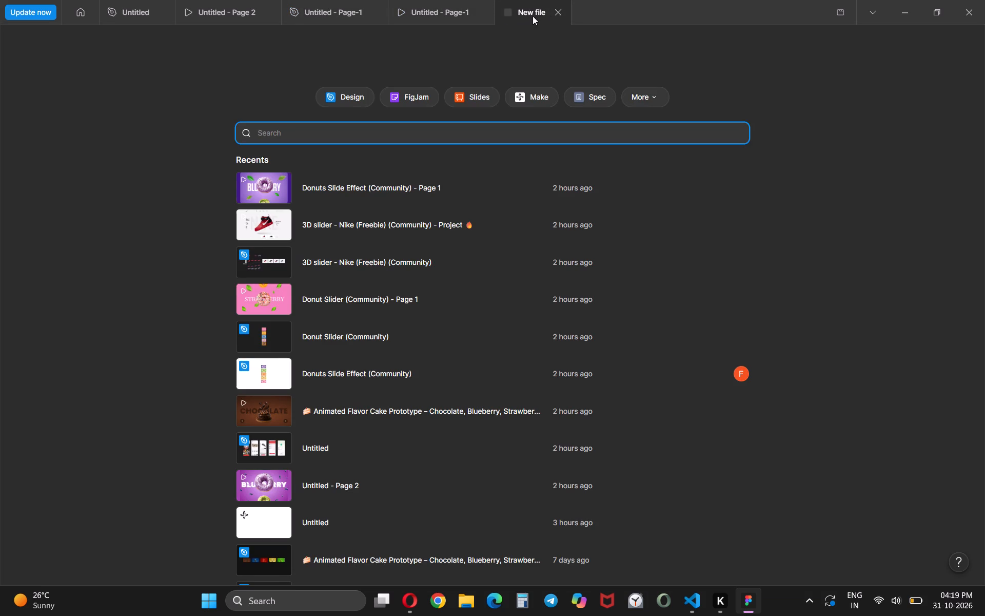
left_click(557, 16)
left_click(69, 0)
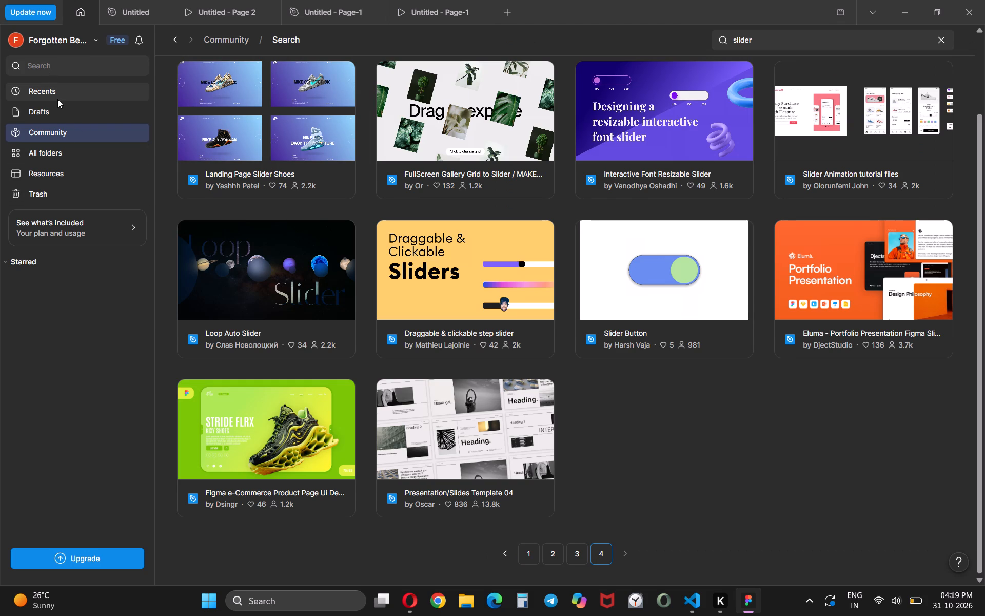
Open the empty Page 3 of the Untitled design file.
left_click(140, 1)
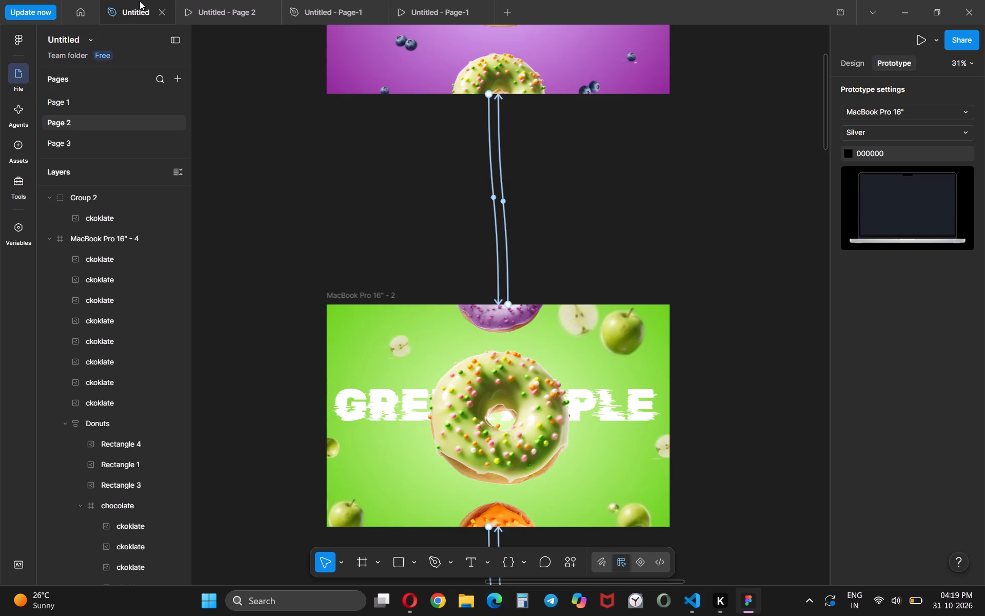
left_click(86, 144)
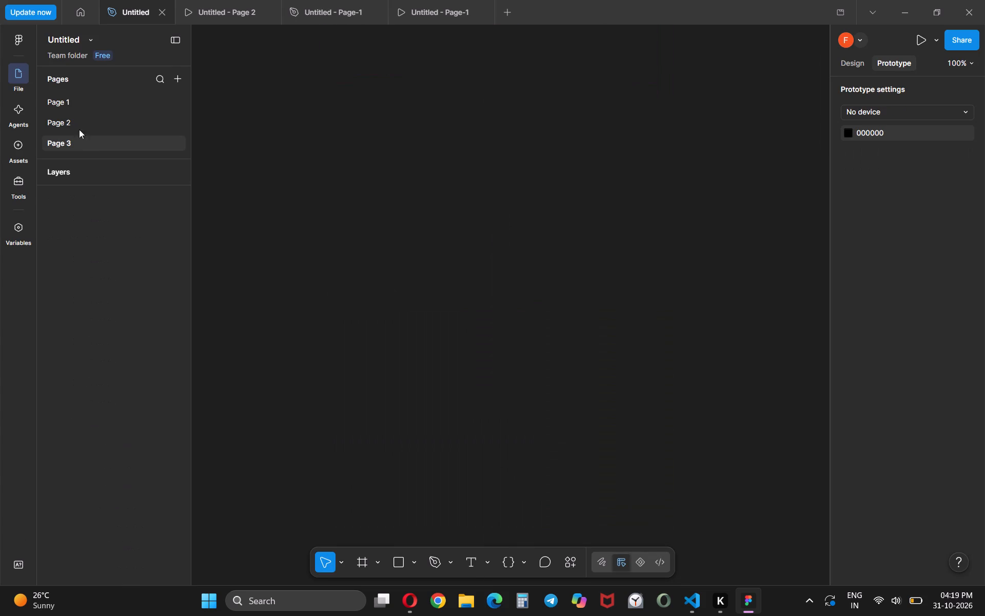
left_click(63, 102)
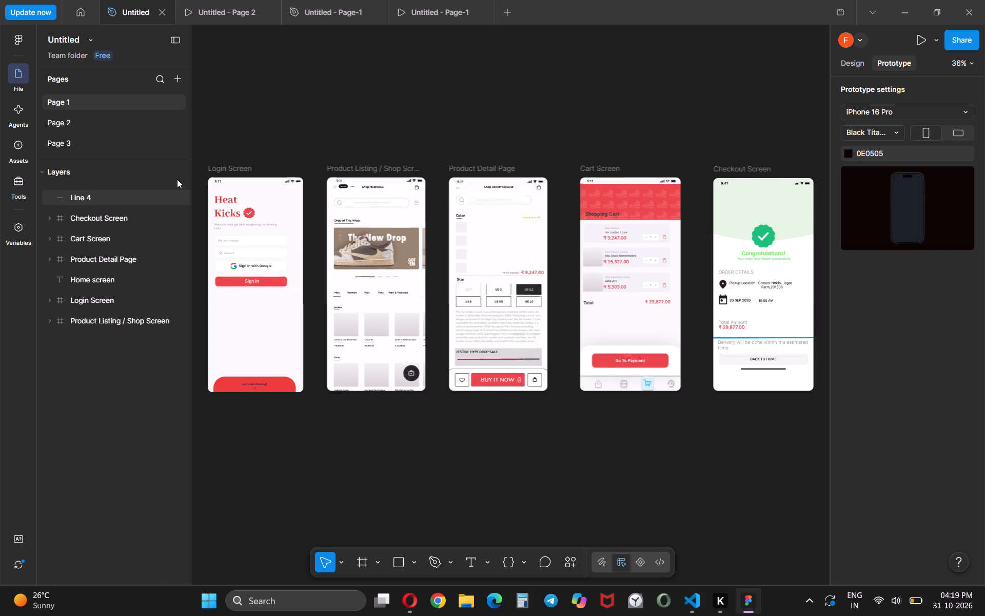
left_click(91, 148)
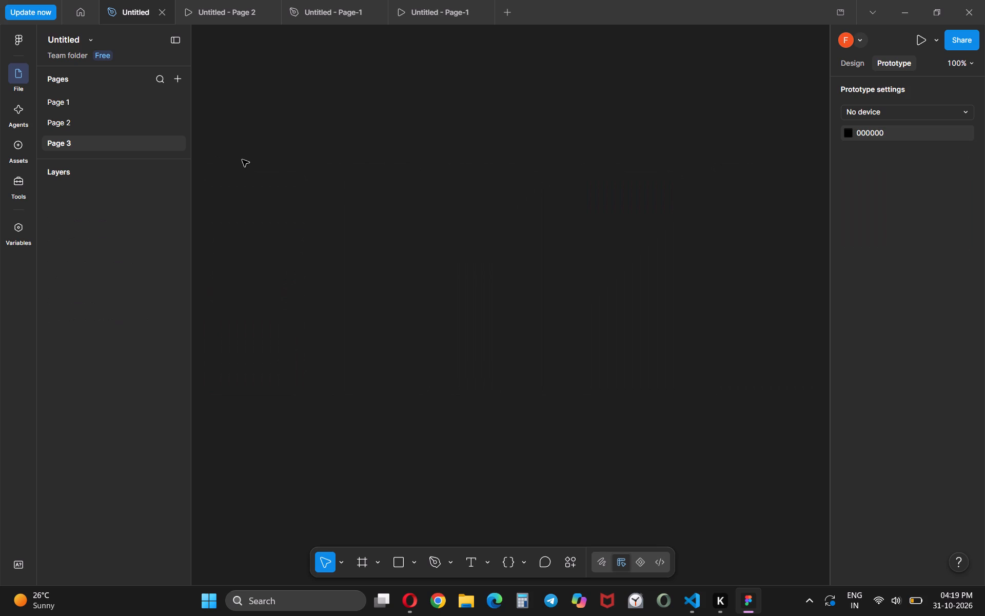
Draw a rectangle about 109 × 41 in the upper-left area of the empty canvas on Page 3.
left_click(400, 564)
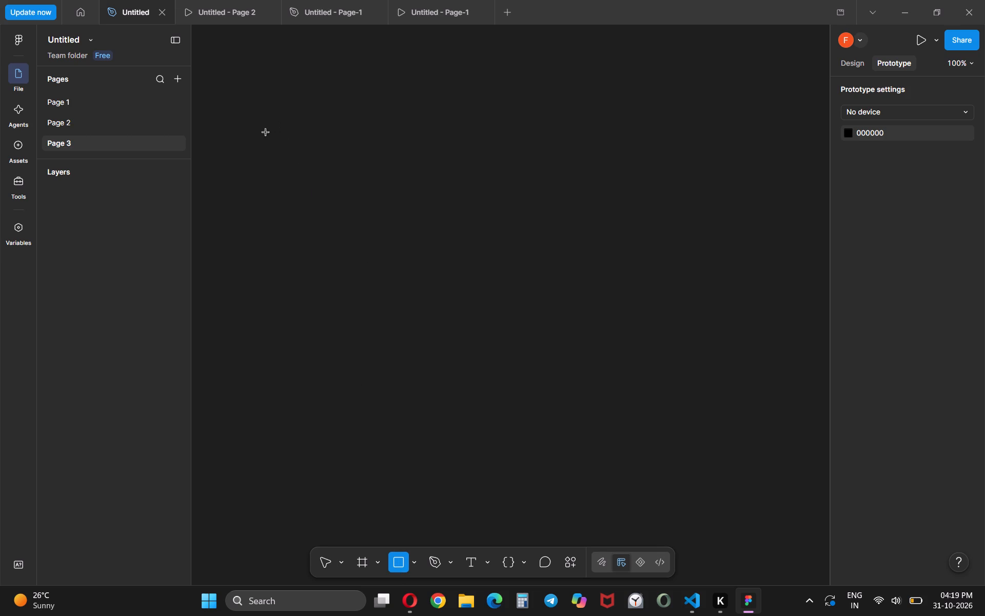
left_click_drag(266, 132, 319, 160)
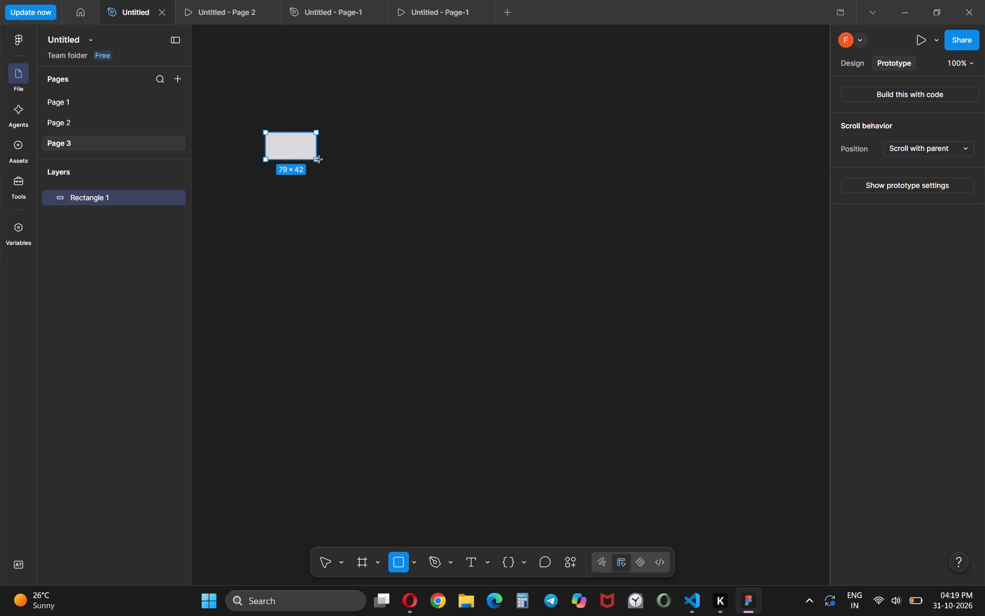
left_click_drag(319, 160, 336, 160)
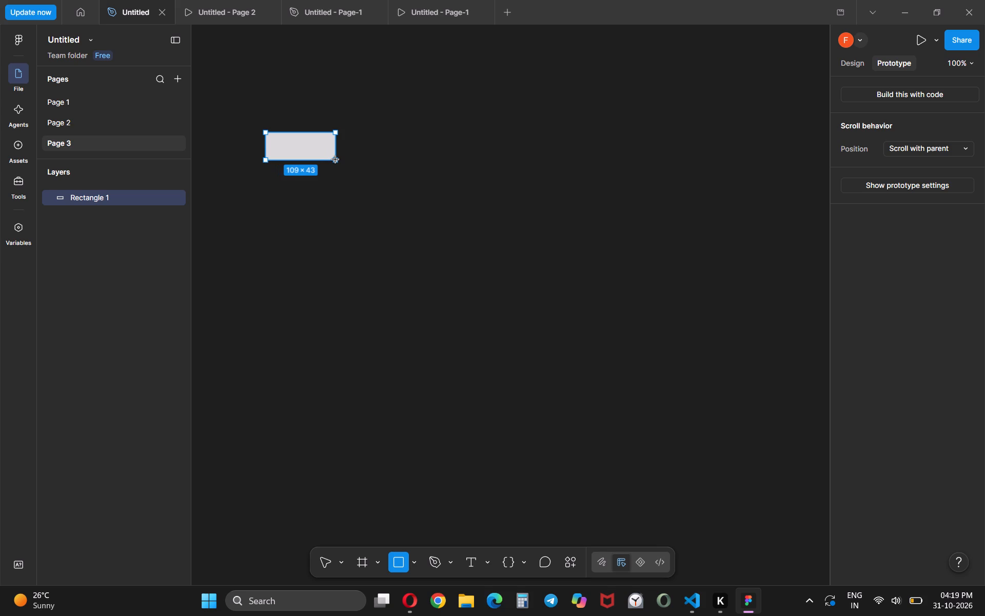
left_click_drag(336, 160, 338, 160)
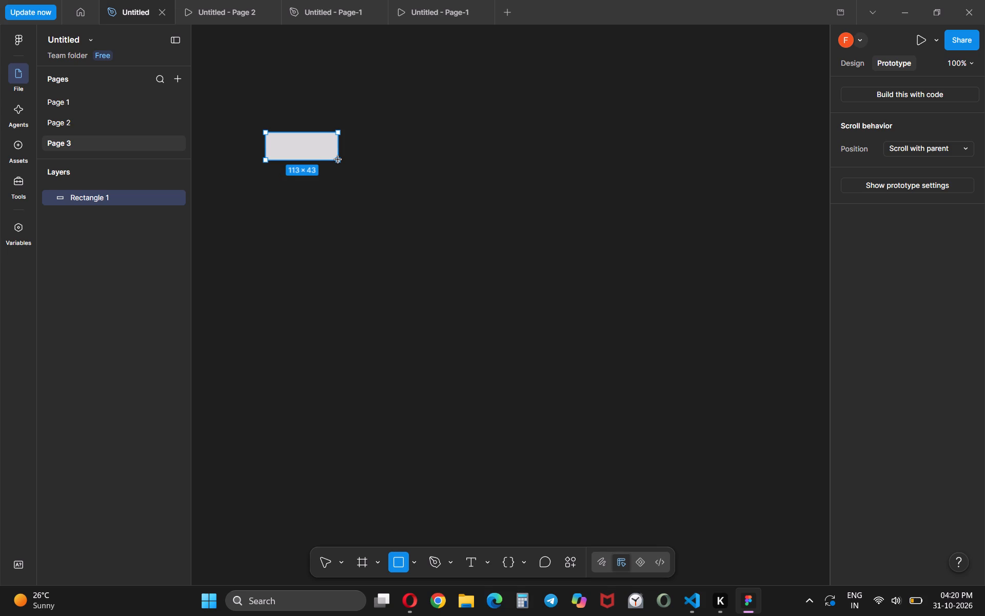
left_click_drag(338, 160, 338, 159)
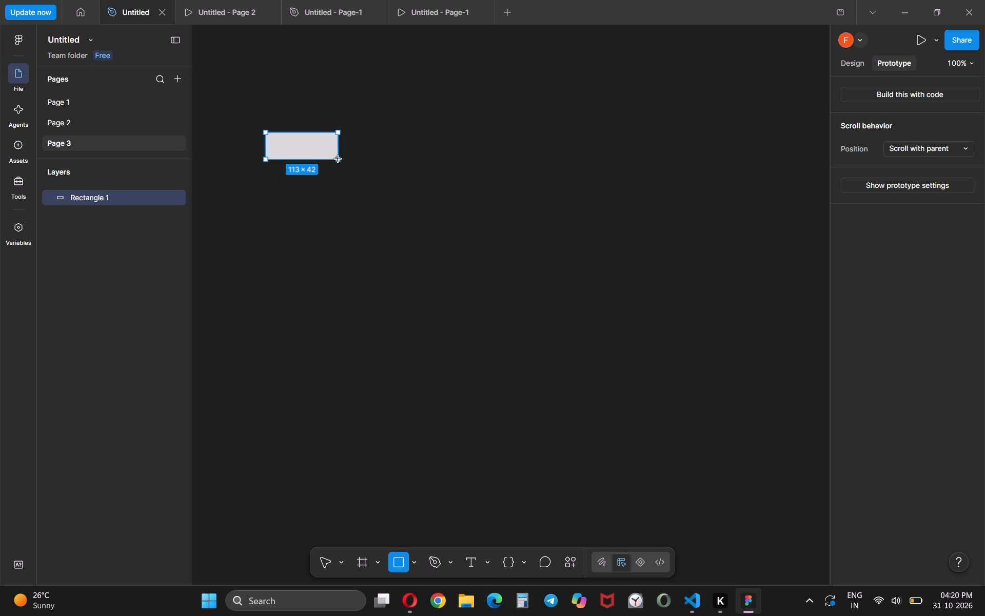
left_click_drag(338, 159, 336, 159)
left_click_drag(336, 159, 336, 159)
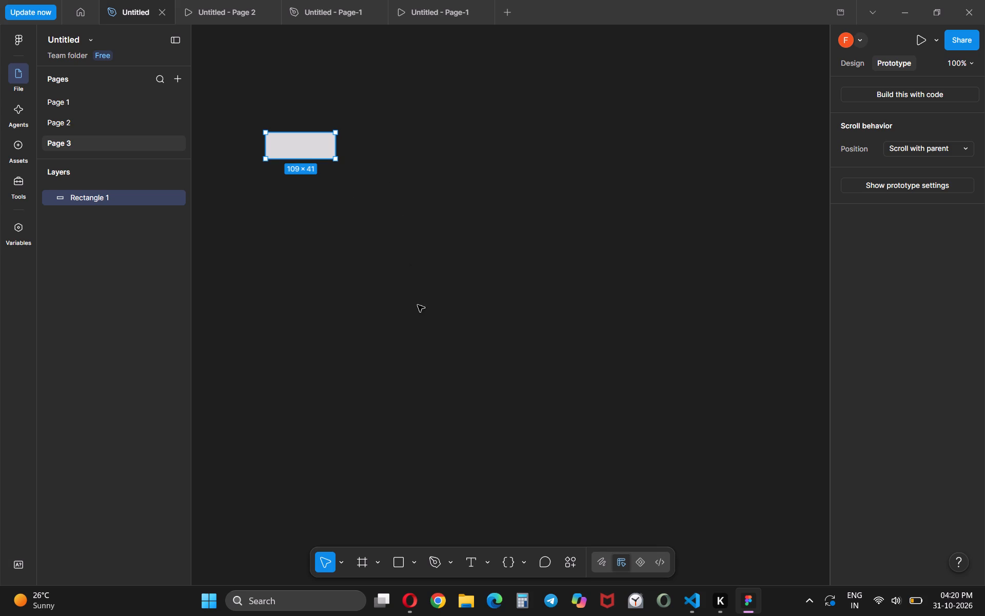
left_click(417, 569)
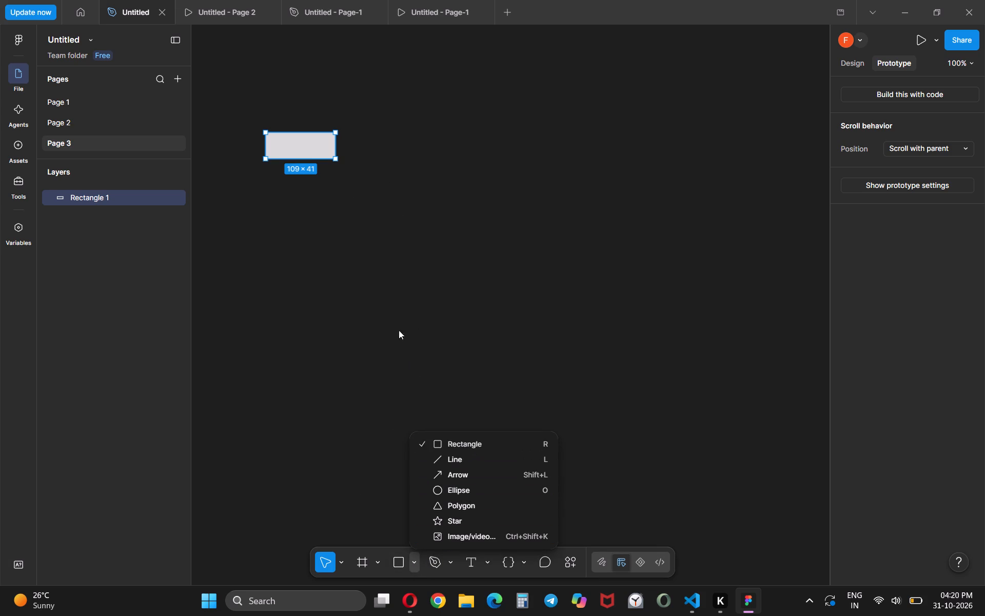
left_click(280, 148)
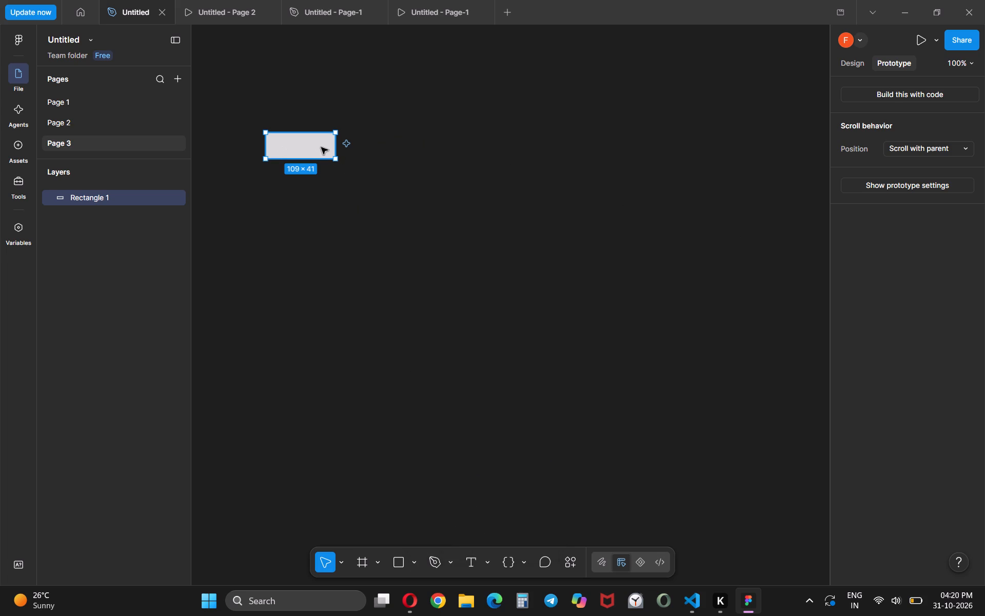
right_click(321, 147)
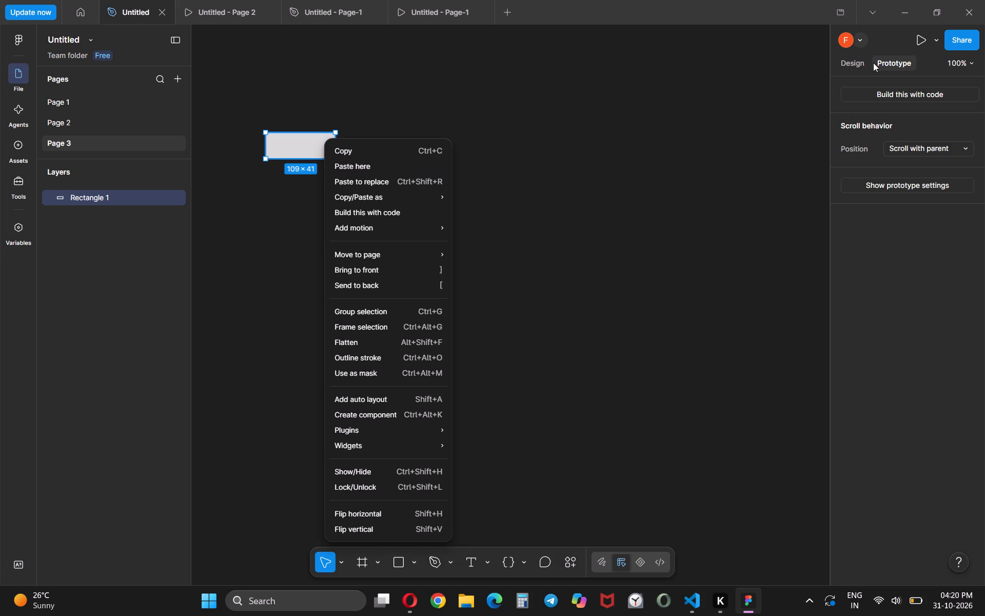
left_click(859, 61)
Set the rectangle's corner radius to 20.
left_click(859, 61)
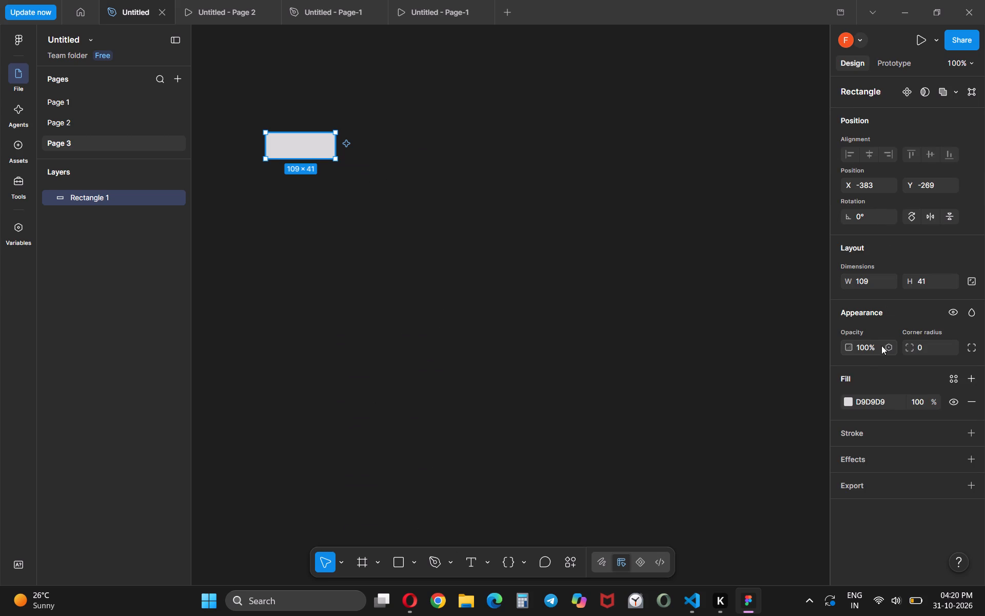
left_click(926, 351)
key("BackSpace")
type("20")
key("Return")
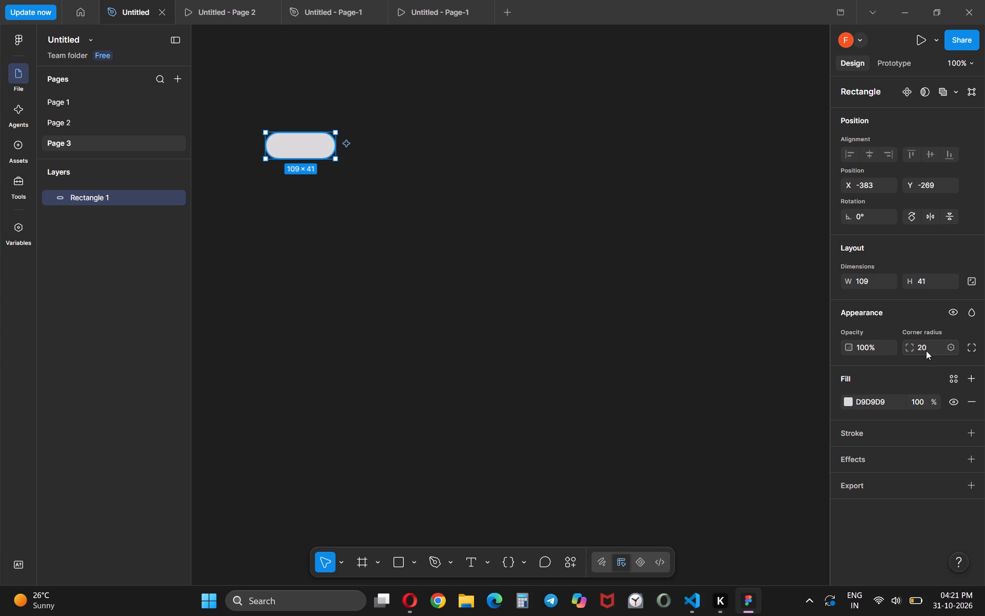
left_click(472, 188)
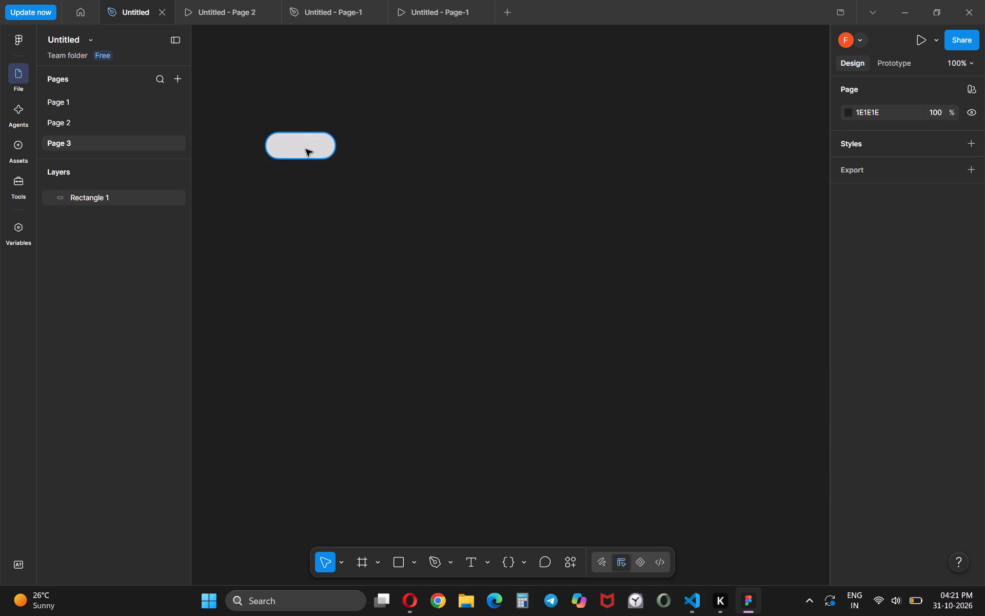
left_click(306, 149)
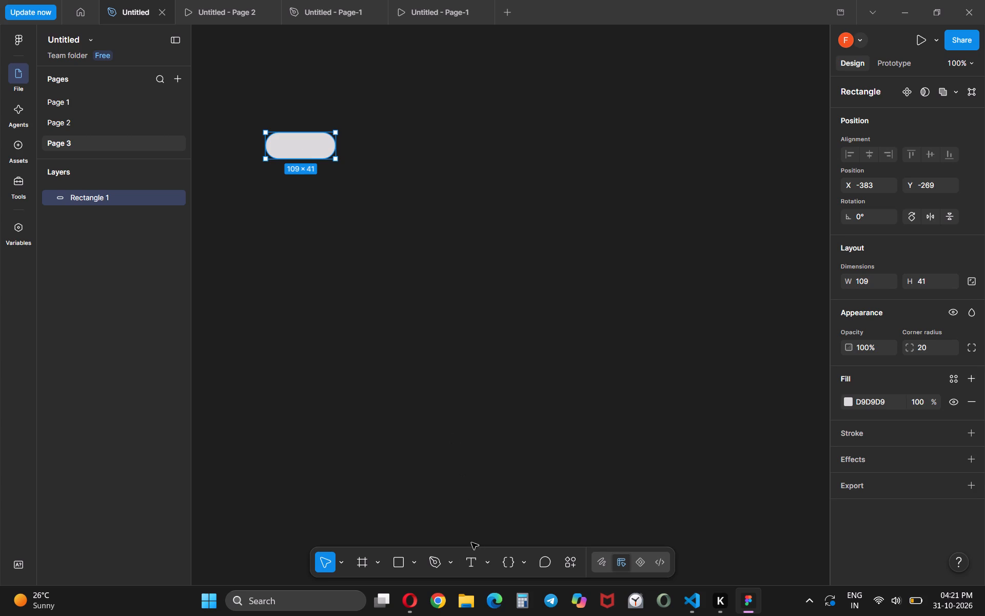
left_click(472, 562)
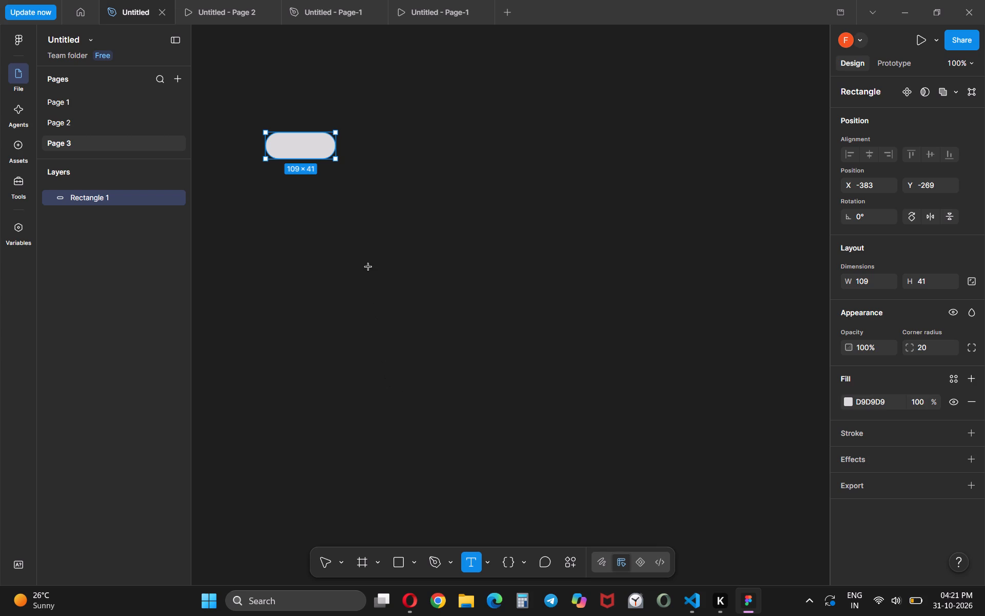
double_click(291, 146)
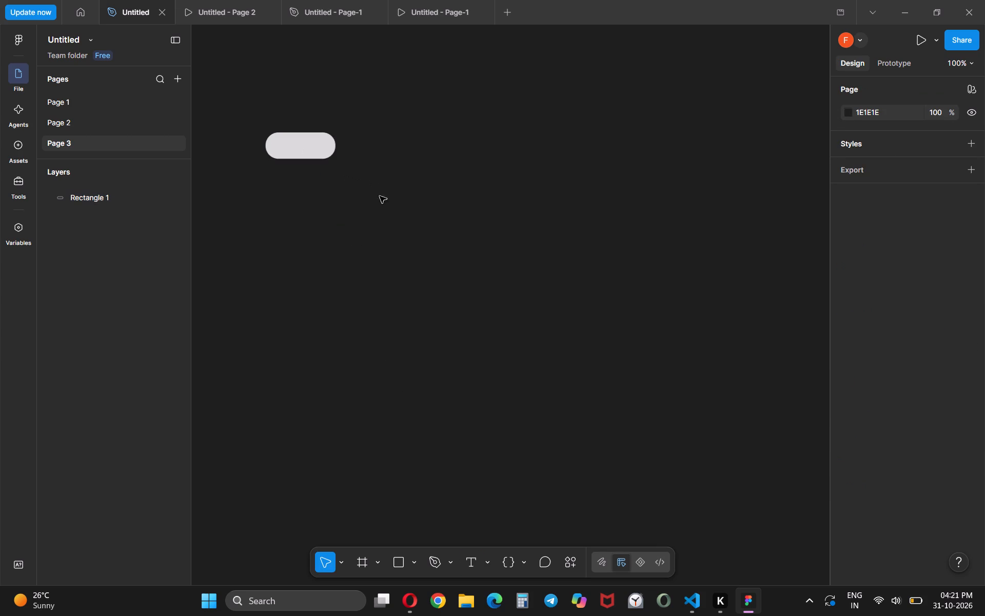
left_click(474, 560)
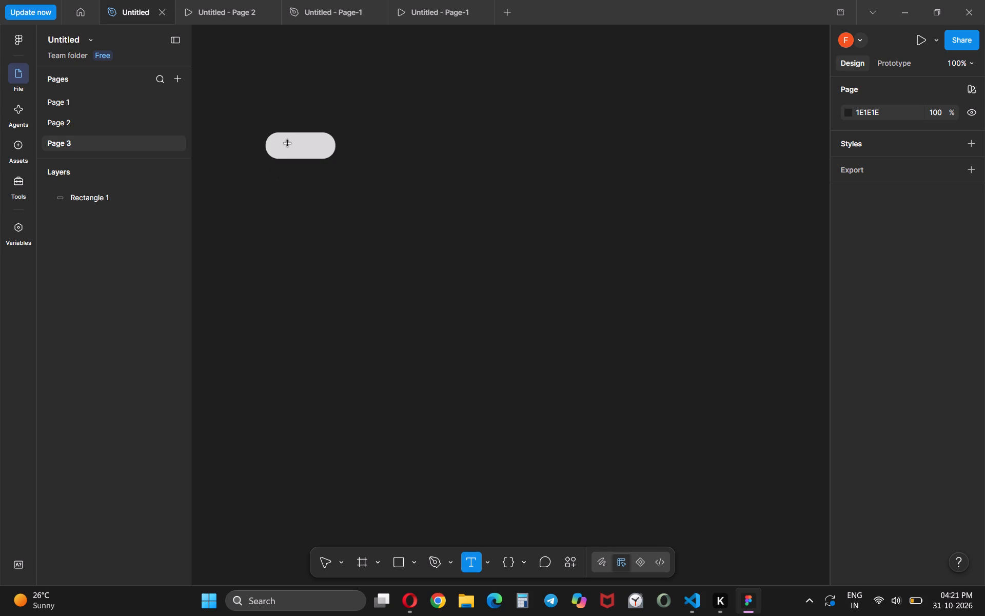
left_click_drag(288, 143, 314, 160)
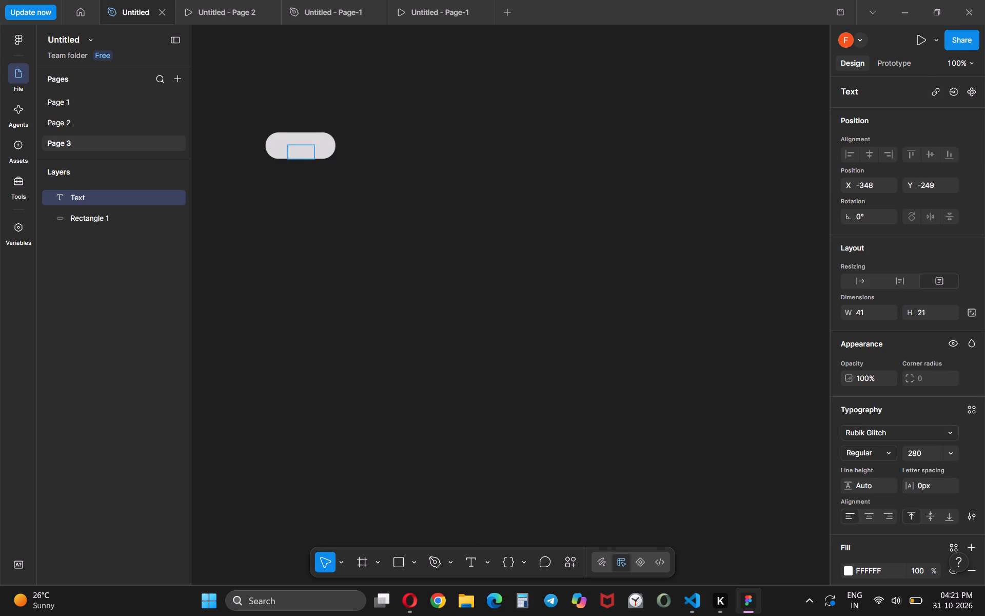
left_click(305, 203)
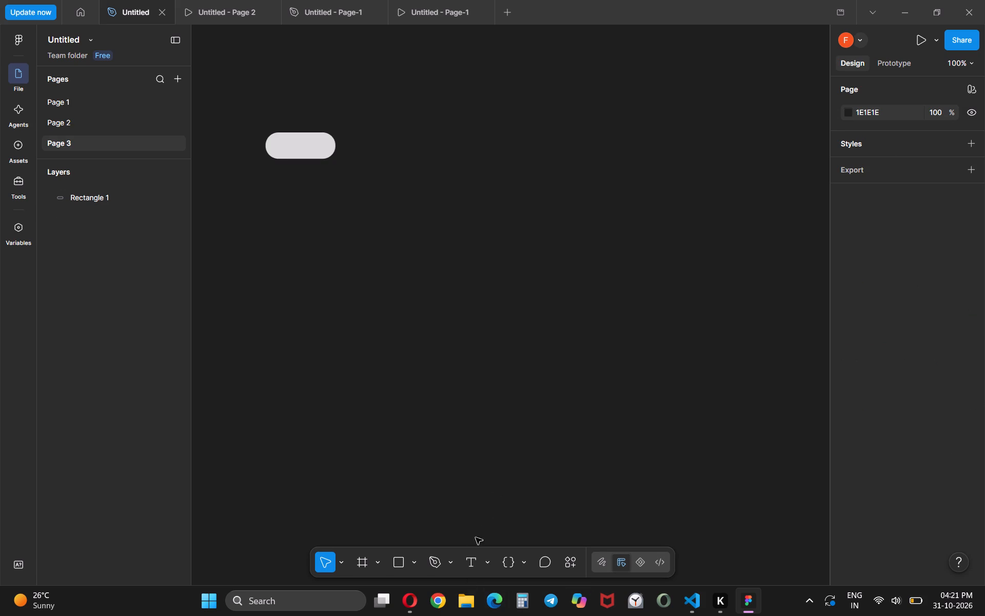
Start a text object below the pill-shaped rectangle and set its font size to 15.
left_click(467, 556)
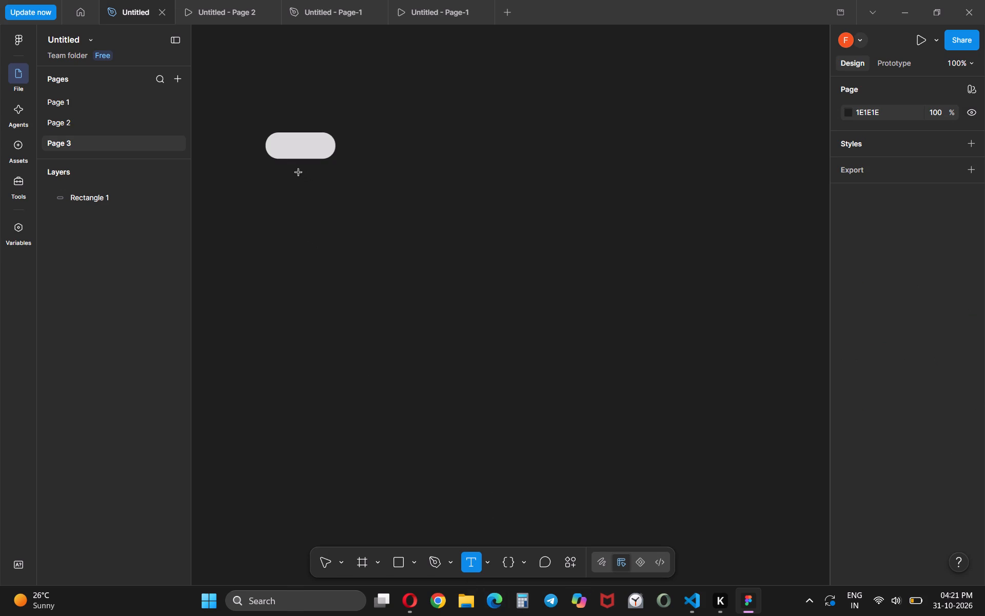
left_click(294, 215)
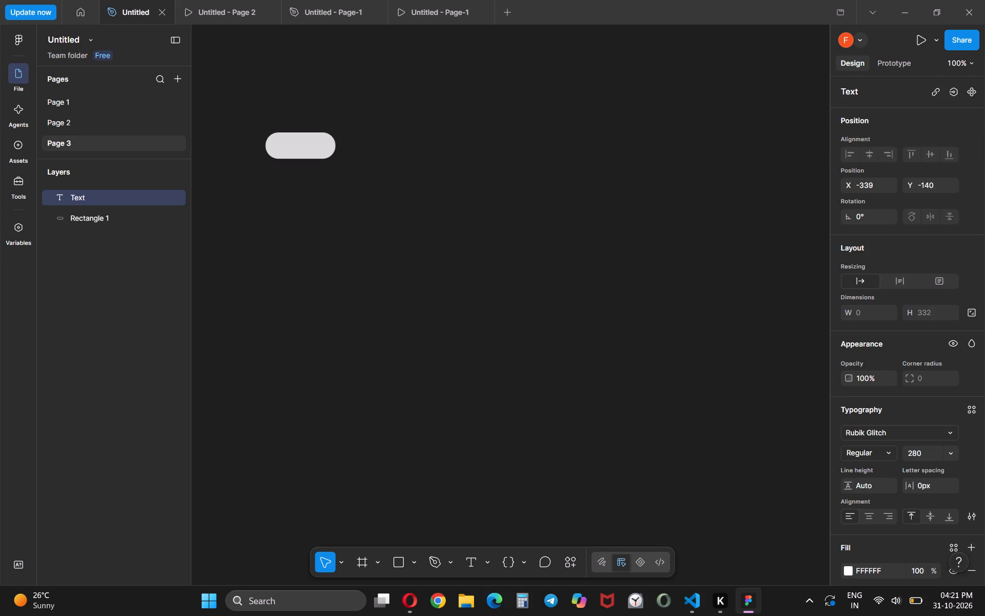
left_click(950, 450)
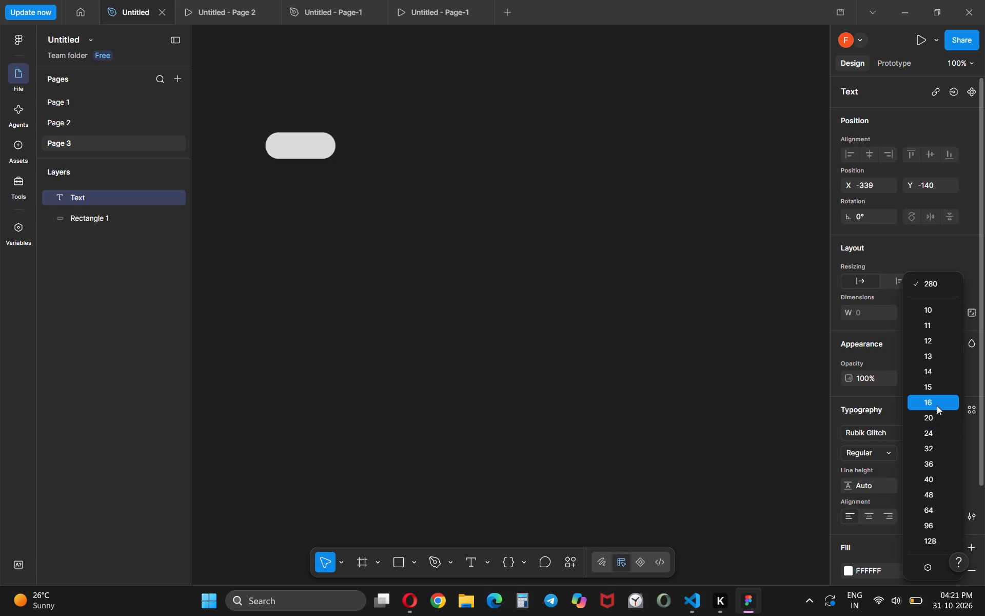
left_click(931, 389)
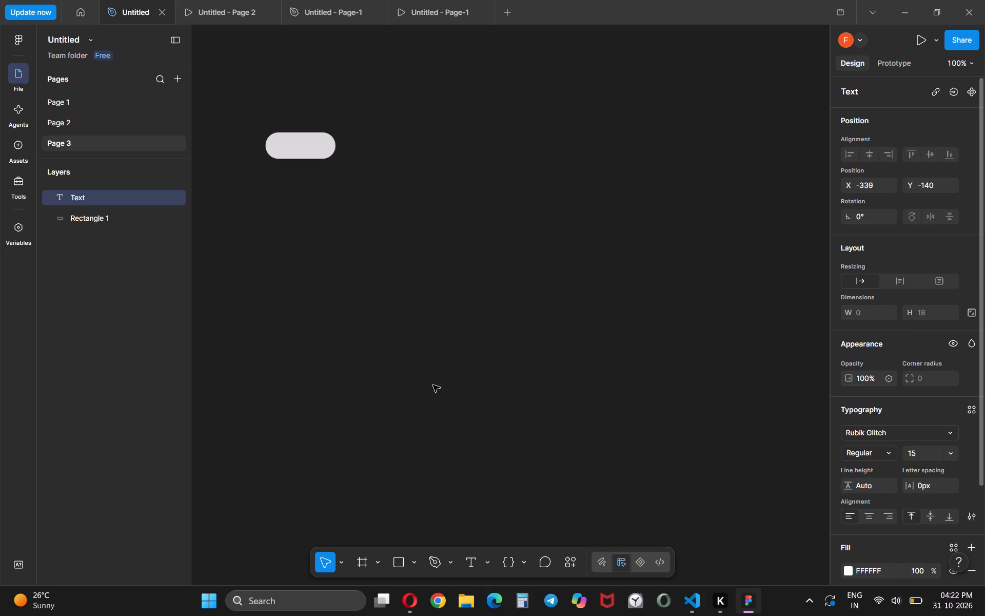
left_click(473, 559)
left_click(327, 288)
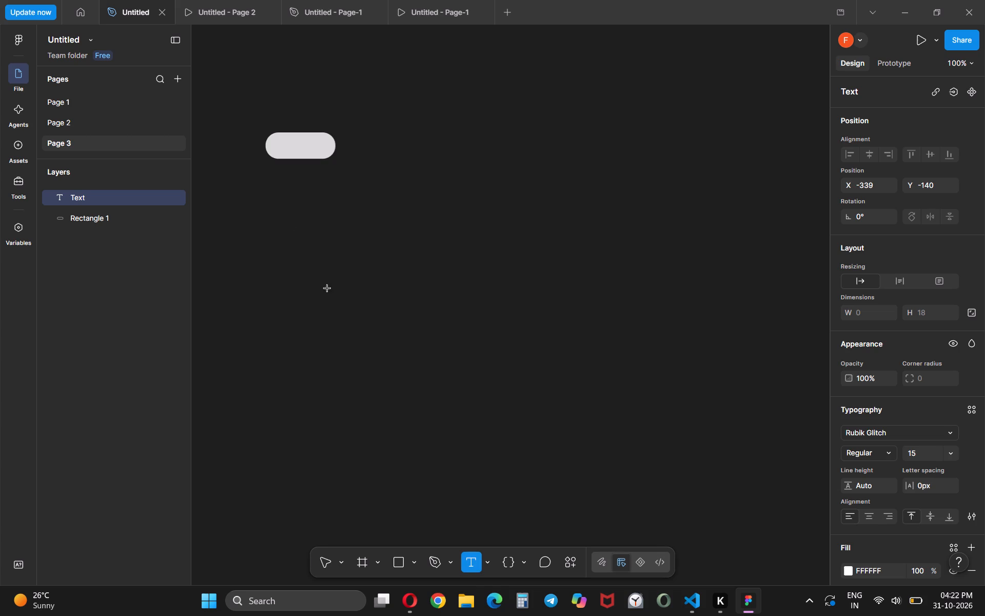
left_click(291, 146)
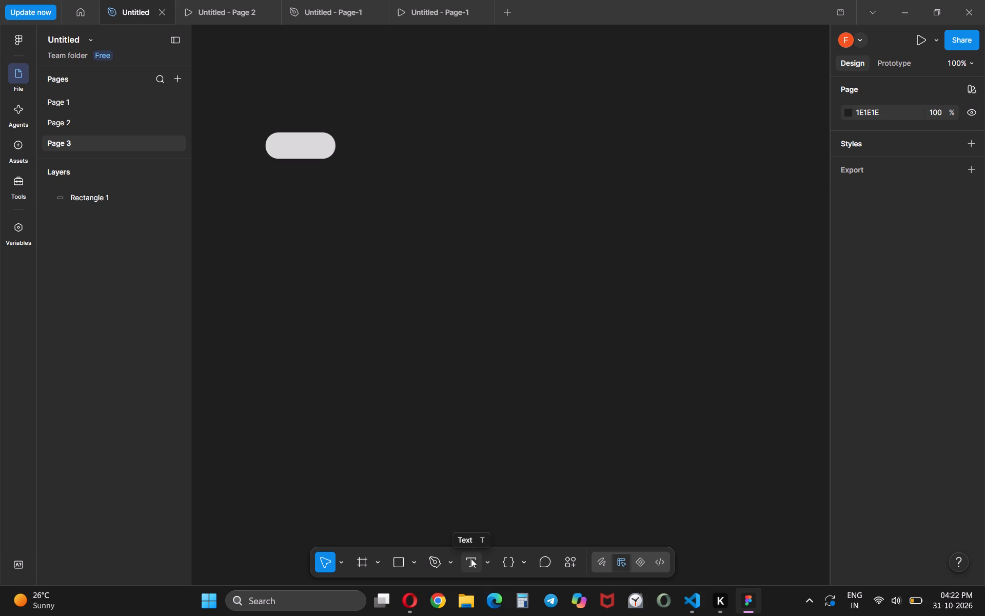
Add the text "start" on top of the pill-shaped rectangle.
left_click(471, 559)
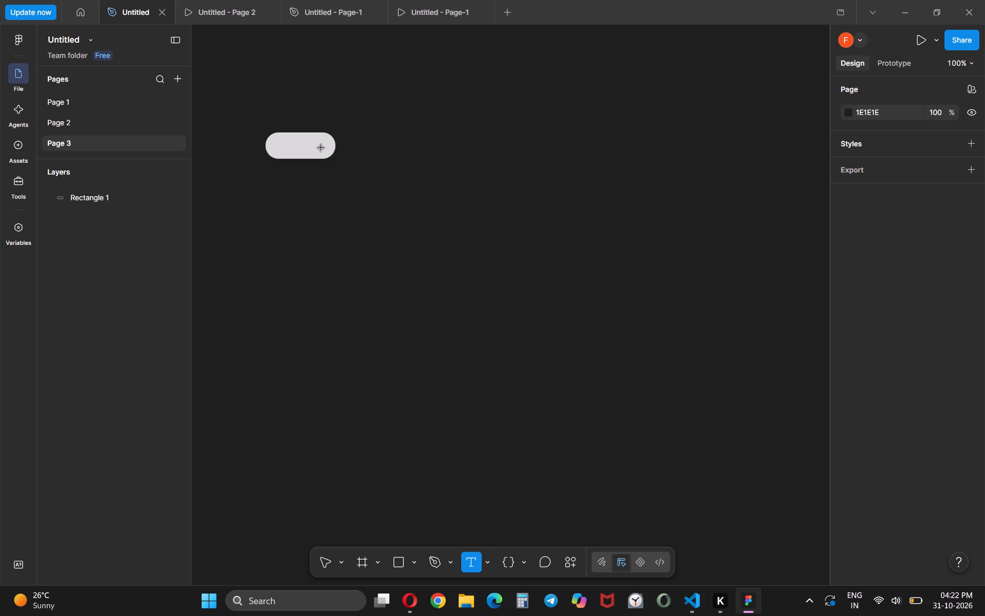
left_click(277, 145)
type("sta")
key("r")
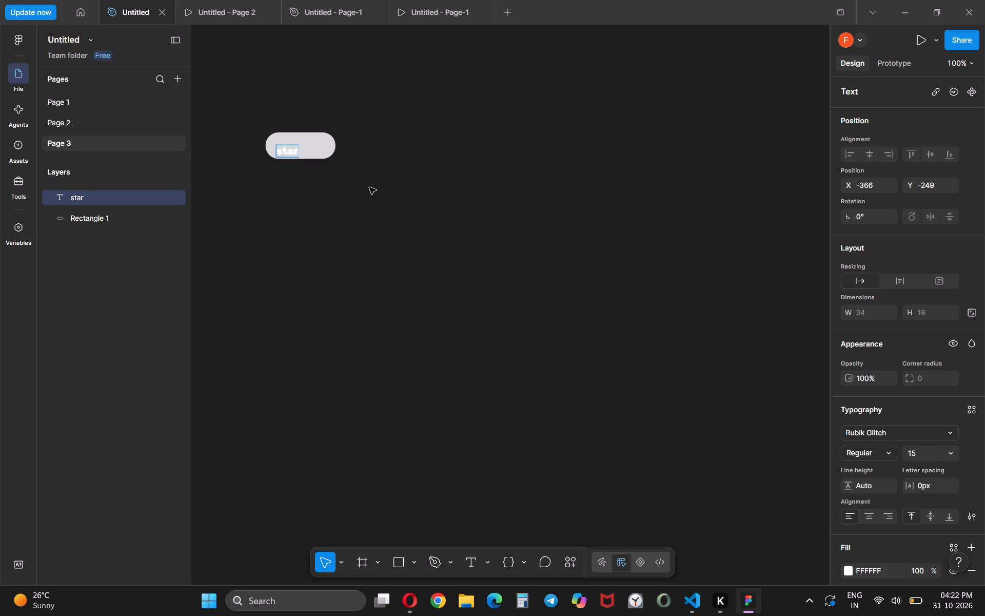
key("t")
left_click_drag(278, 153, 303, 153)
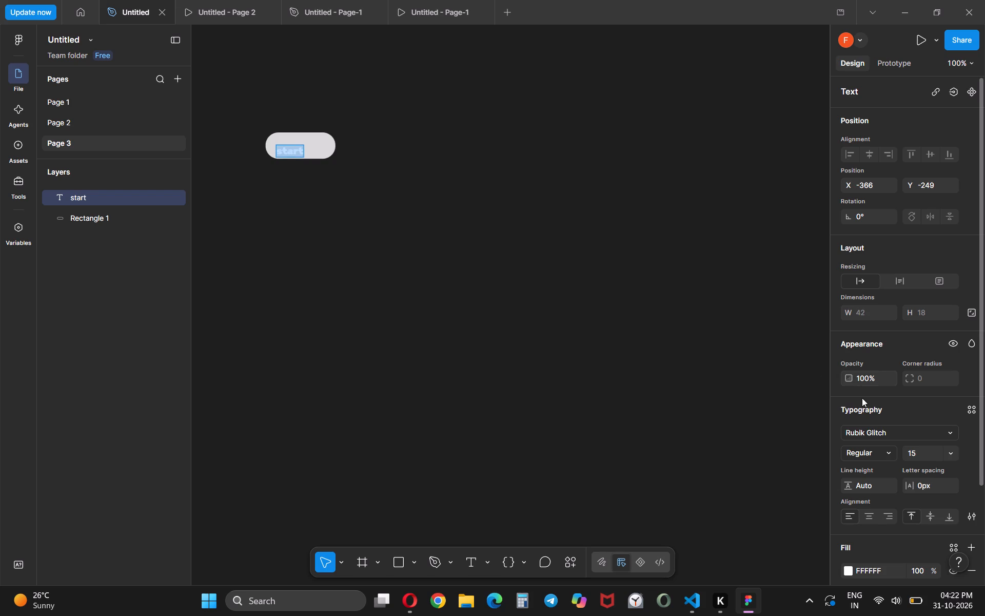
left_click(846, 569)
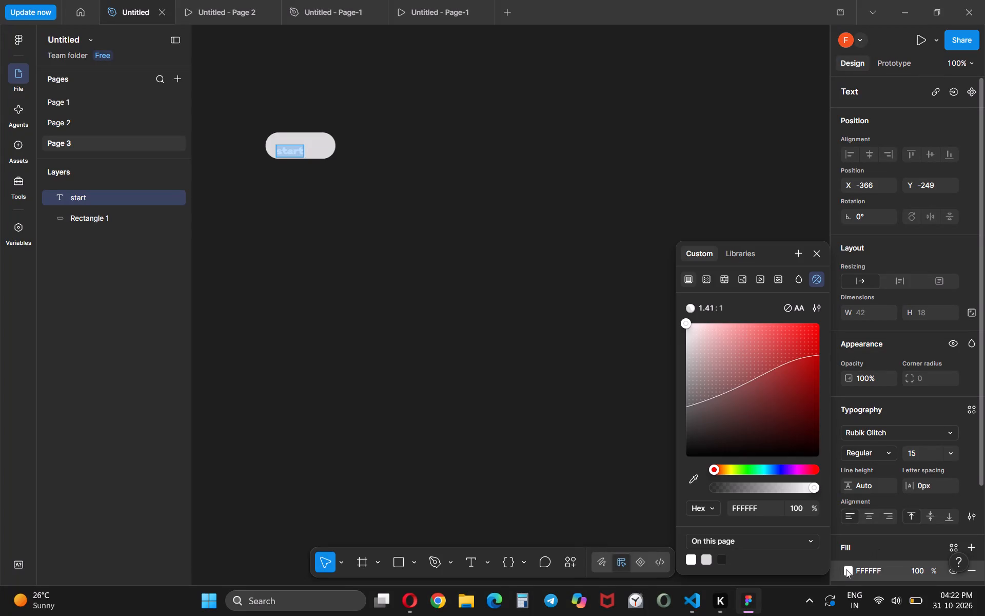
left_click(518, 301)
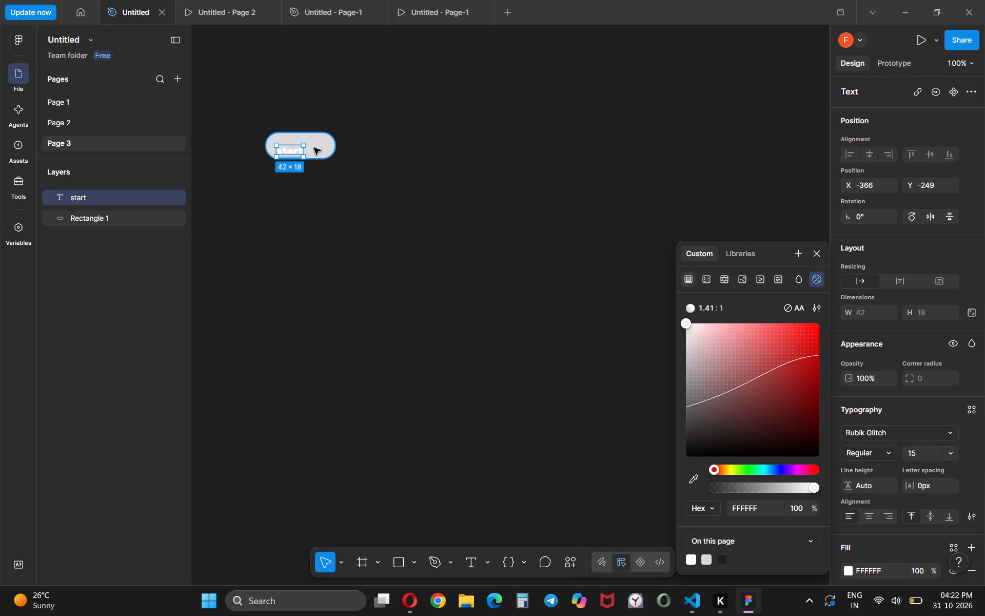
Change the pill-shaped rectangle's fill to light turquoise 82E9DB.
double_click(314, 148)
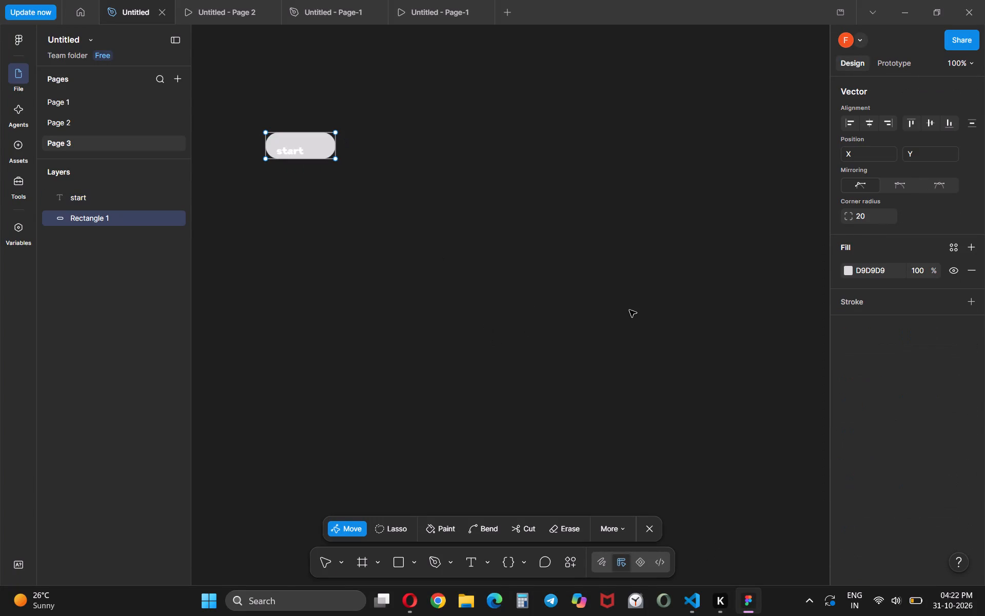
left_click(850, 271)
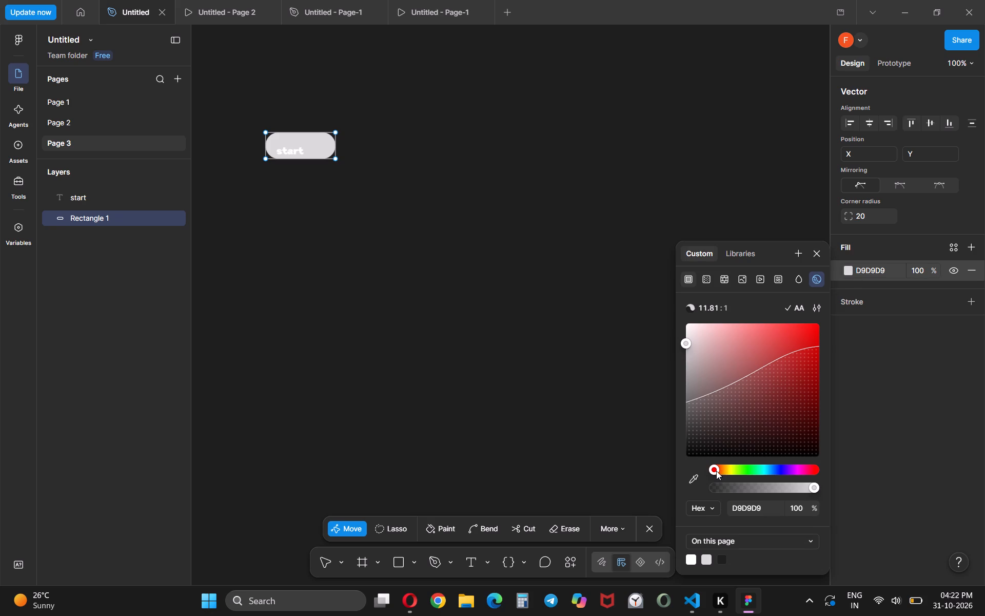
left_click_drag(716, 470, 734, 469)
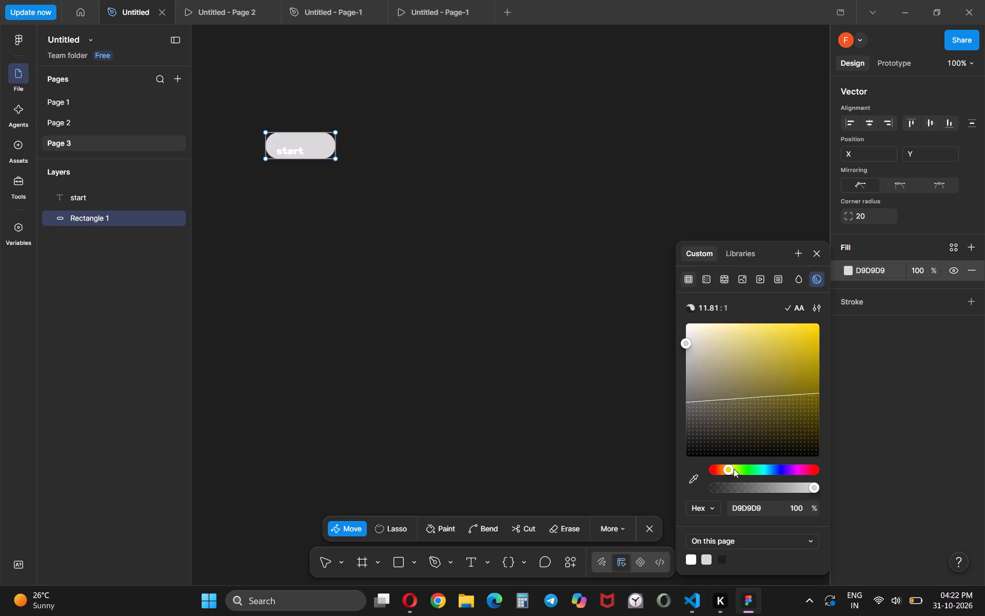
left_click_drag(734, 469, 762, 472)
left_click_drag(688, 344, 689, 342)
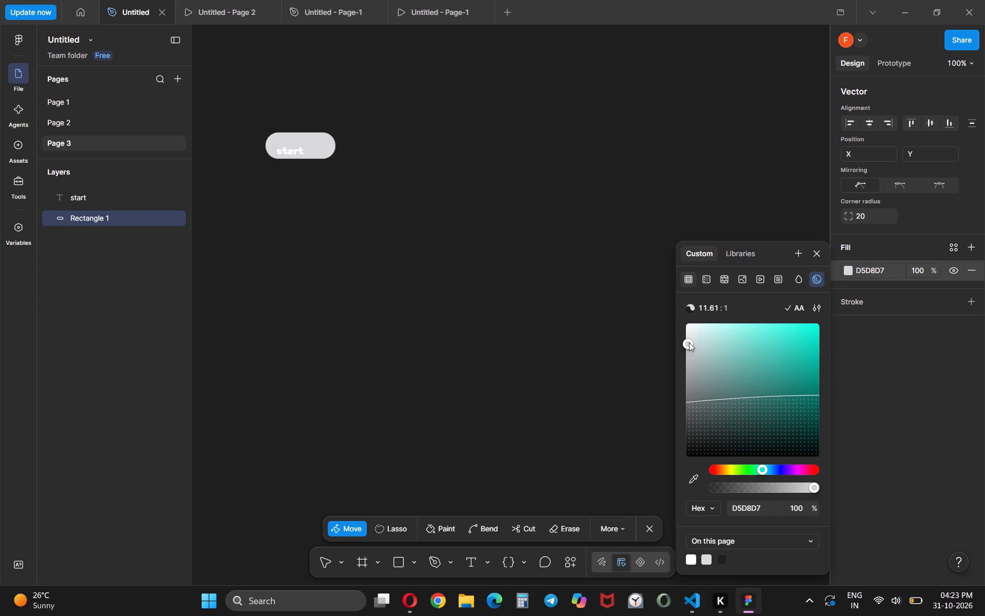
left_click_drag(689, 342, 752, 335)
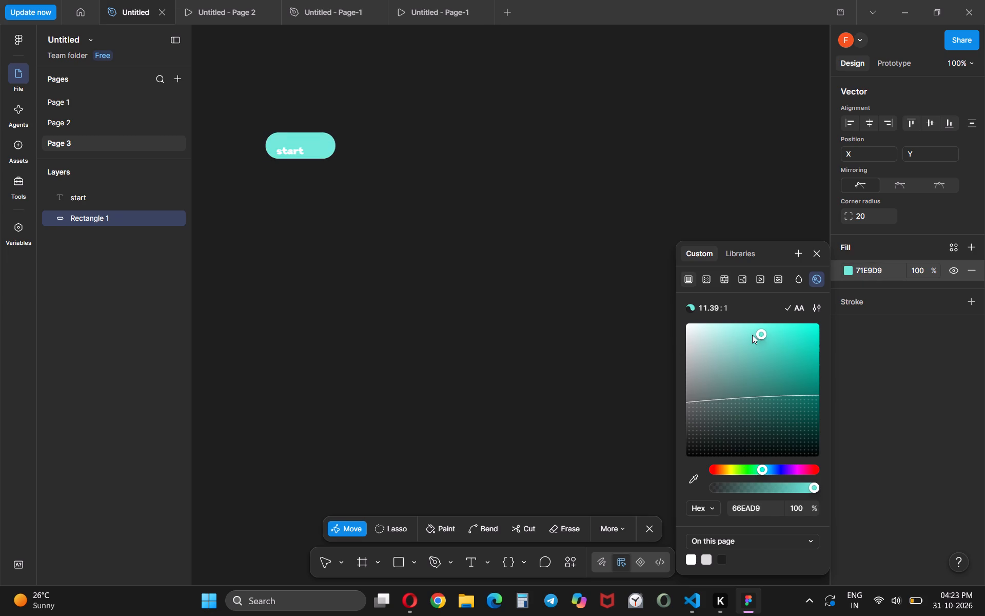
left_click_drag(752, 335, 745, 335)
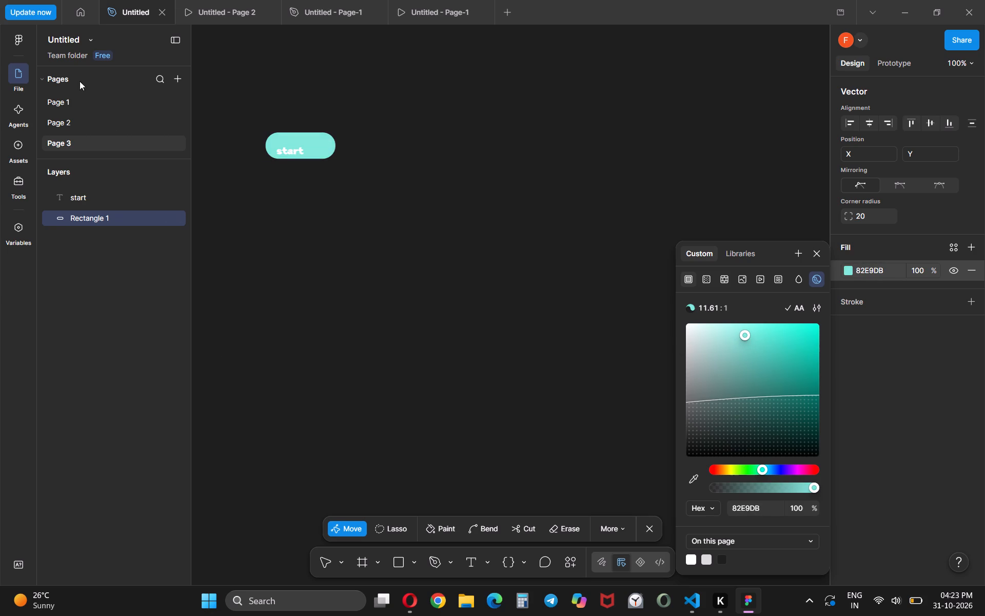
Copy all the shoe-shop screens and loose layers from Page 1 and paste them onto Page 3.
left_click(68, 100)
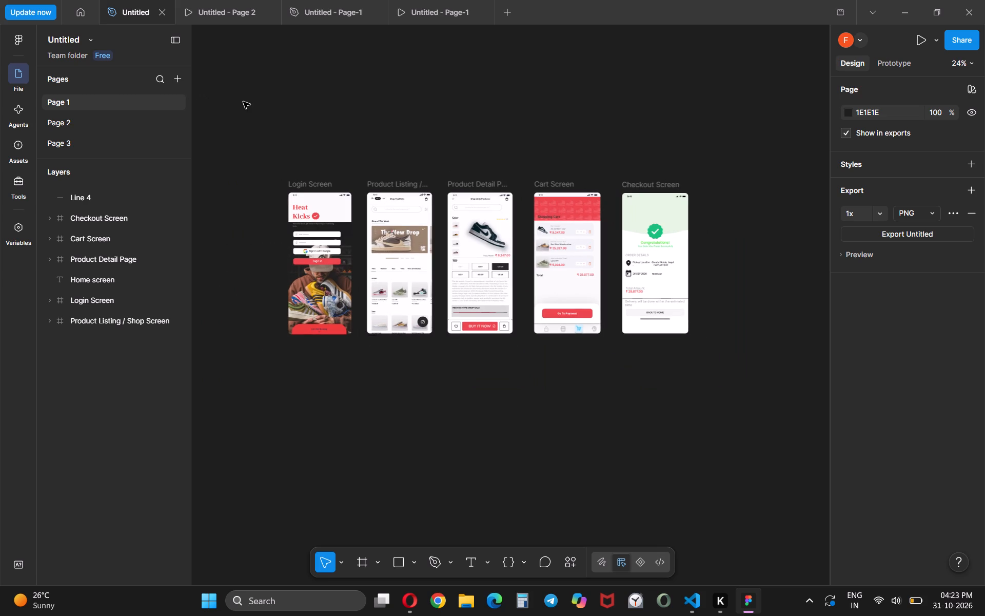
left_click_drag(243, 102, 718, 359)
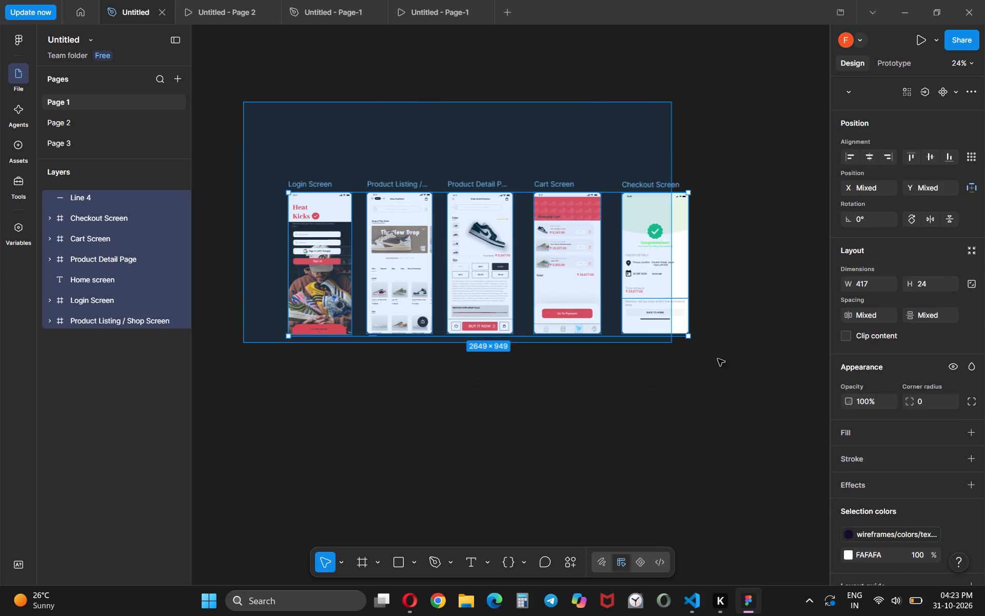
left_click_drag(718, 359, 726, 377)
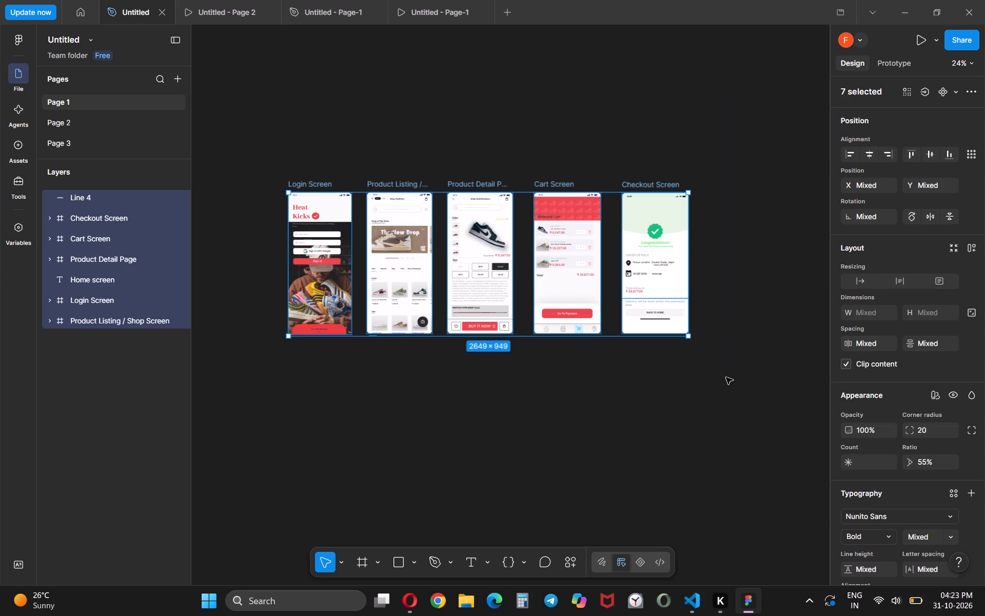
key("ctrl+c")
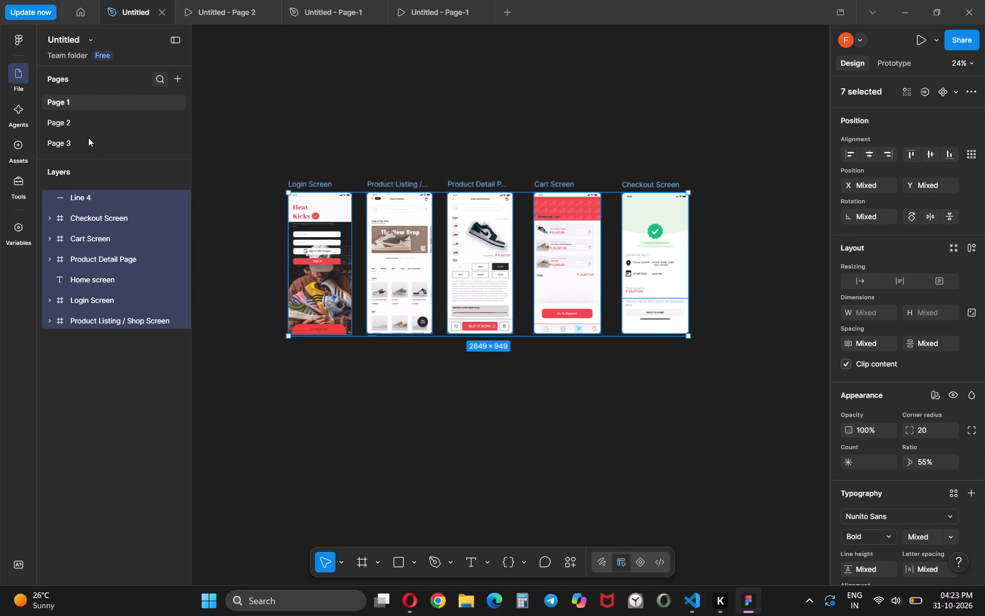
left_click(87, 138)
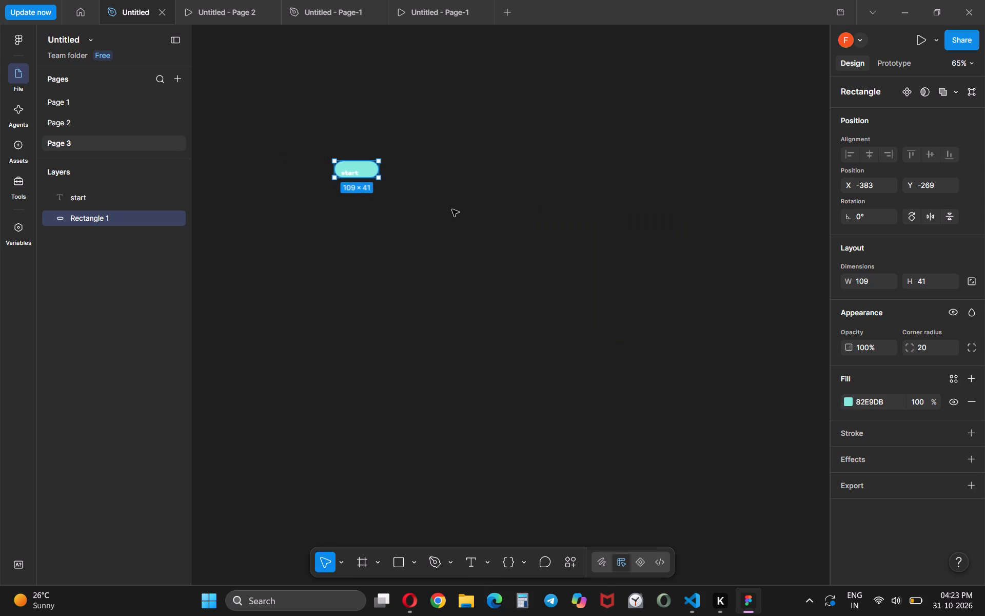
left_click(361, 96)
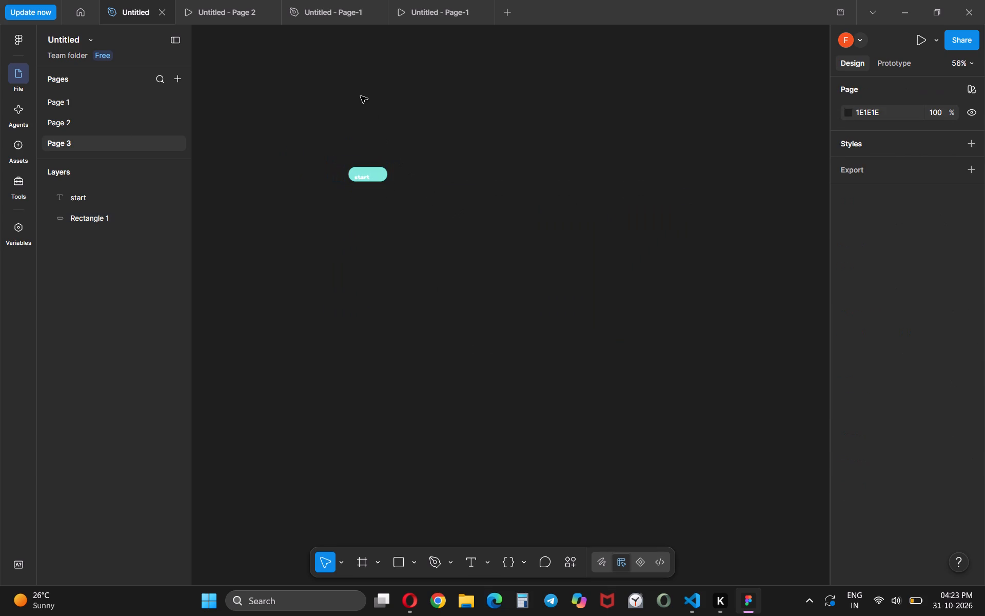
key("ctrl+v")
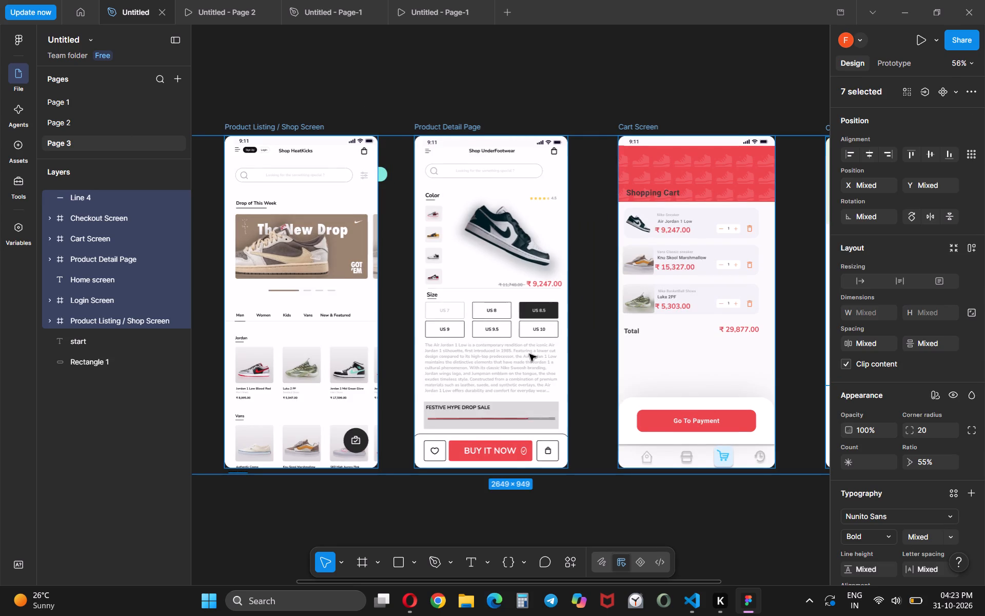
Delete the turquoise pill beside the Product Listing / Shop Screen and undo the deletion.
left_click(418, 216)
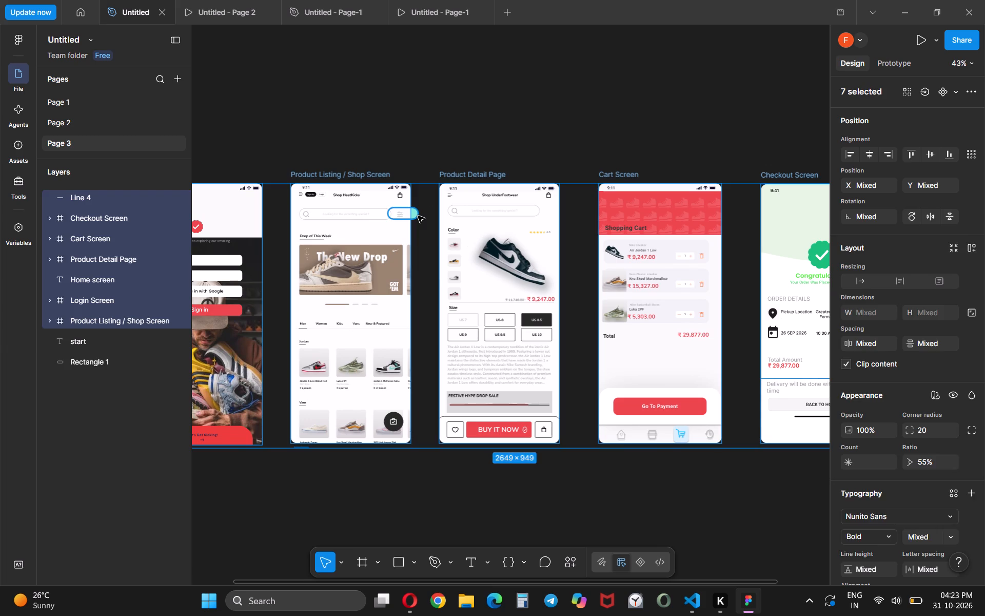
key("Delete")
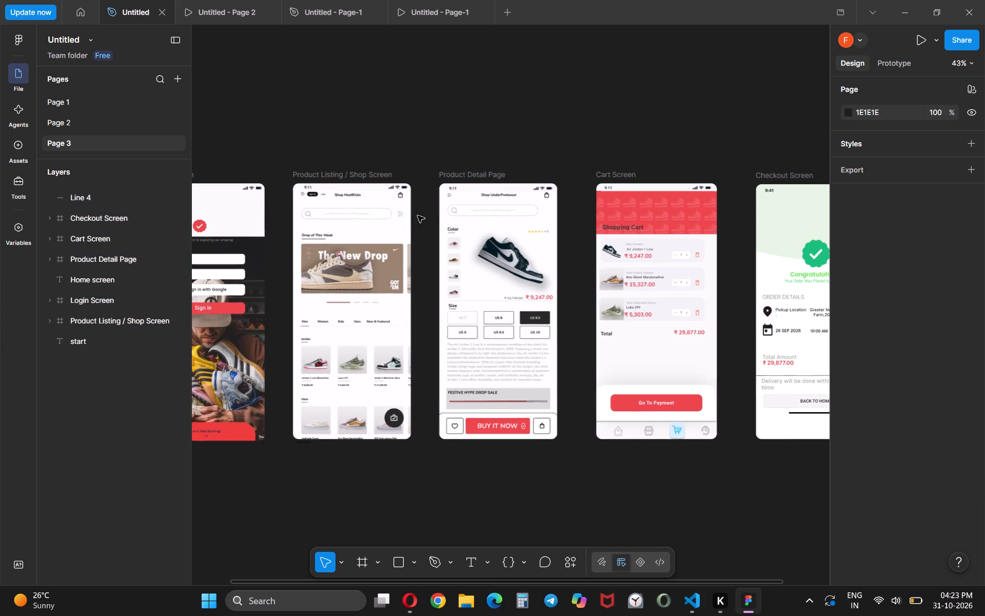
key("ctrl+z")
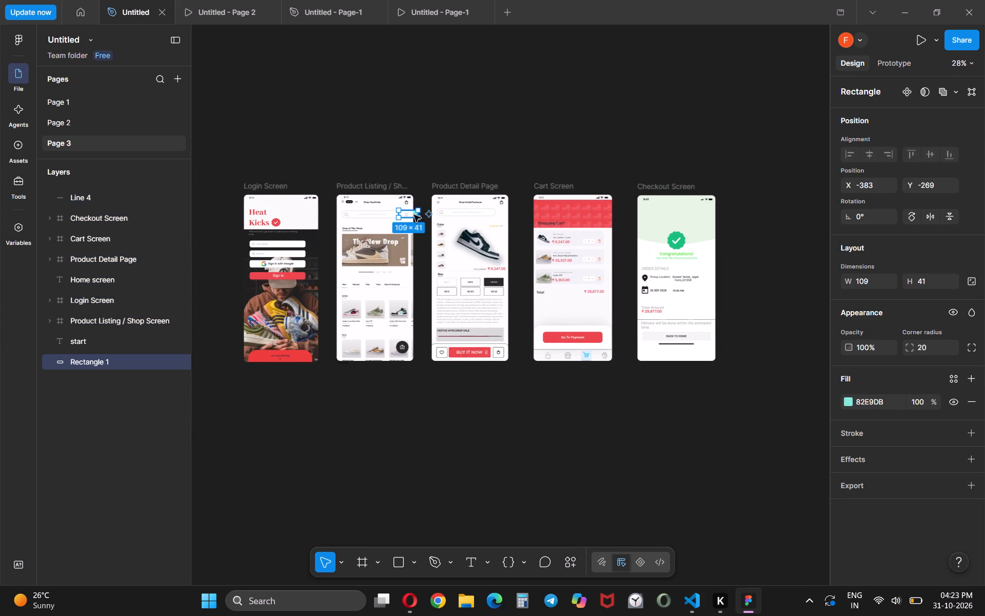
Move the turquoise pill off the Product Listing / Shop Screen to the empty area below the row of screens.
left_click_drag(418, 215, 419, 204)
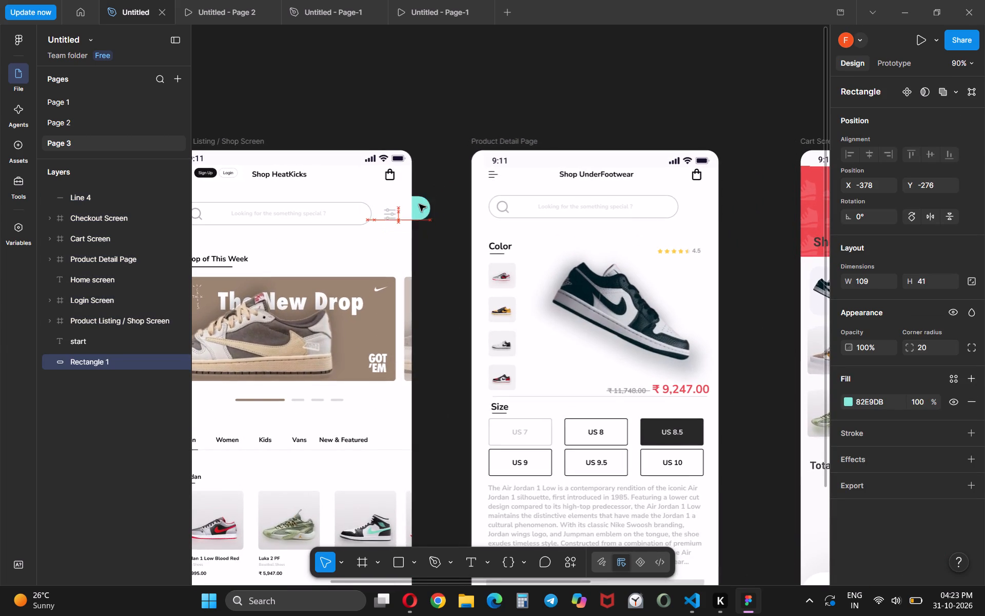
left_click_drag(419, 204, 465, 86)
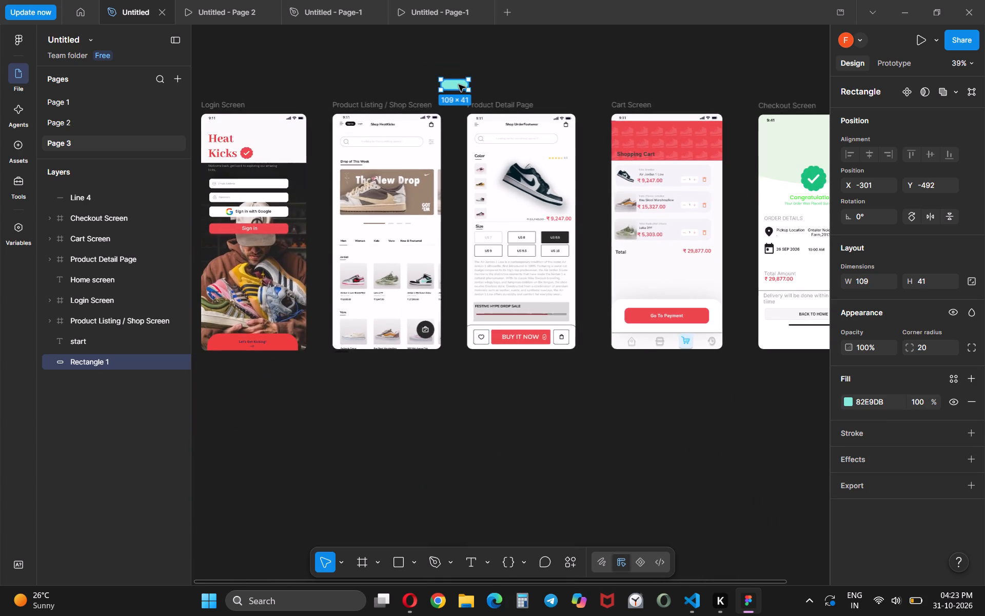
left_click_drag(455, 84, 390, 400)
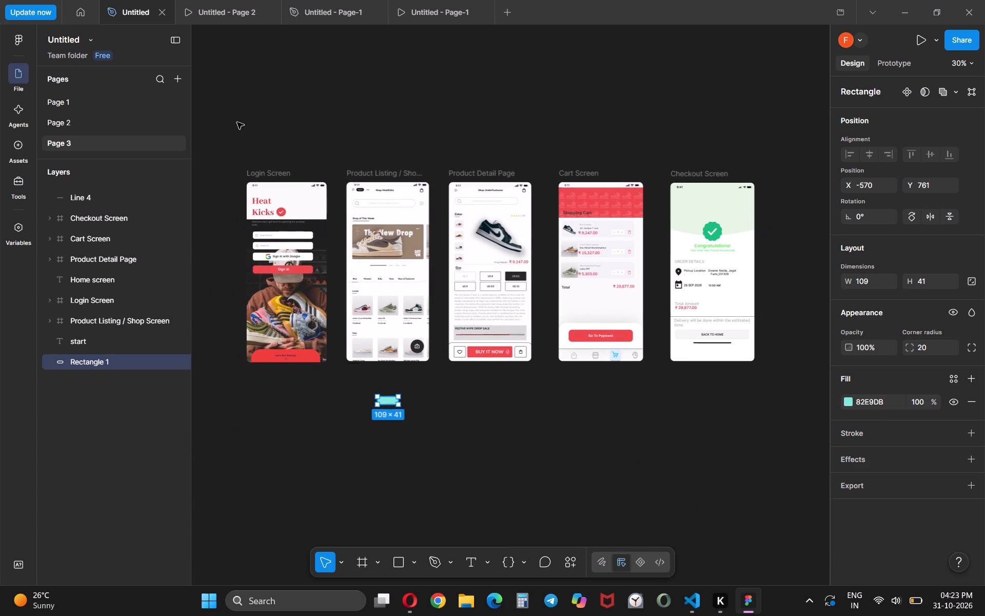
Select all five shoe-shop screens together with their loose text and line layers, leaving the turquoise pill out.
left_click_drag(233, 119, 465, 321)
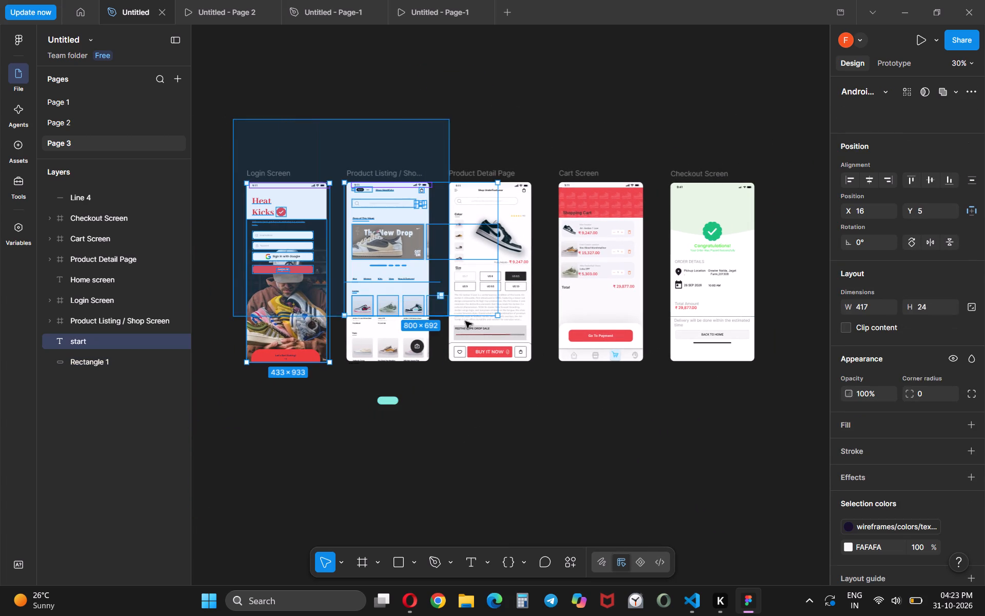
left_click_drag(465, 321, 705, 347)
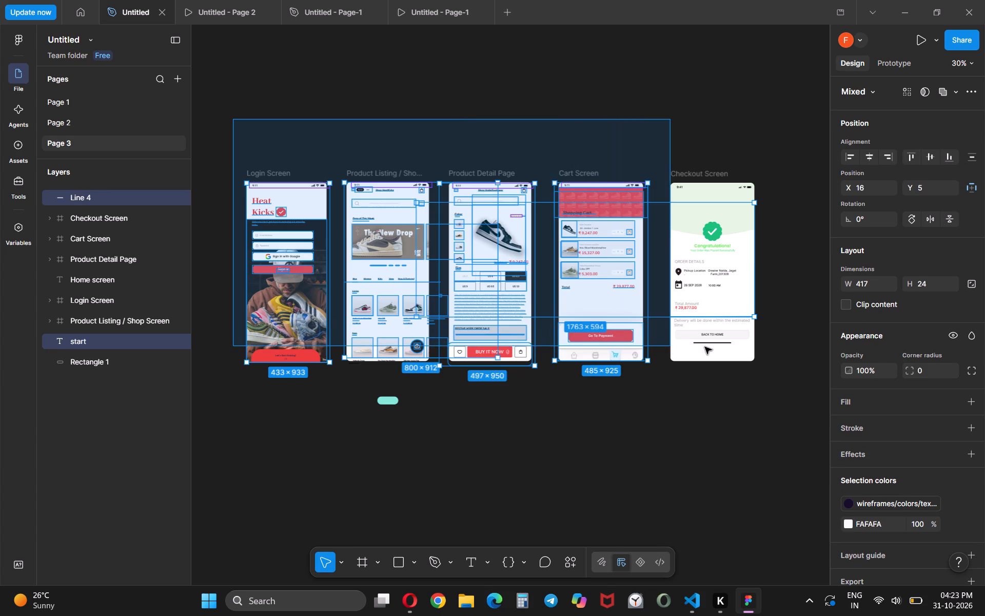
left_click_drag(705, 347, 774, 398)
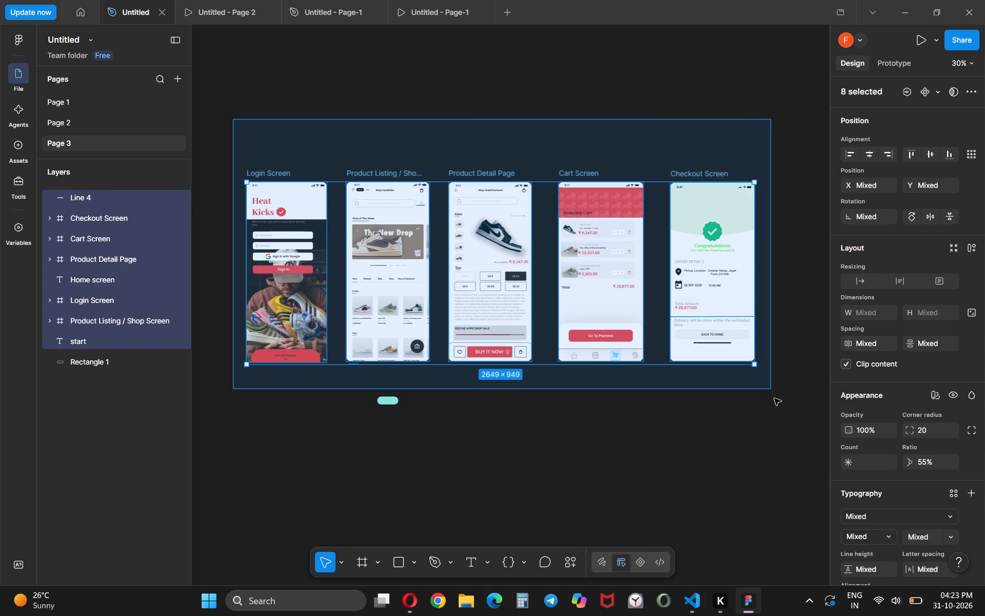
left_click_drag(774, 398, 709, 397)
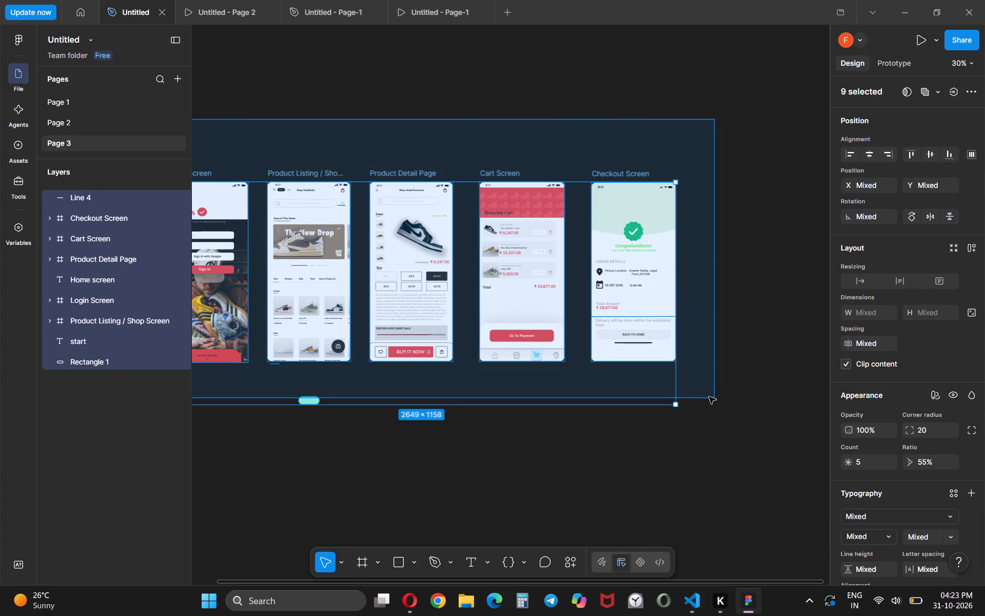
left_click_drag(709, 397, 692, 383)
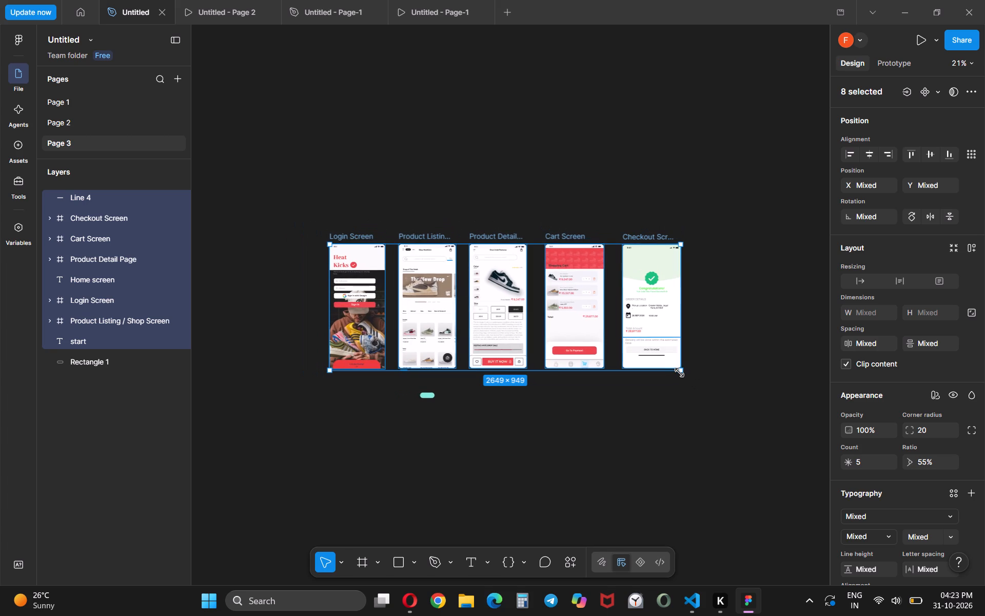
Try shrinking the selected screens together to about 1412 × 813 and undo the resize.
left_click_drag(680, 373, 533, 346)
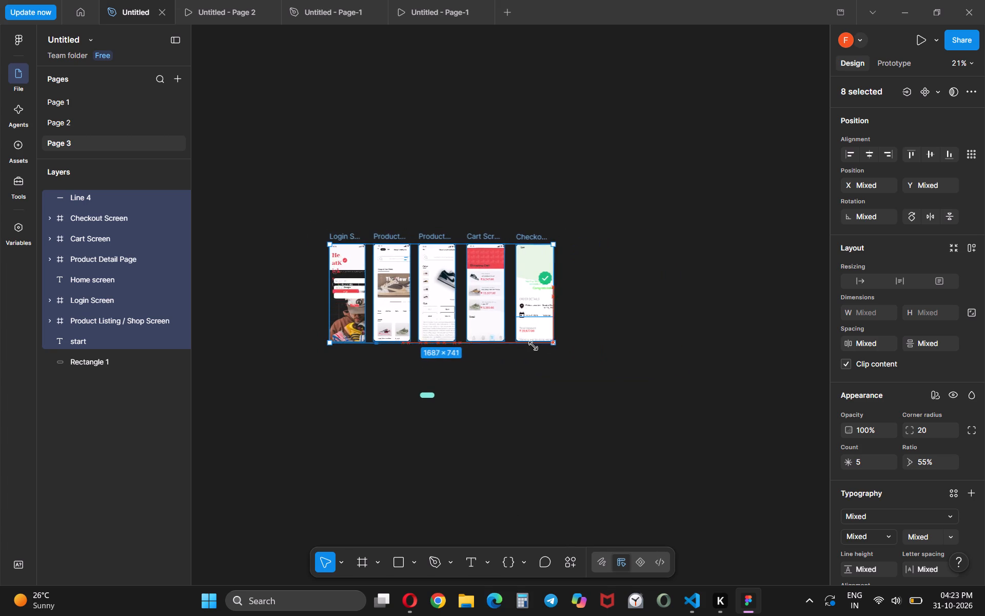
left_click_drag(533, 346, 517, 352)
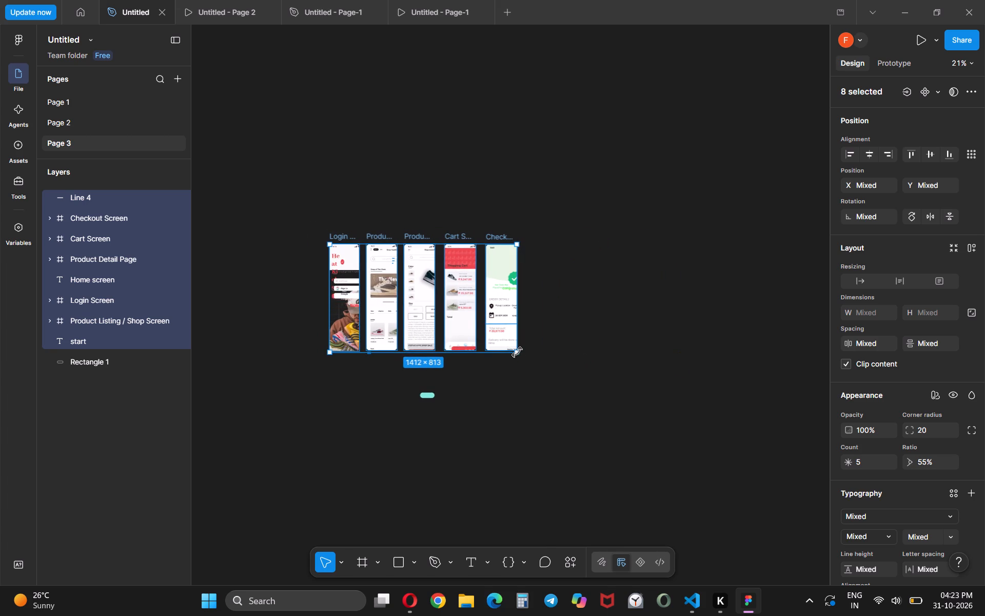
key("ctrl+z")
Group the selected screens and loose layers.
right_click(635, 334)
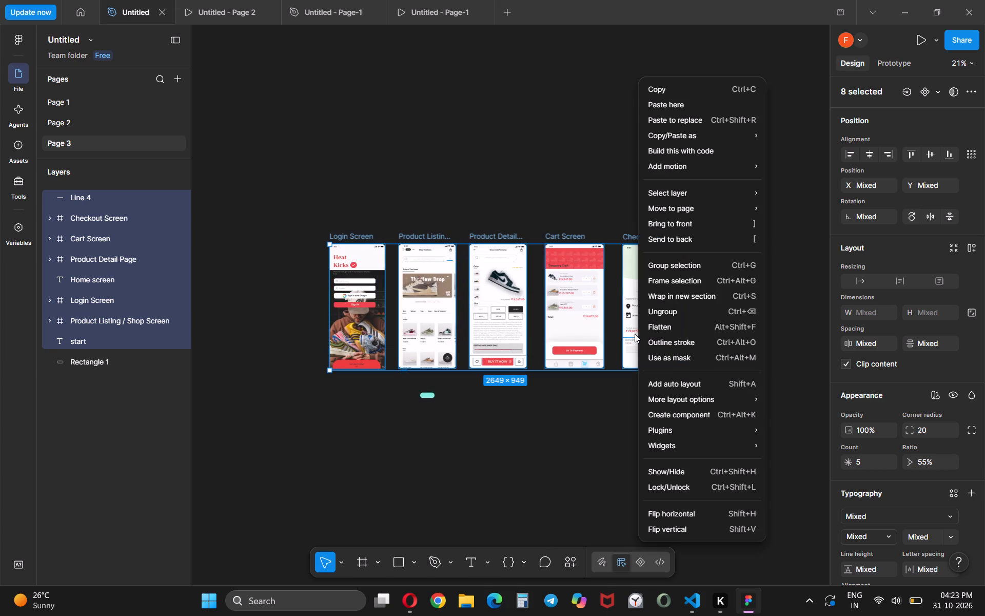
left_click(671, 269)
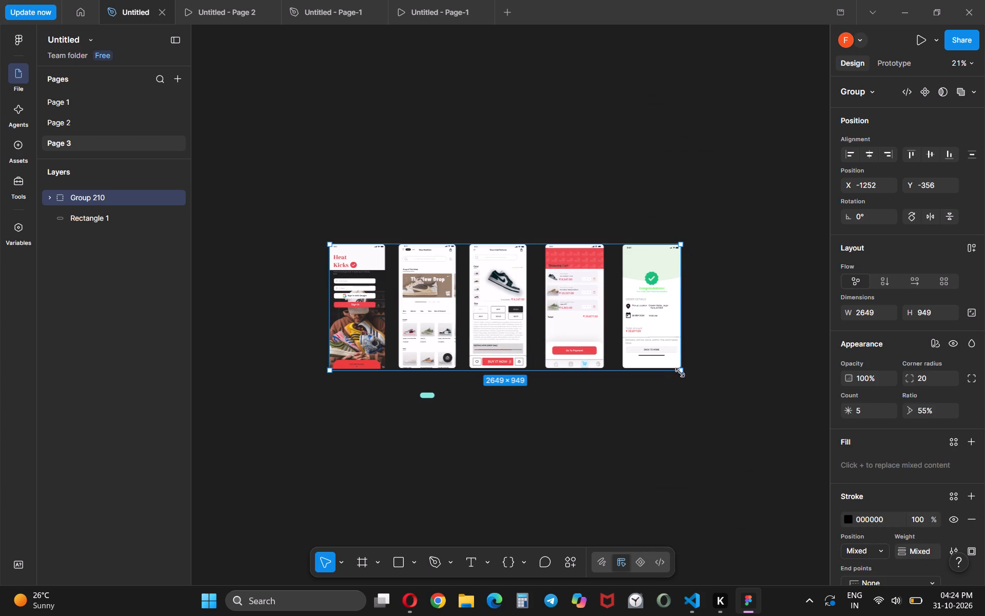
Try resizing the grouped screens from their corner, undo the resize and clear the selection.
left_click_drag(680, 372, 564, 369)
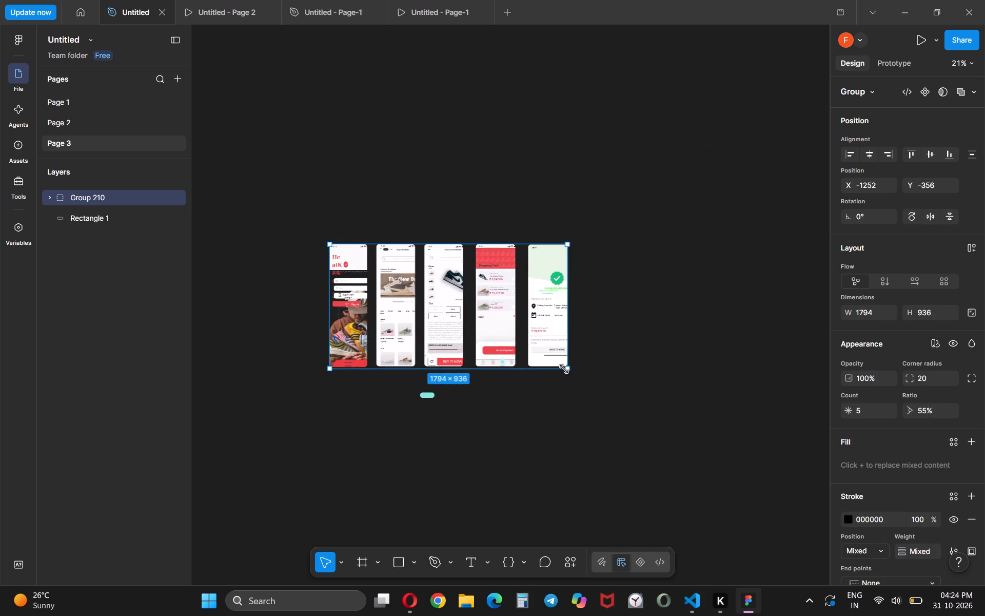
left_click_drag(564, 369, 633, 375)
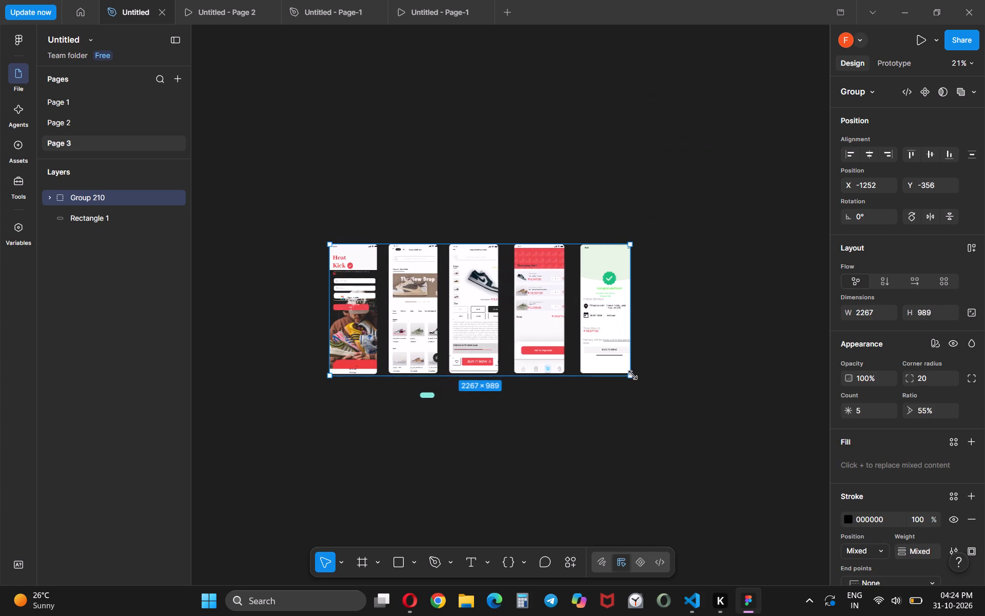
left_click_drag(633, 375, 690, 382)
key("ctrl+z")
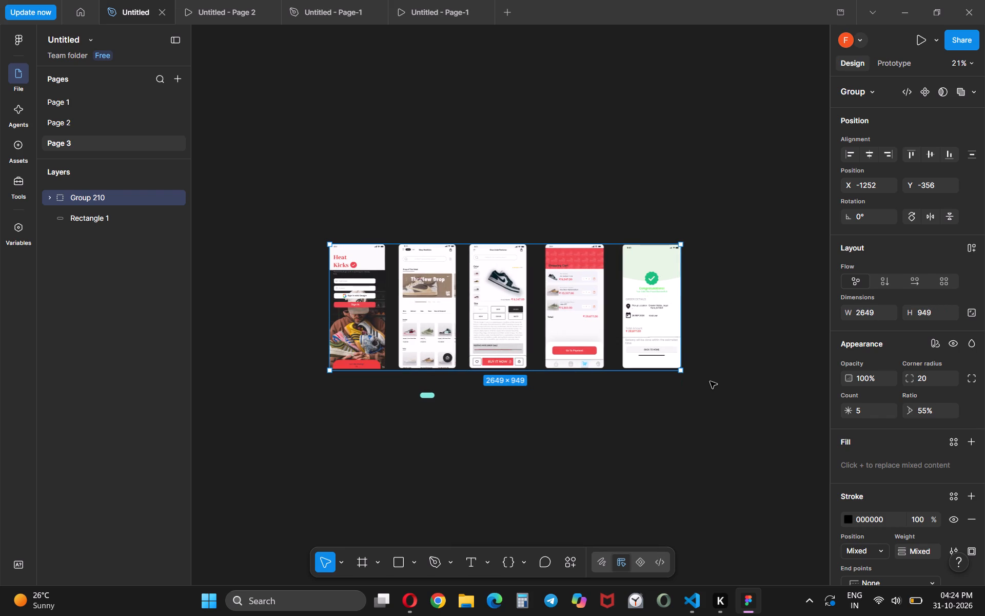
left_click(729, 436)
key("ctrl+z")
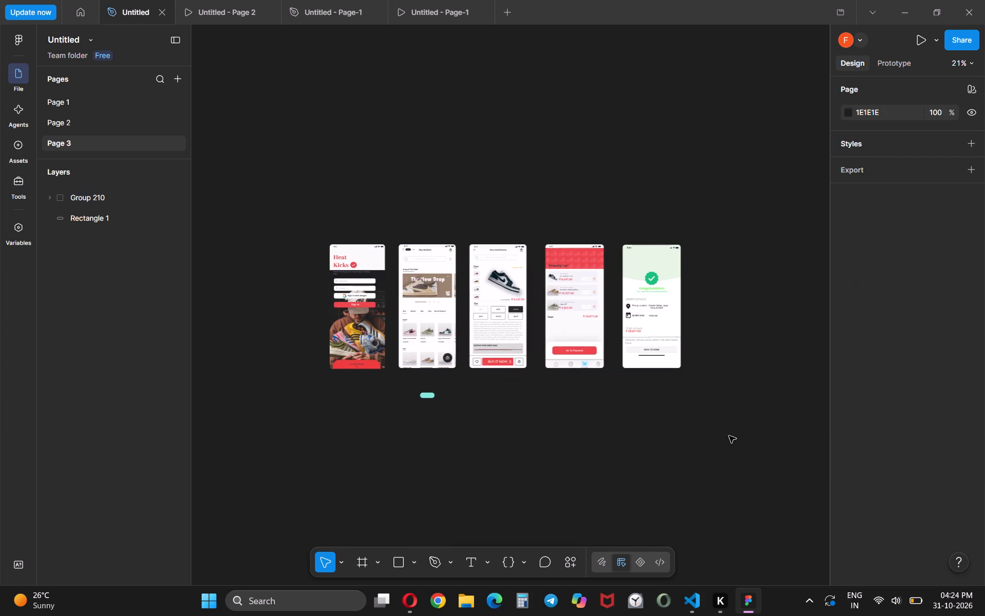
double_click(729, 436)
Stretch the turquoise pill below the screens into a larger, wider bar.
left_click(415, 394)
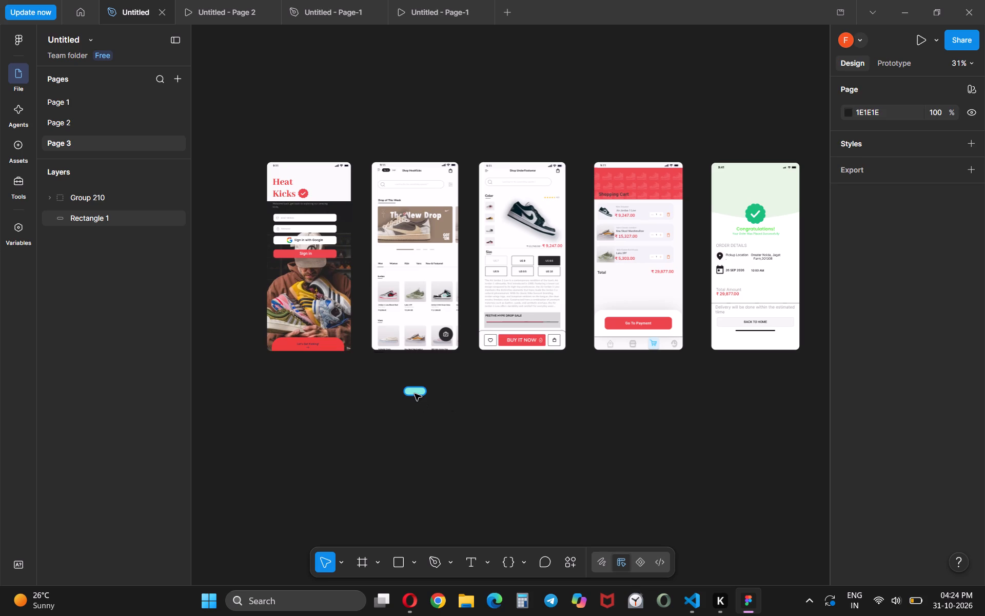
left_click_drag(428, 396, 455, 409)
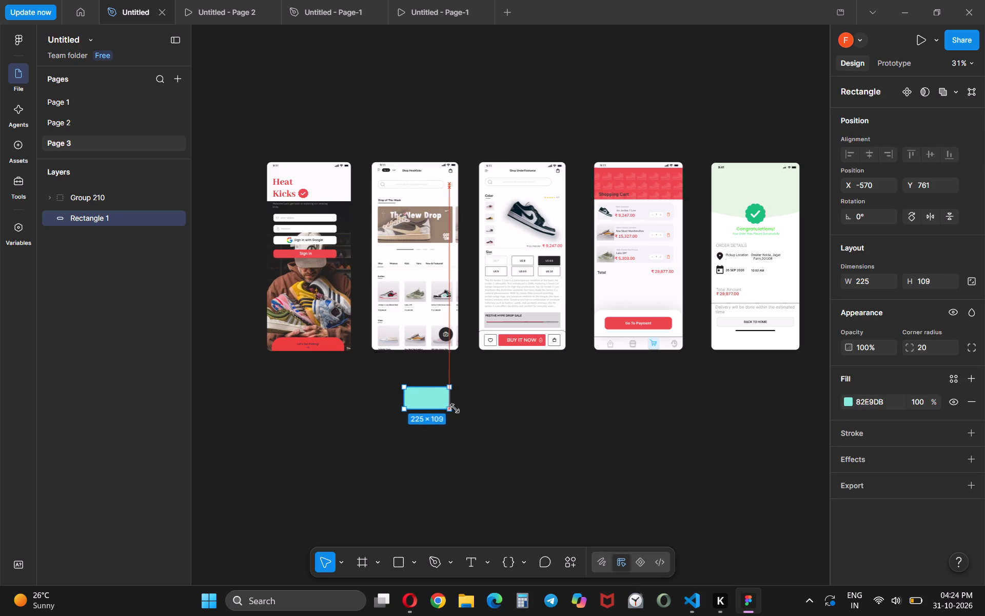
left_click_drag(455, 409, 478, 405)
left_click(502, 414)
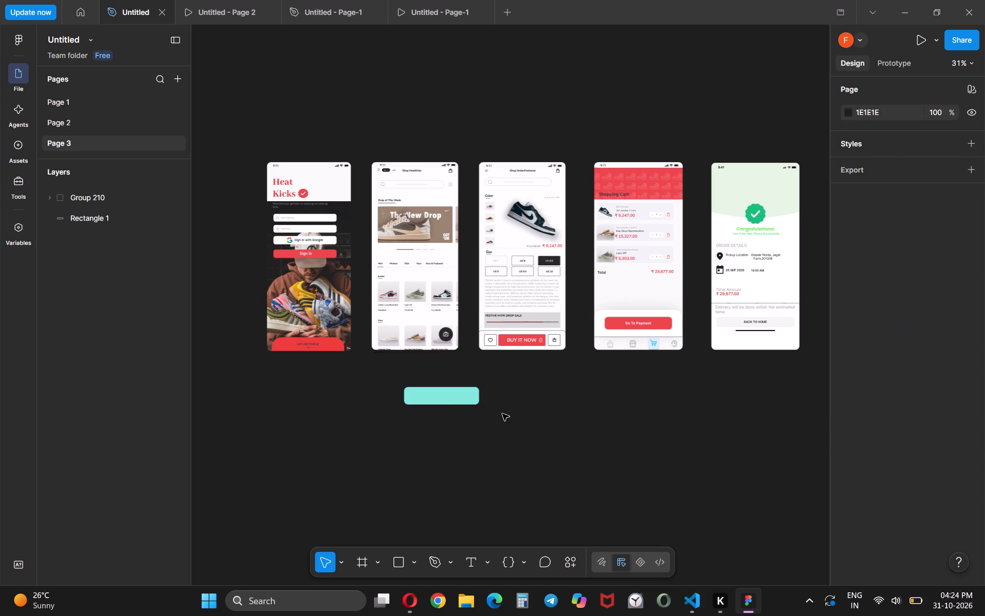
Delete the turquoise rectangle below the screens.
left_click(448, 398)
key("Delete")
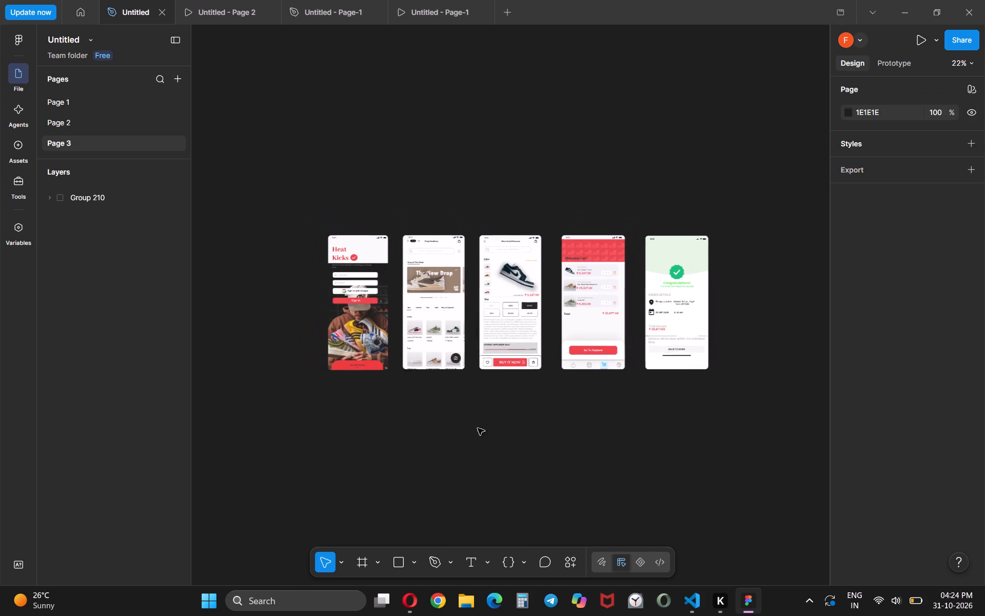
Add a new rectangle below the Product Listing / Shop Screen and size it to about 416 × 121.
scroll(477, 437, "down", 1)
left_click(400, 556)
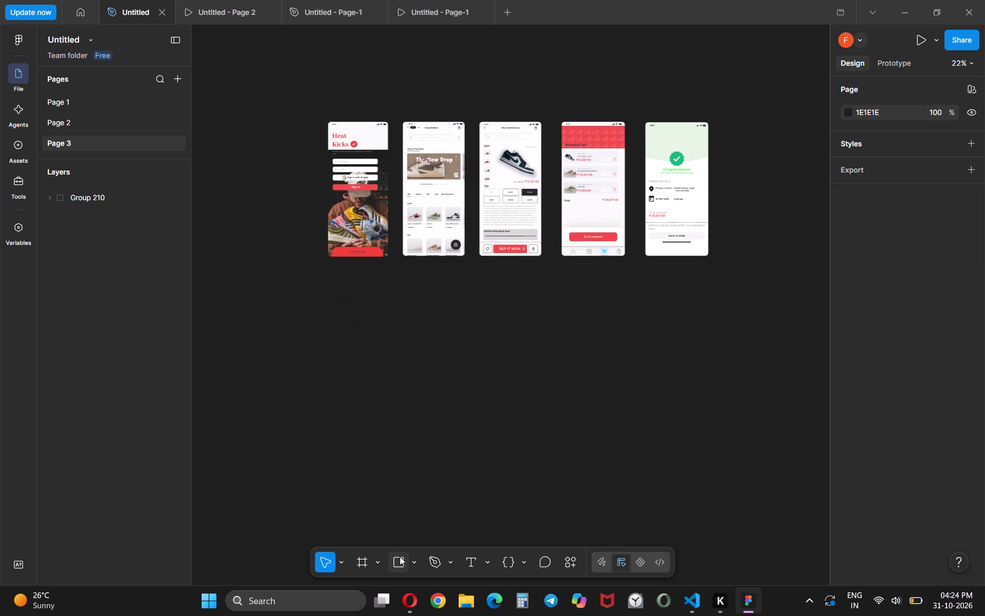
left_click(408, 347)
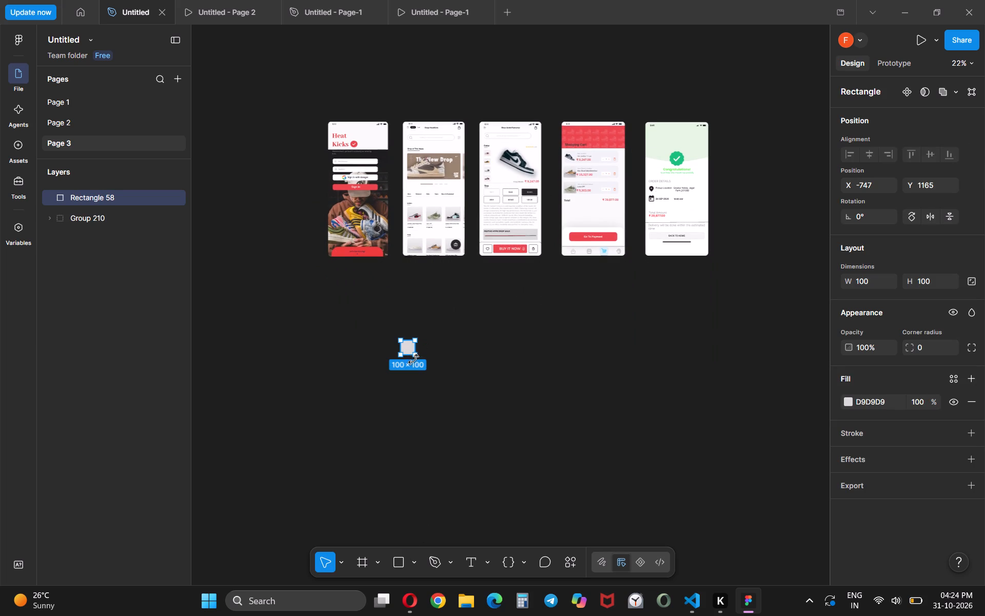
left_click_drag(414, 354, 419, 354)
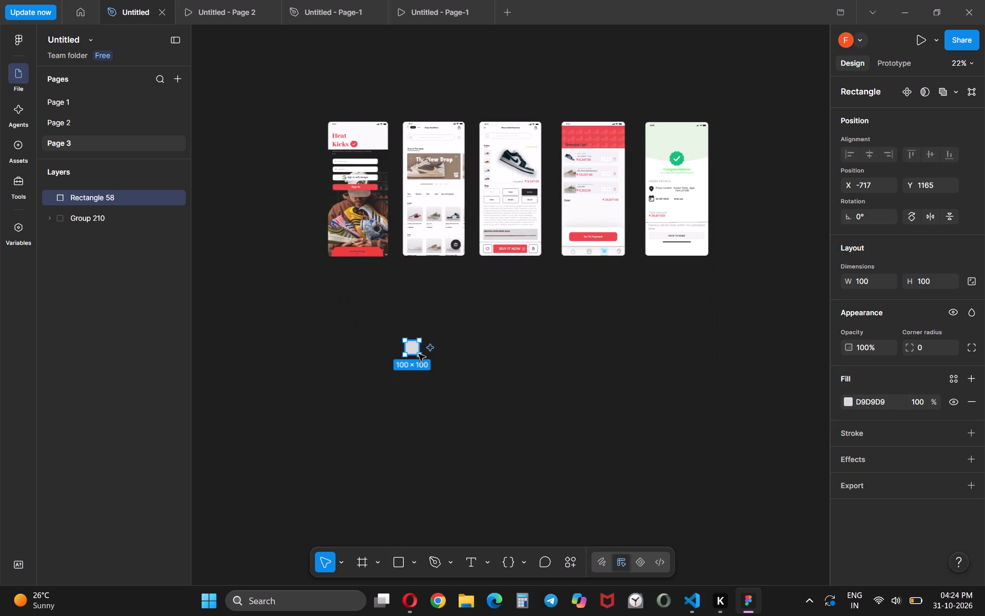
left_click_drag(420, 355, 481, 356)
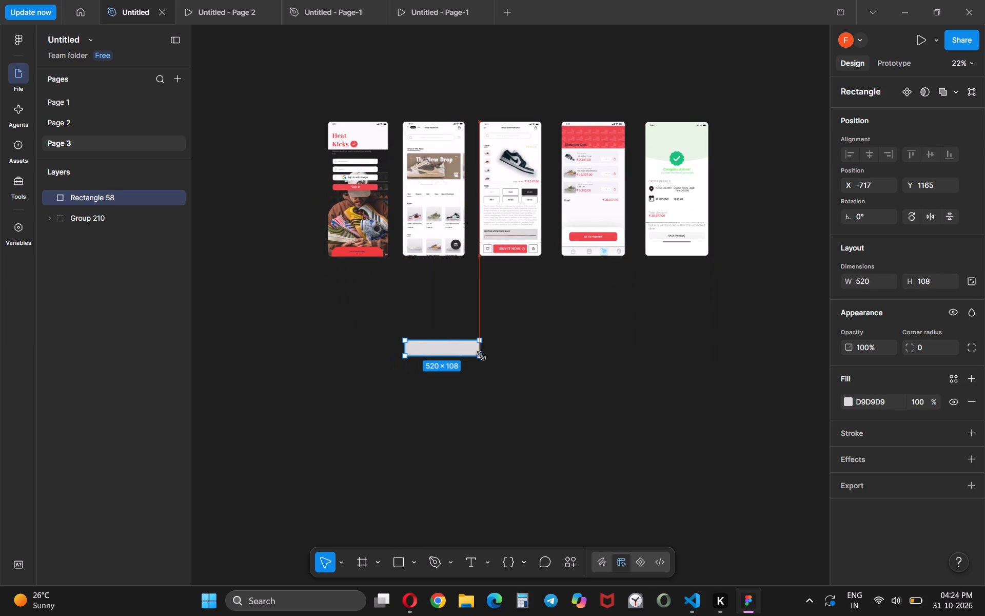
left_click_drag(481, 356, 465, 357)
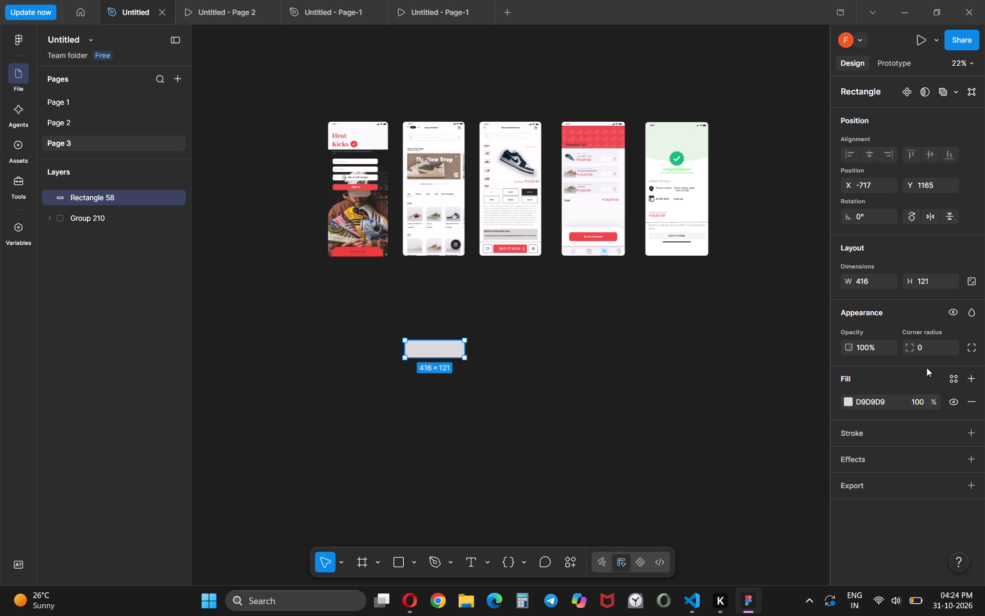
Try corner radii of 20 and 50 on the new rectangle, settle on 60, and deselect it.
left_click(927, 343)
key("BackSpace")
type("20")
key("Return")
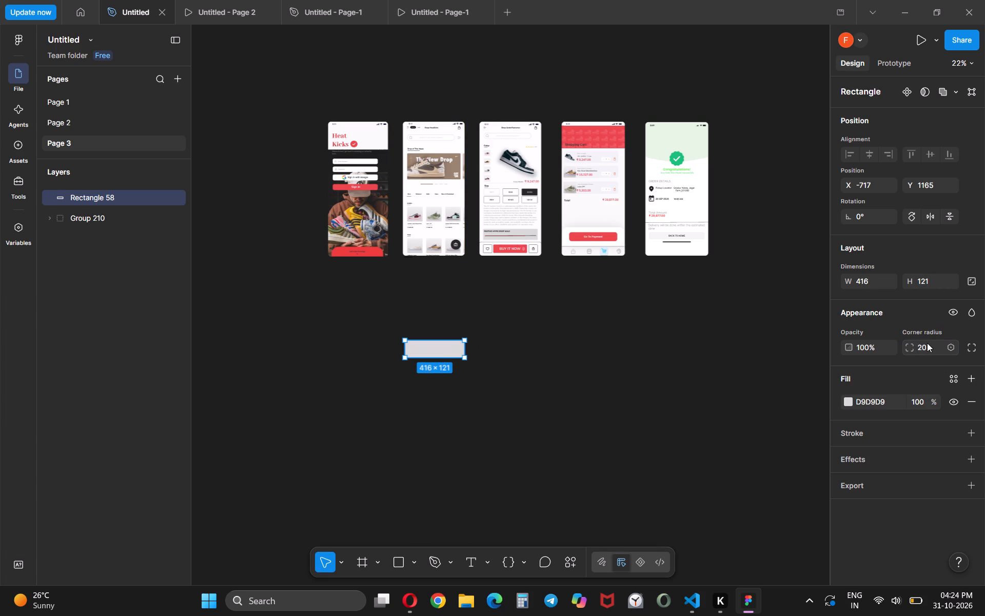
left_click(927, 348)
key("BackSpace")
type("50")
key("Return")
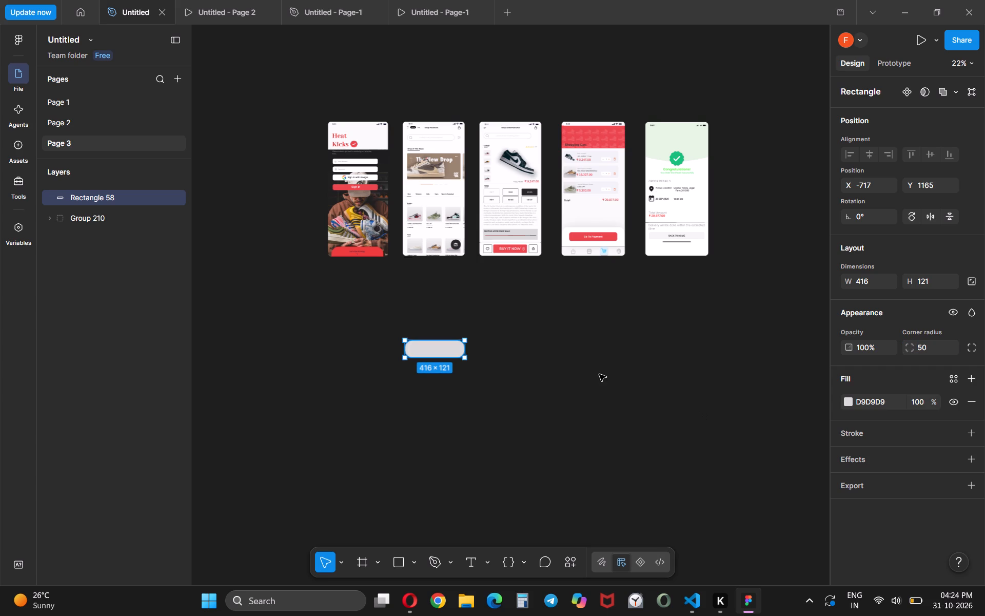
left_click(924, 343)
key("BackSpace")
key("BackSpace")
type("60")
key("Return")
left_click(549, 339)
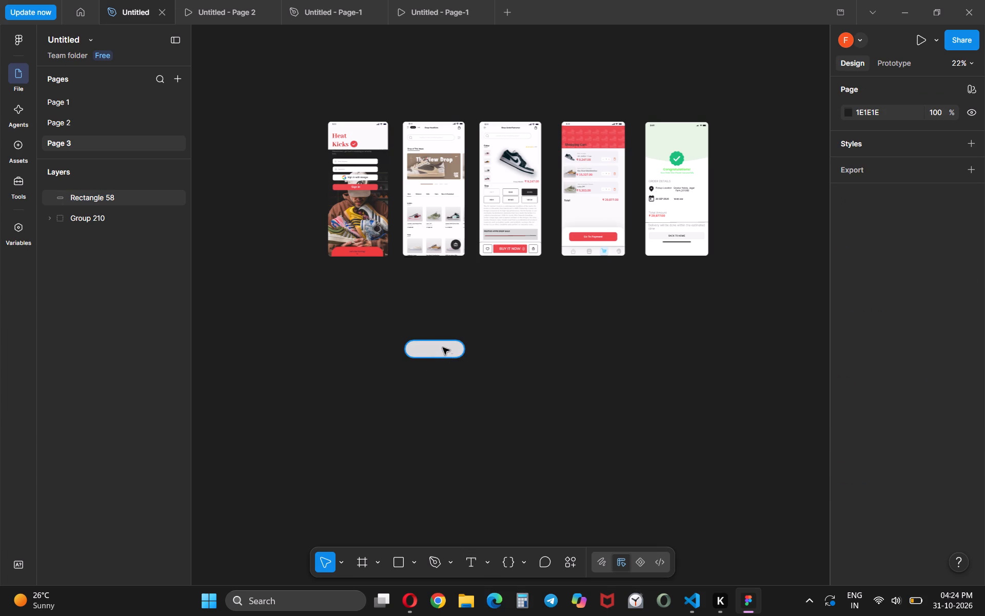
Adjust the Go To Payment button's red on the Cart Screen to EC434A and copy that hex code.
left_click(442, 348)
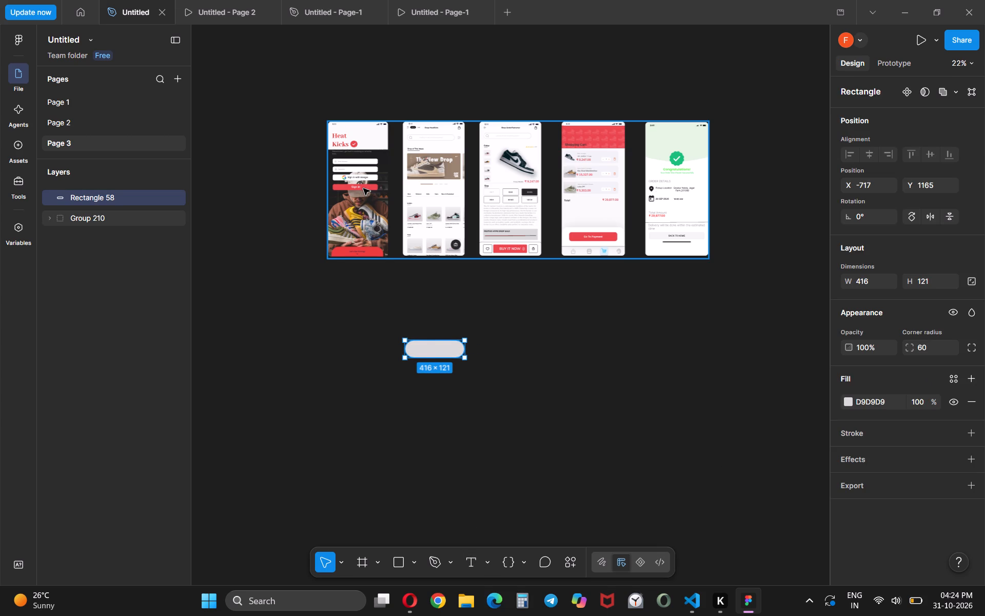
left_click(363, 188)
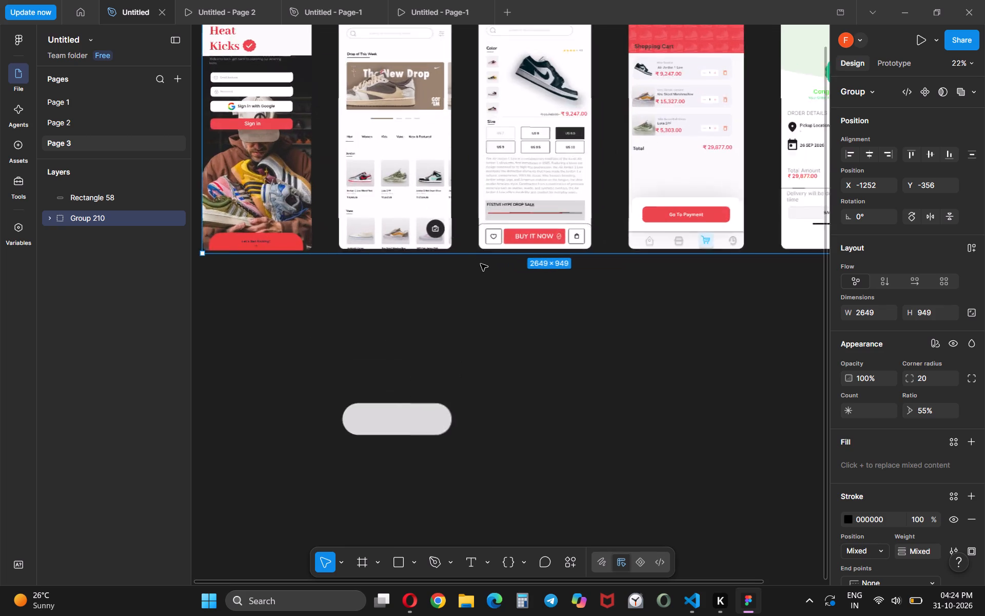
scroll(481, 264, "left", 1)
left_click(693, 225)
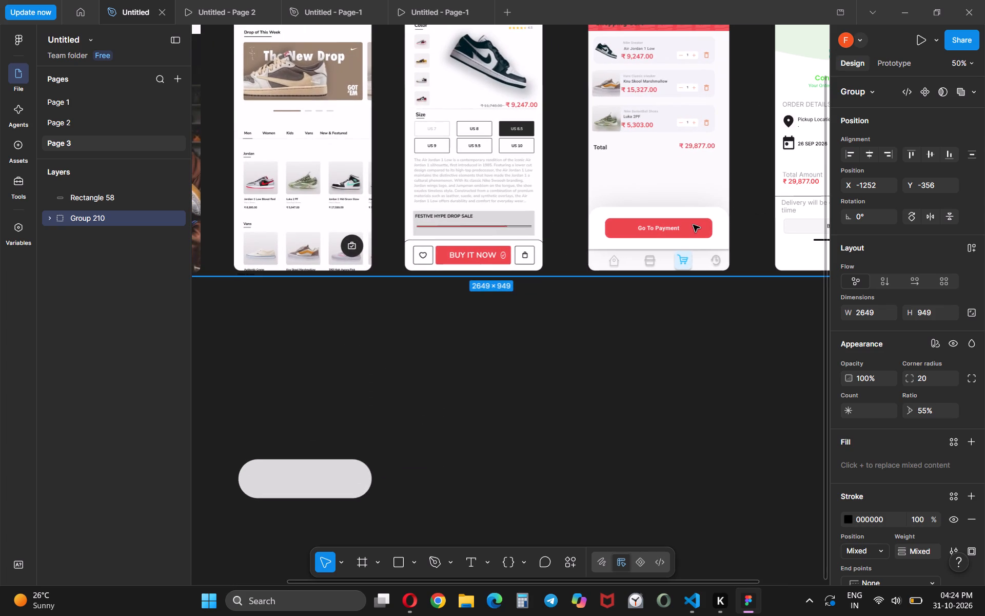
double_click(693, 225)
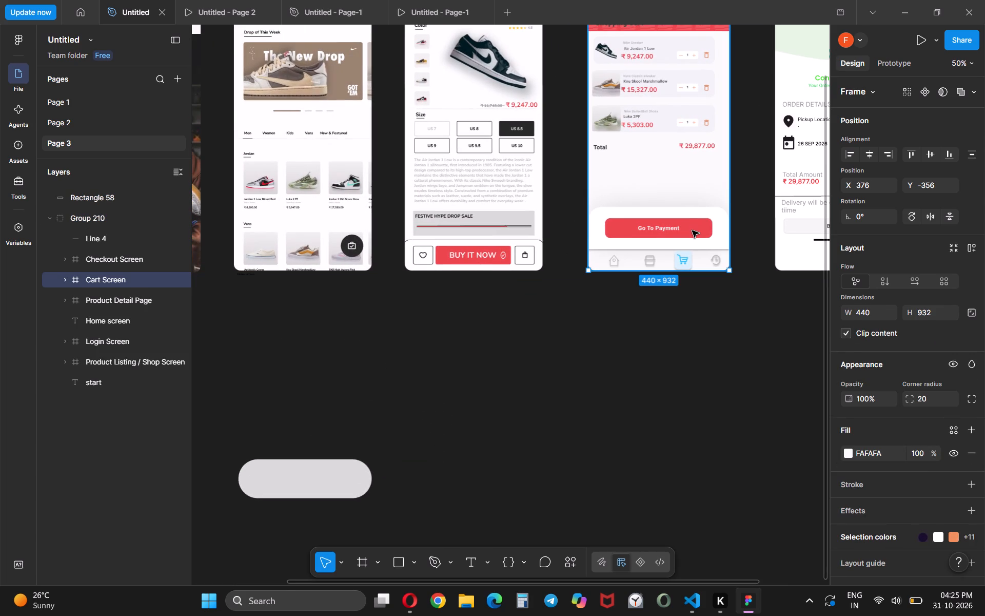
double_click(692, 230)
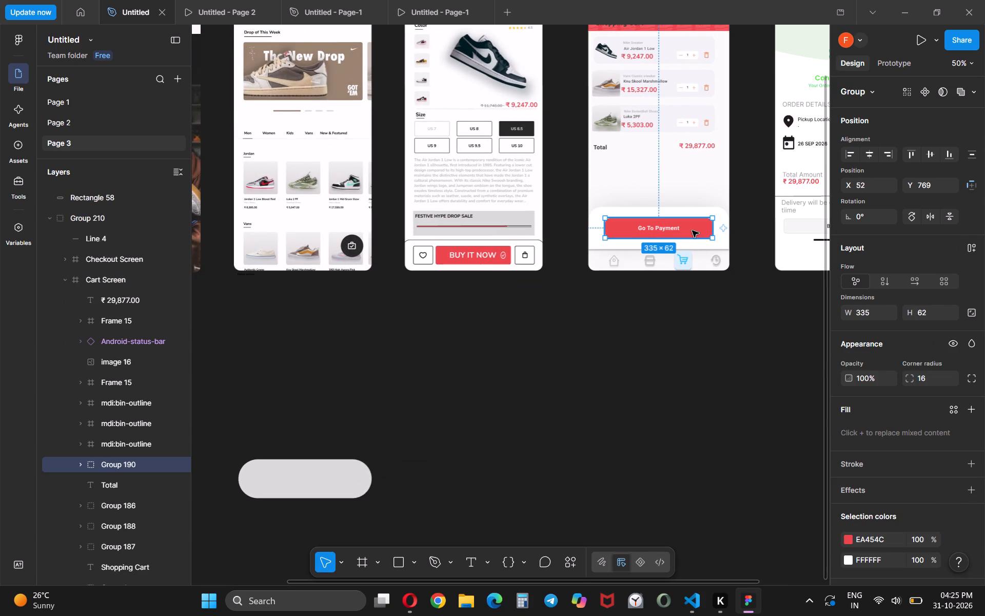
left_click(849, 541)
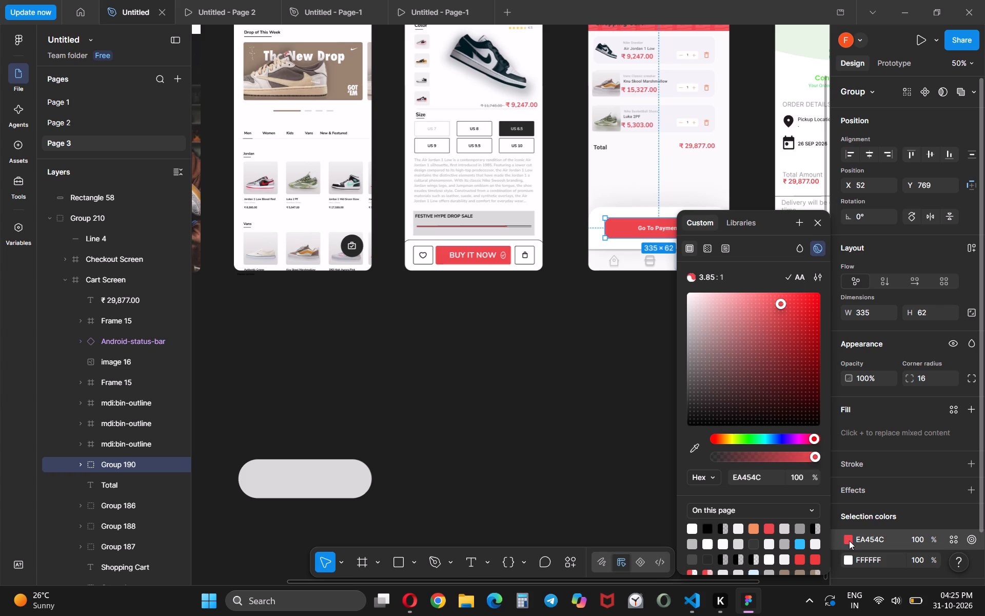
scroll(450, 382, "right", 1)
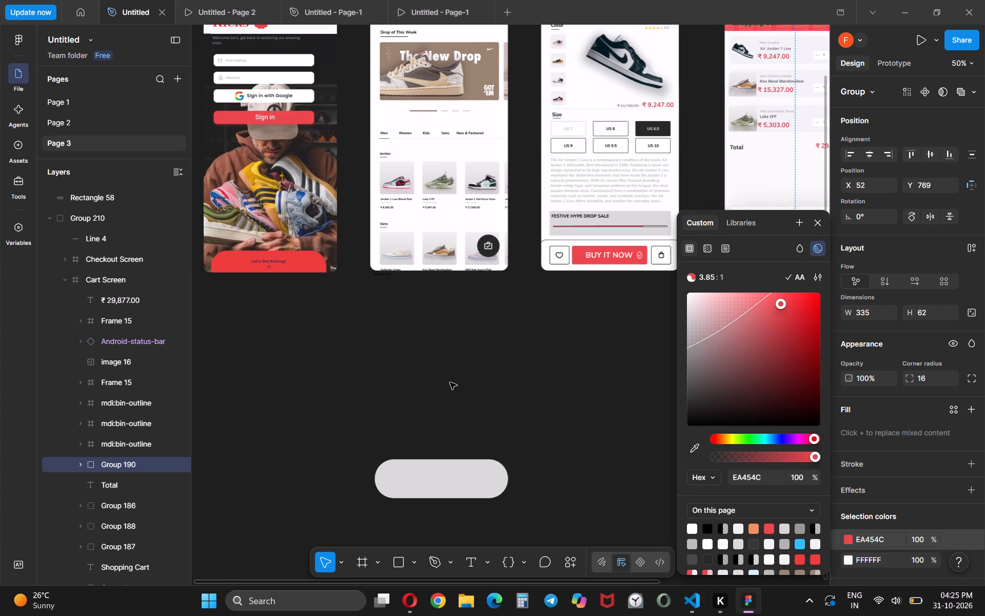
scroll(450, 382, "right", 1)
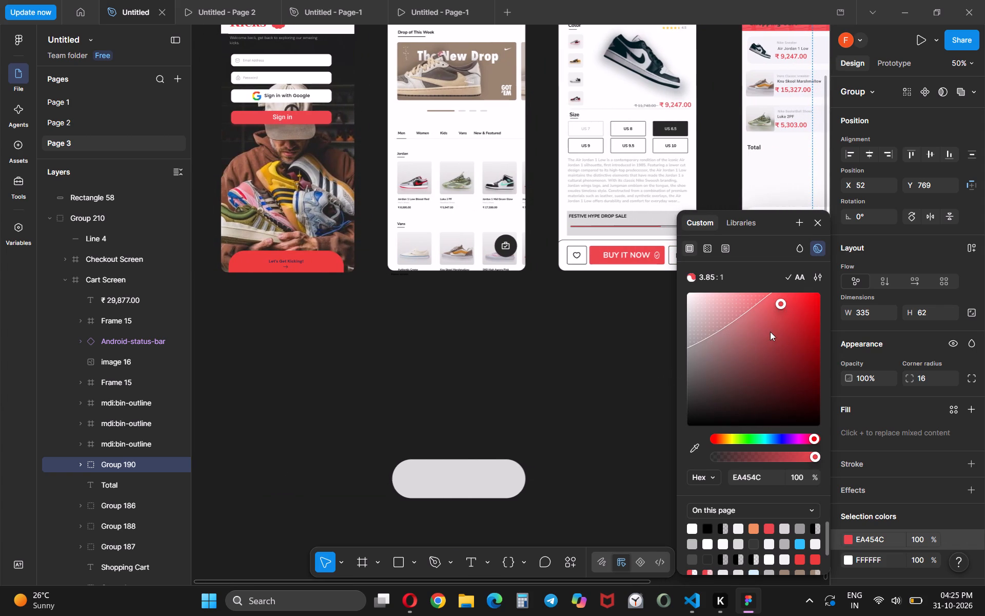
scroll(747, 529, "down", 3)
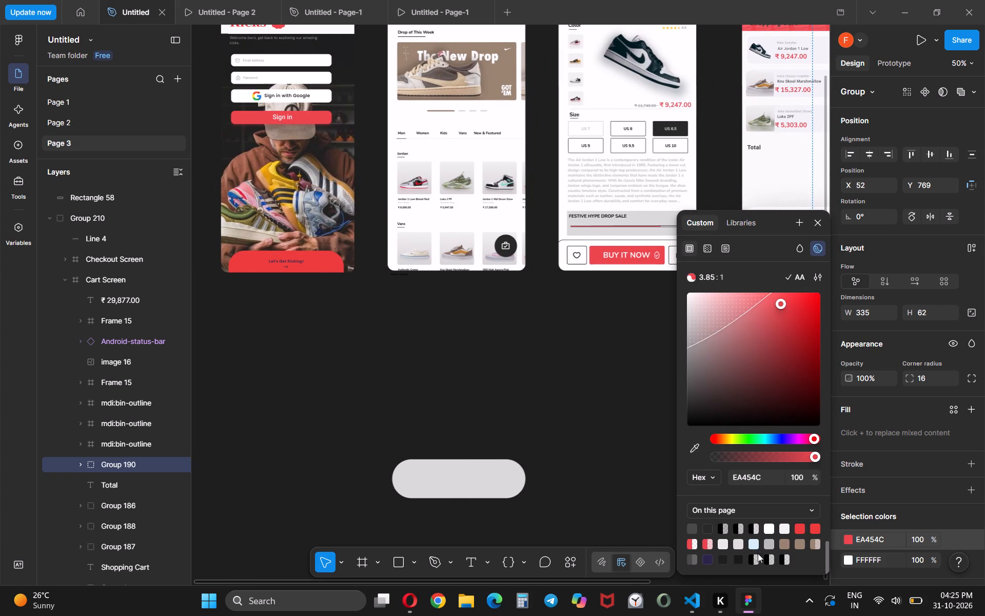
scroll(761, 526, "up", 2)
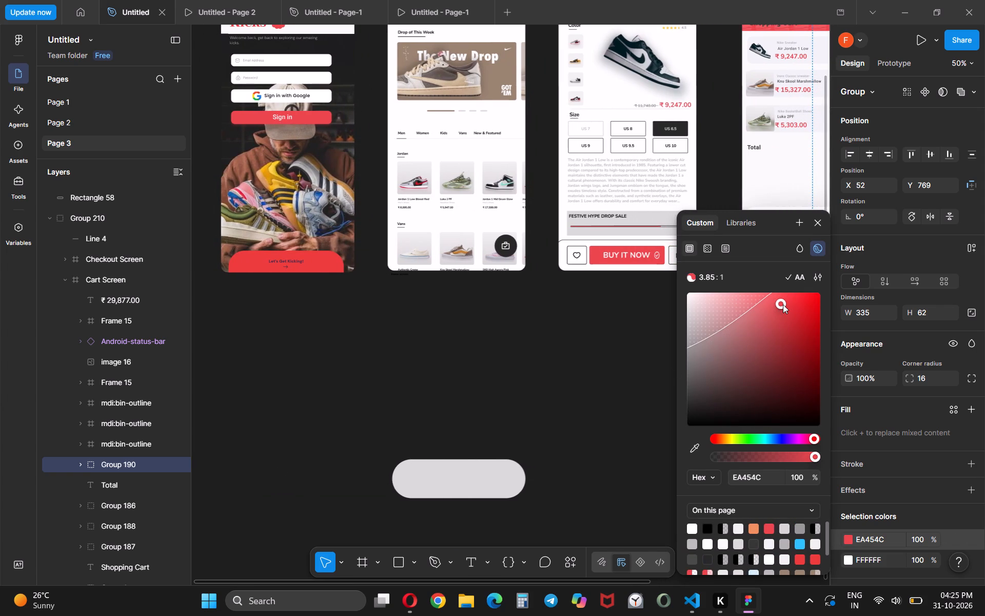
left_click(782, 302)
double_click(747, 483)
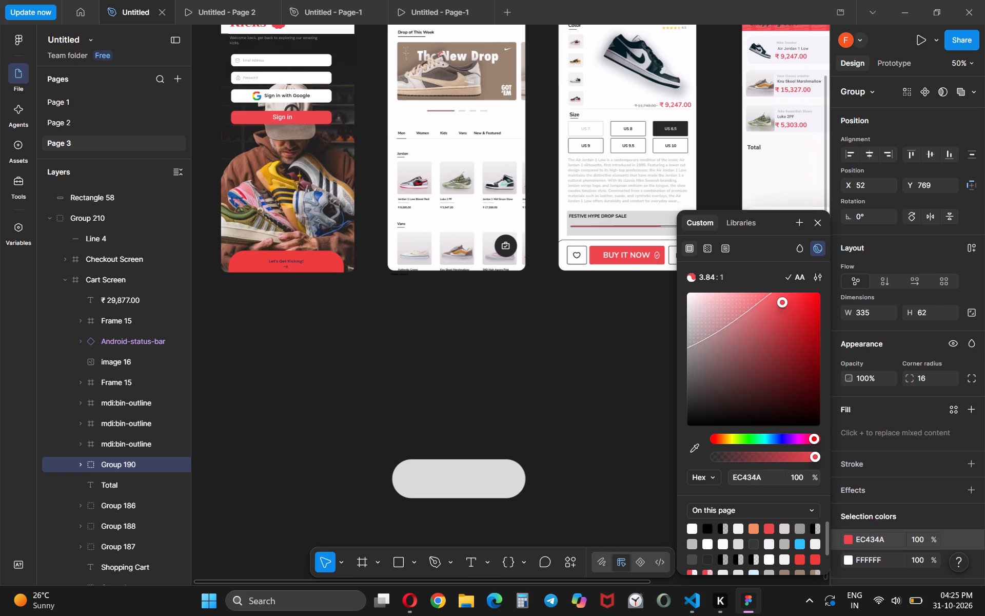
key("ctrl+c")
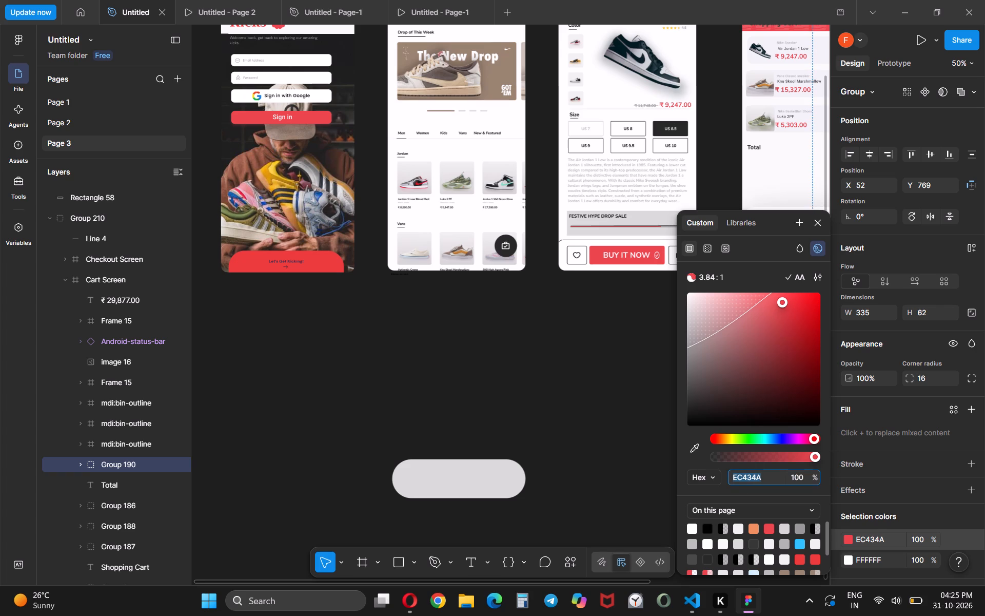
left_click(555, 425)
Fill the grey pill-shaped rectangle below the screens with the copied red, EC434A.
double_click(499, 474)
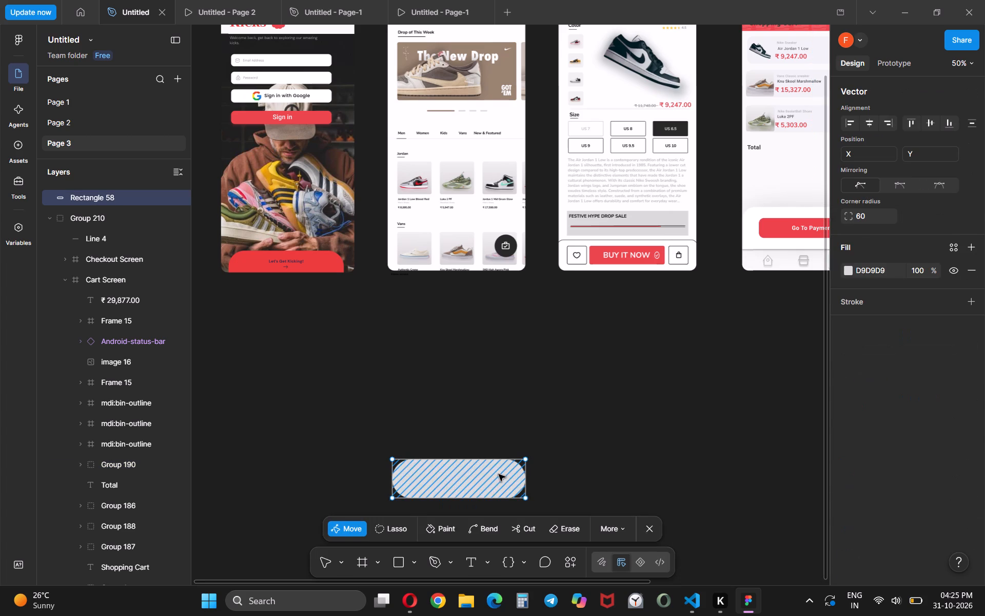
left_click(849, 268)
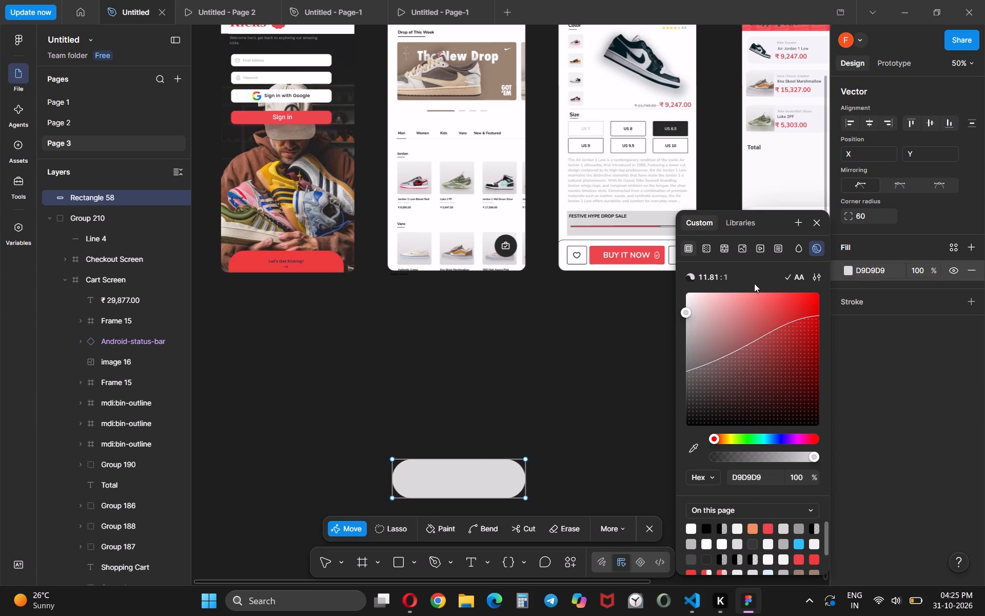
double_click(761, 478)
key("ctrl+v")
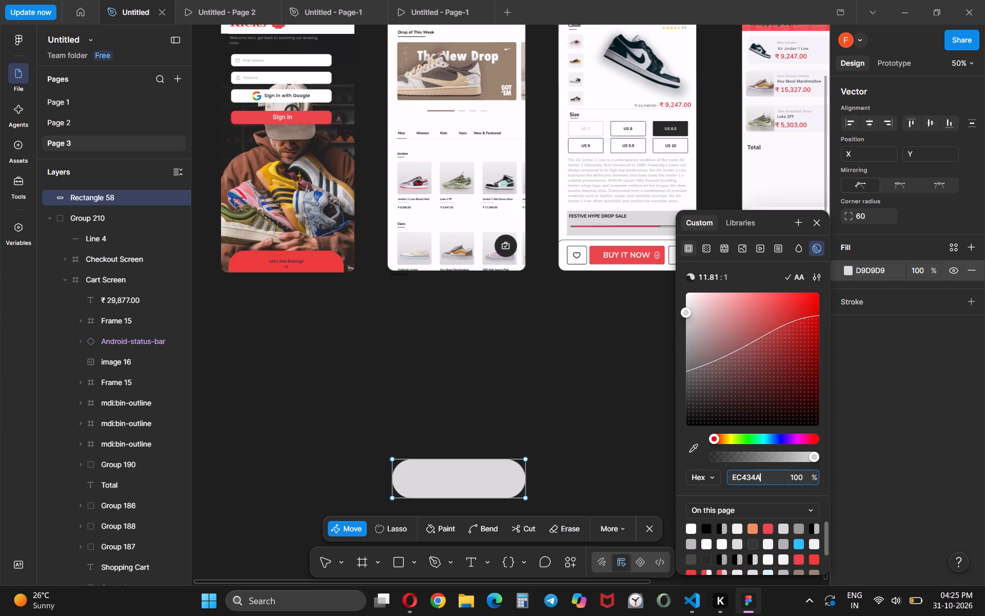
key("Return")
left_click(573, 487)
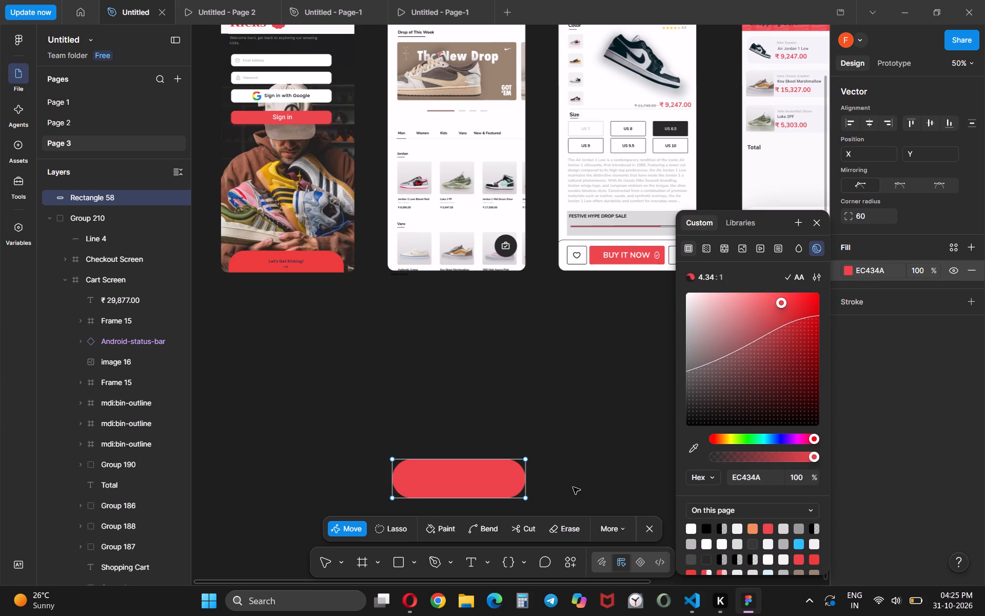
left_click(660, 370)
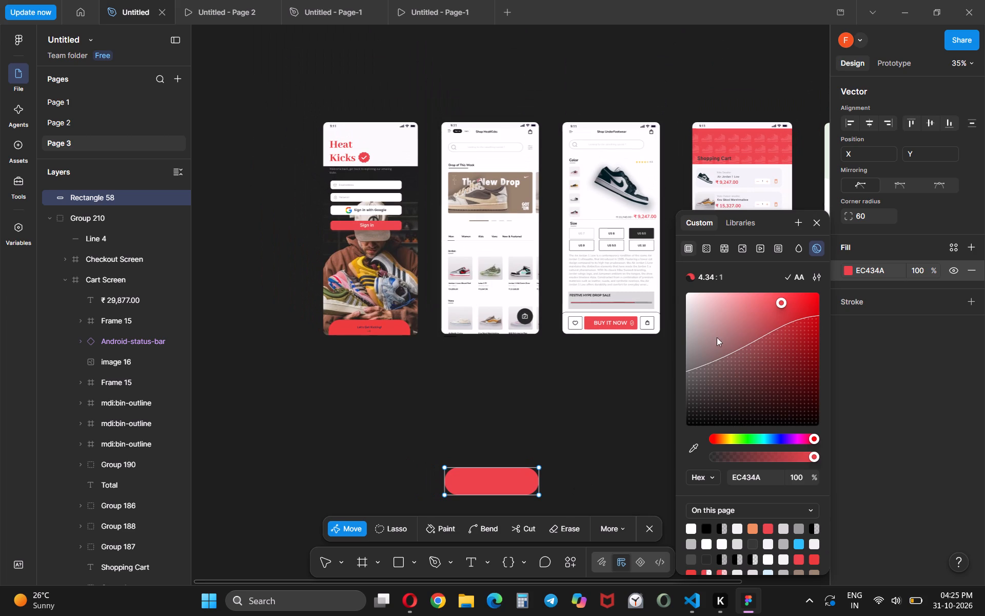
left_click(813, 227)
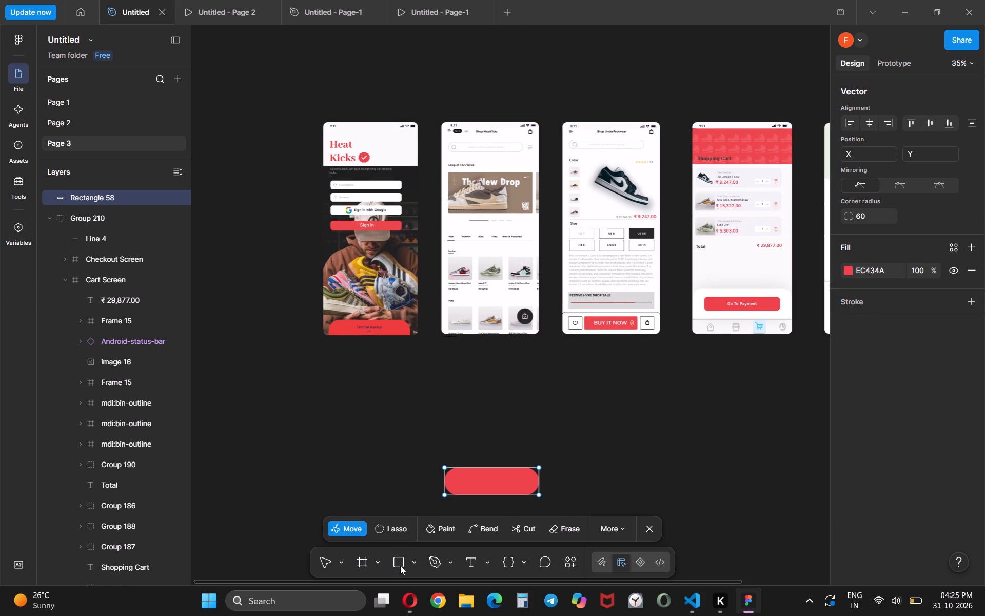
Add a text label reading START on the red pill.
left_click(470, 566)
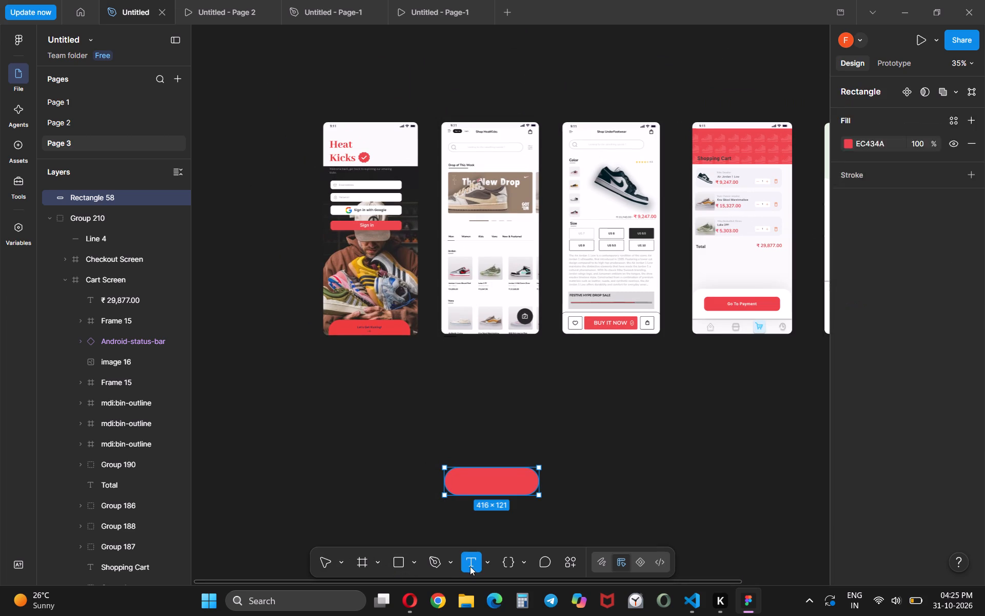
double_click(470, 479)
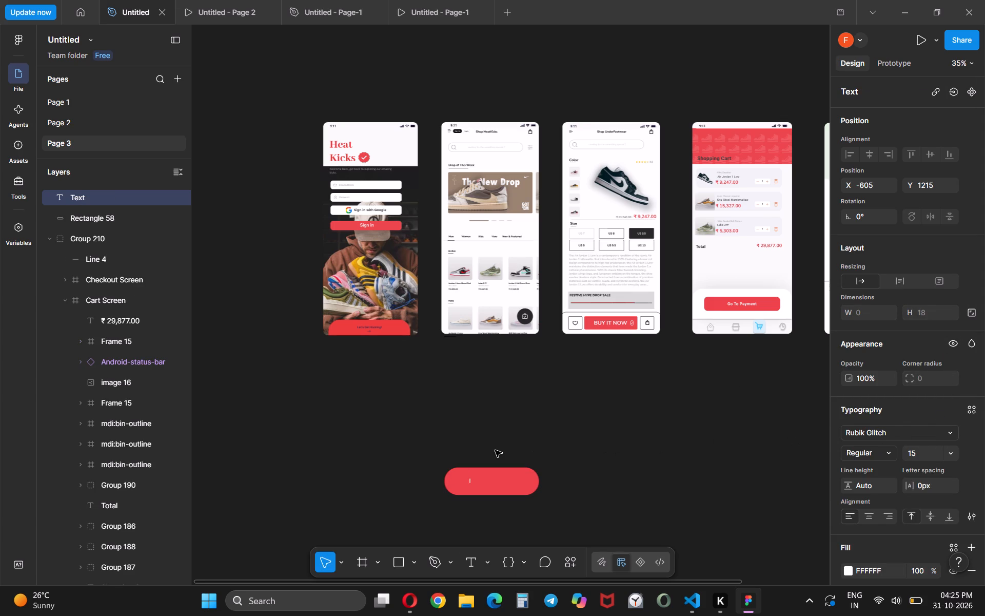
type("uj")
key("BackSpace")
key("BackSpace")
type("START")
Set the START label's font size to 64.
left_click(932, 453)
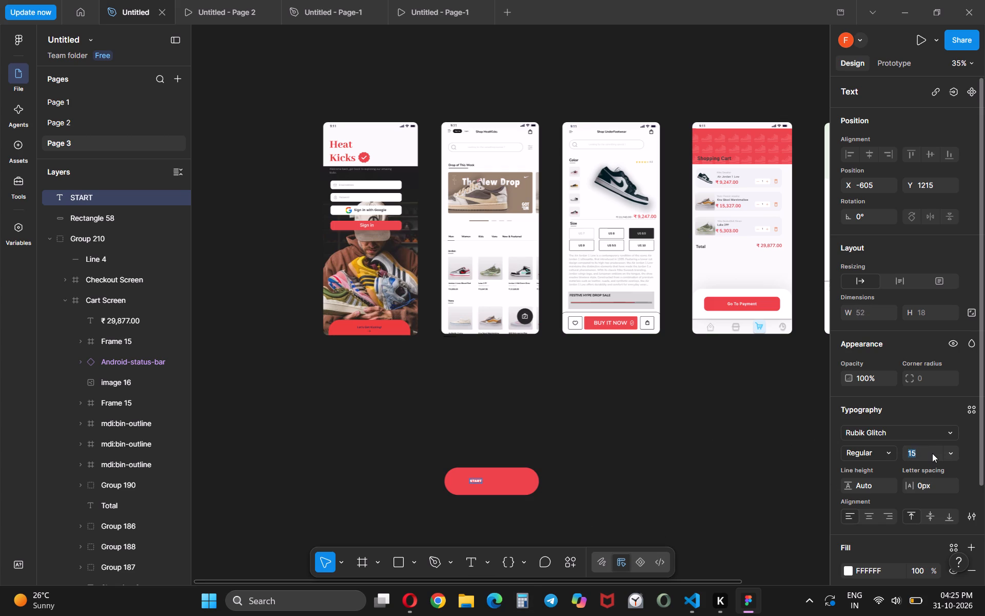
left_click(947, 451)
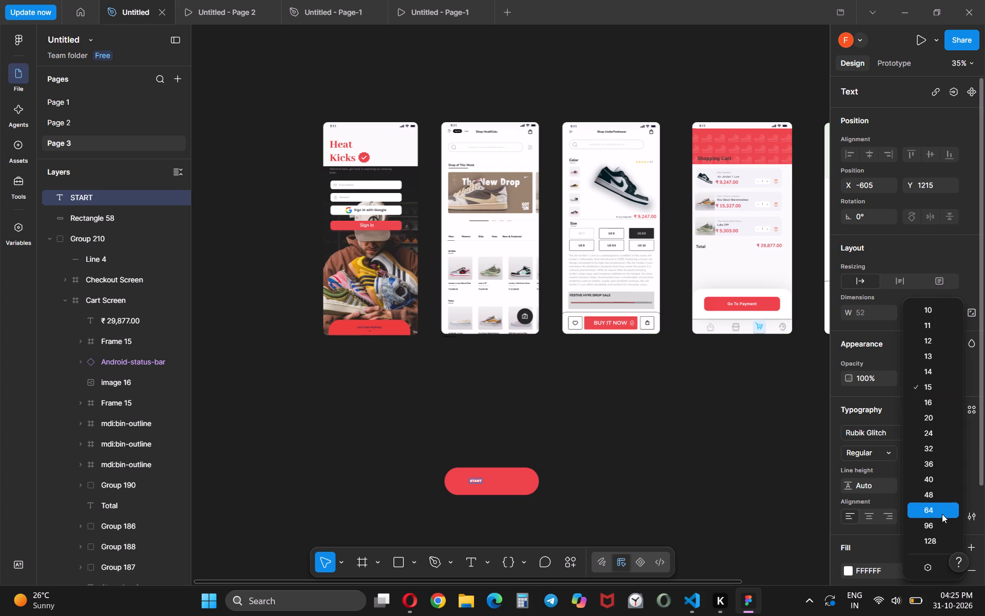
left_click(933, 508)
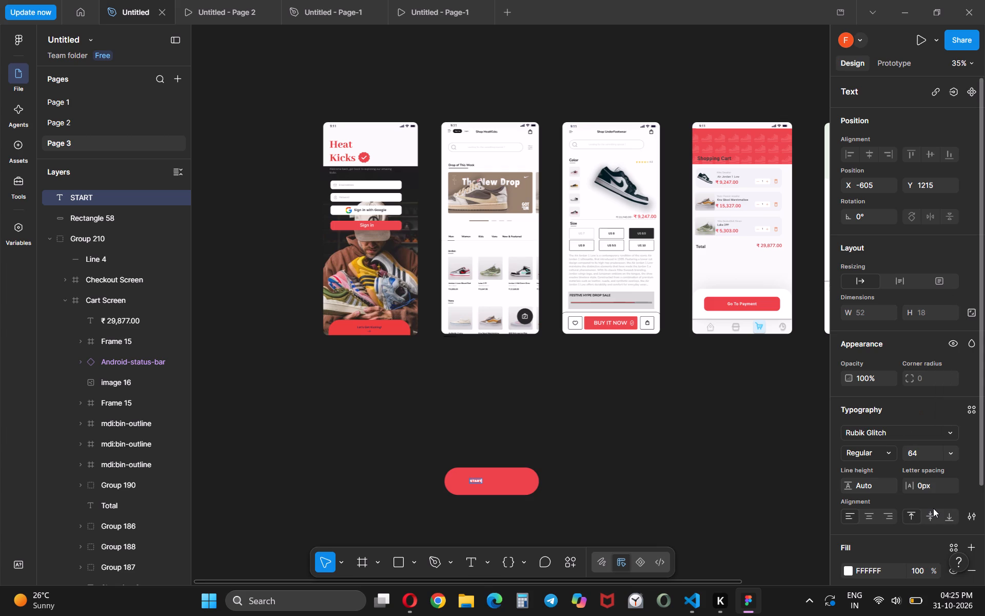
left_click_drag(472, 480, 484, 481)
left_click(946, 449)
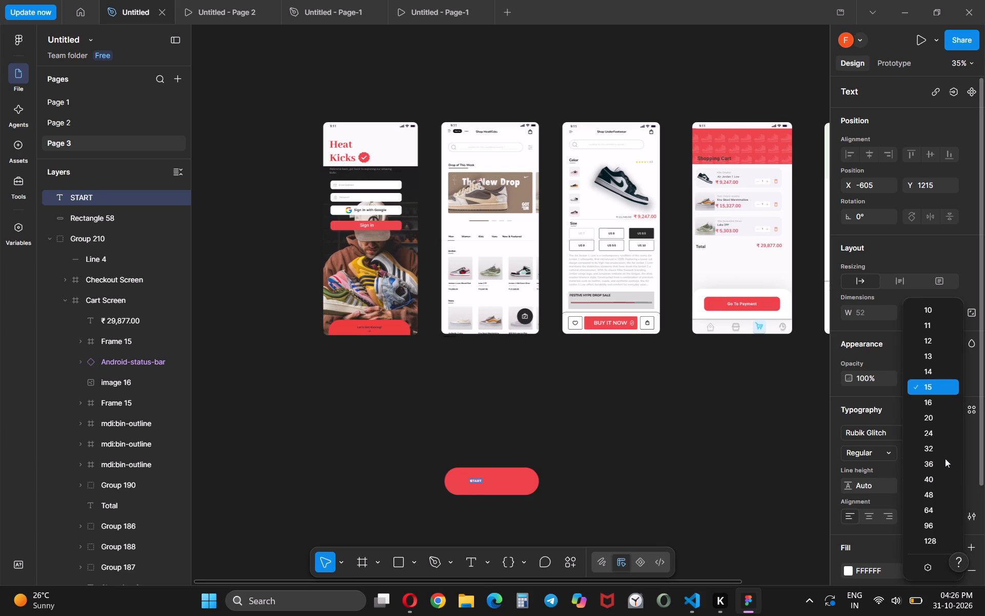
left_click(938, 507)
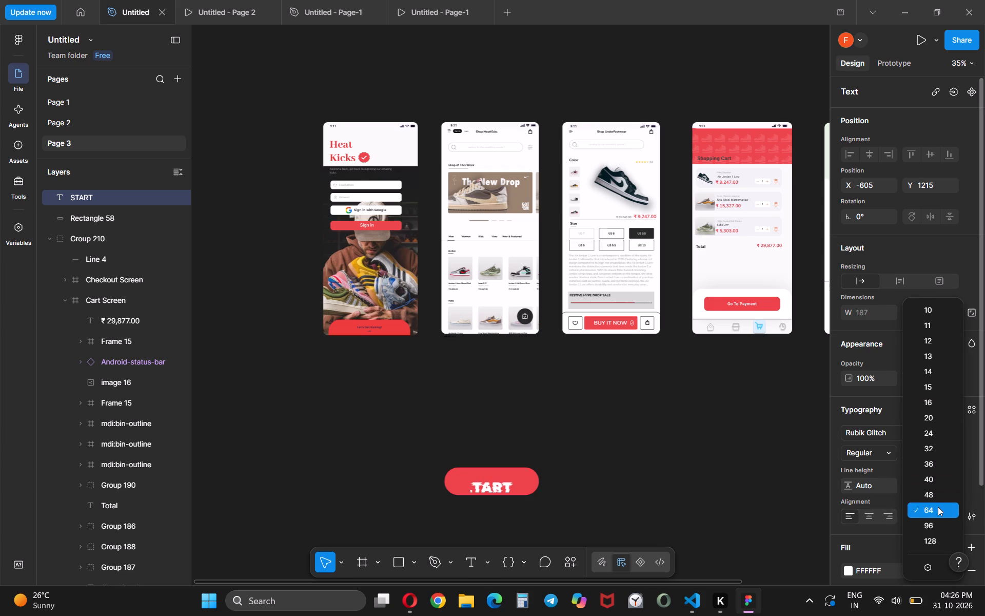
Replace the label's undersized first letter with a capital S matching the other letters, and finish editing the text.
left_click(477, 488)
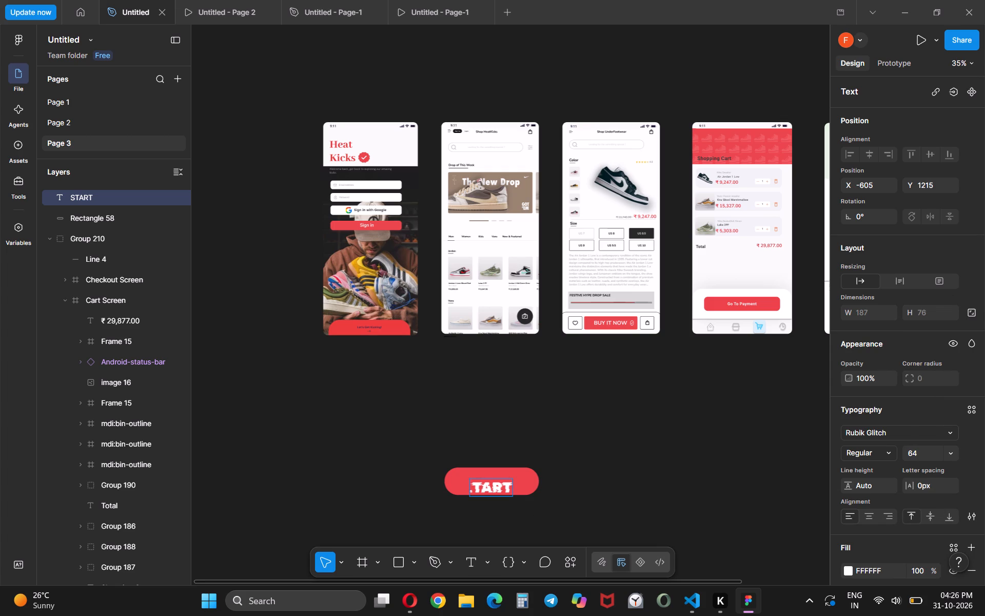
left_click(471, 488)
key("BackSpace")
key("shift+s")
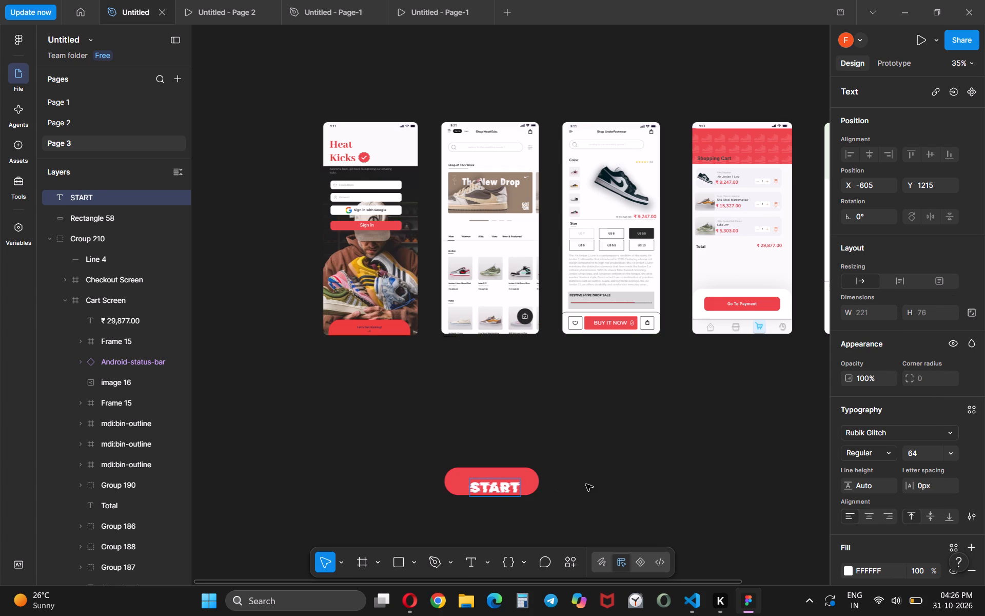
left_click(586, 484)
Move the START label to the centre of the red pill and deselect it.
left_click_drag(499, 487, 488, 480)
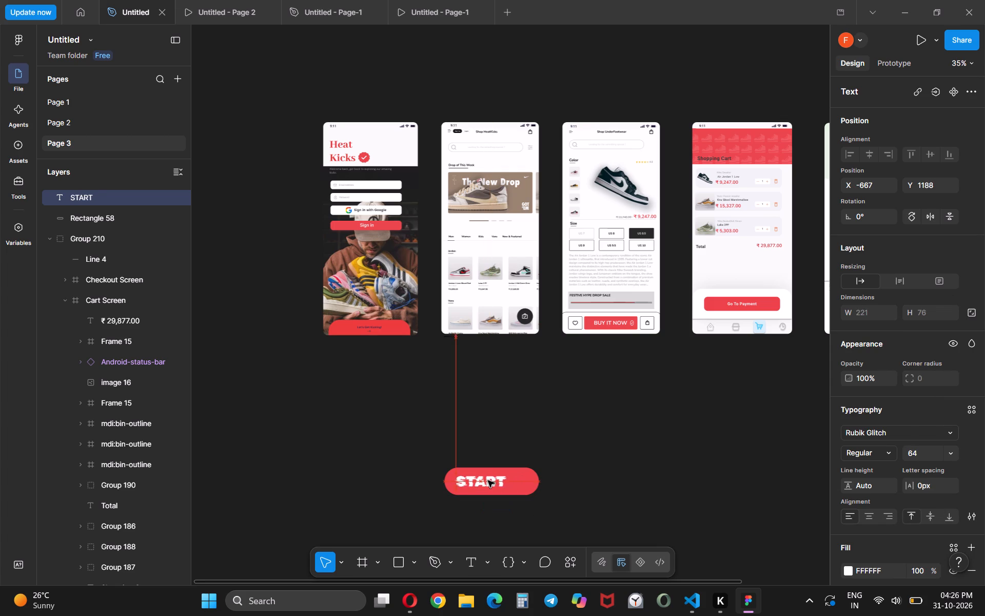
left_click_drag(488, 480, 491, 479)
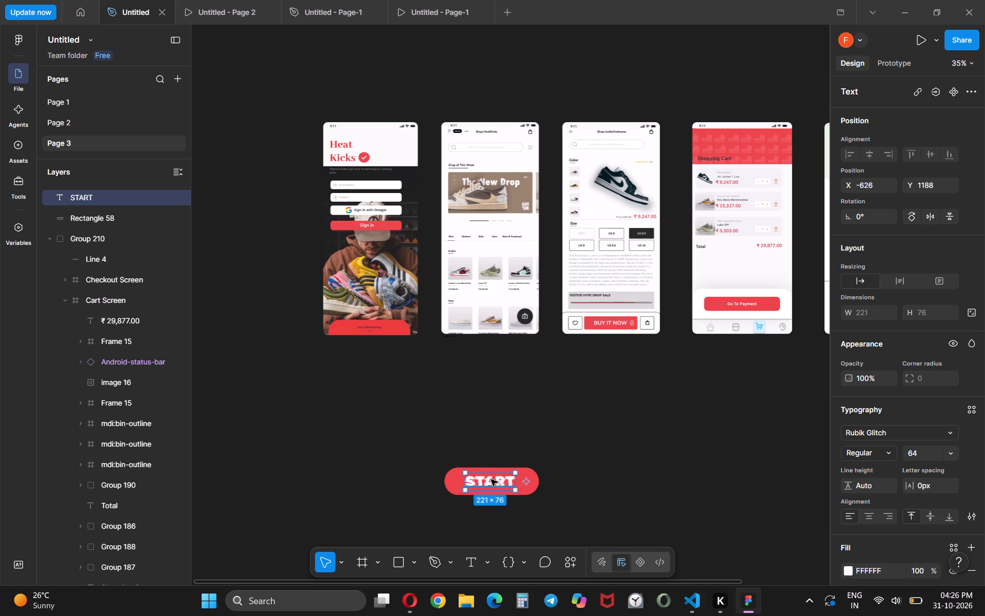
left_click(629, 463)
Move the red pill and its START label together to below the first screen's lower-left corner, and deselect them.
scroll(629, 463, "down", 1)
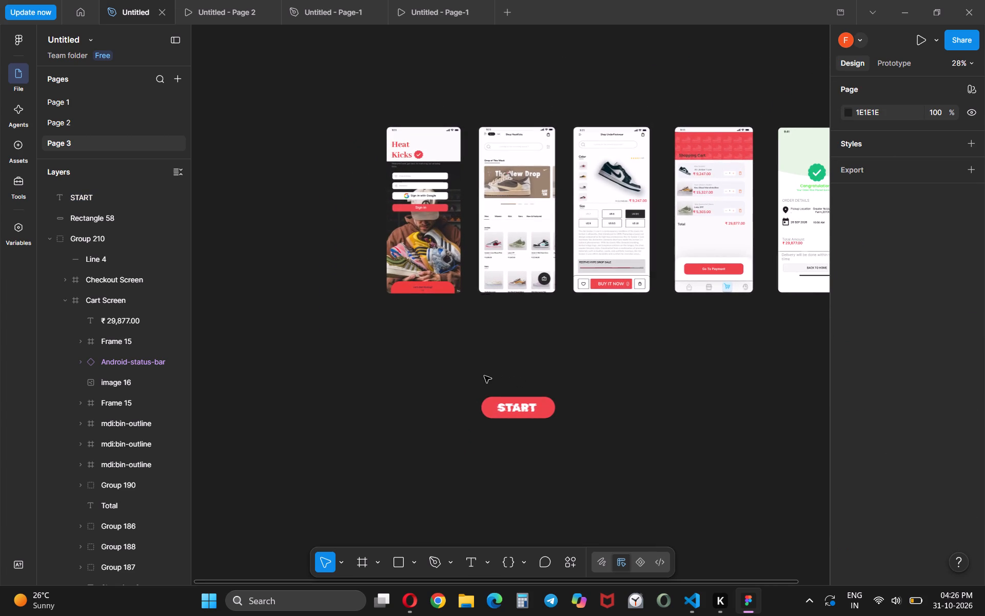
left_click_drag(484, 376, 588, 437)
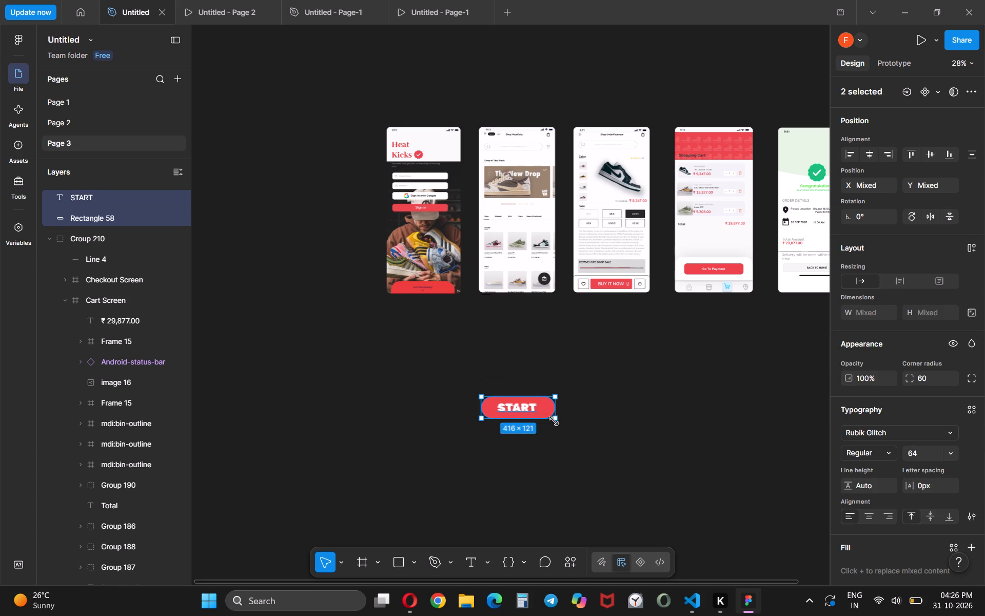
left_click_drag(546, 410, 411, 383)
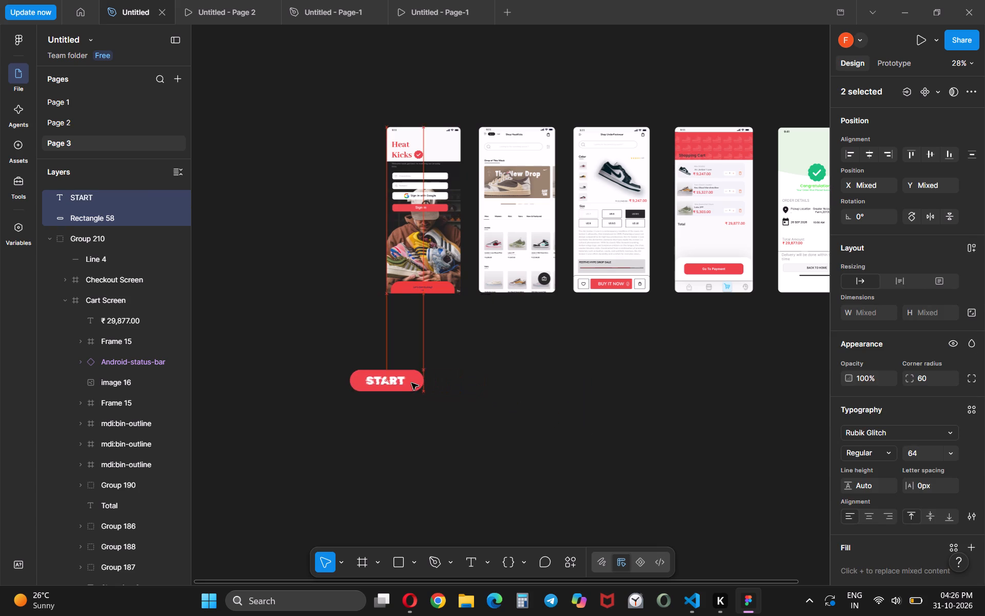
left_click_drag(411, 383, 417, 389)
left_click(488, 448)
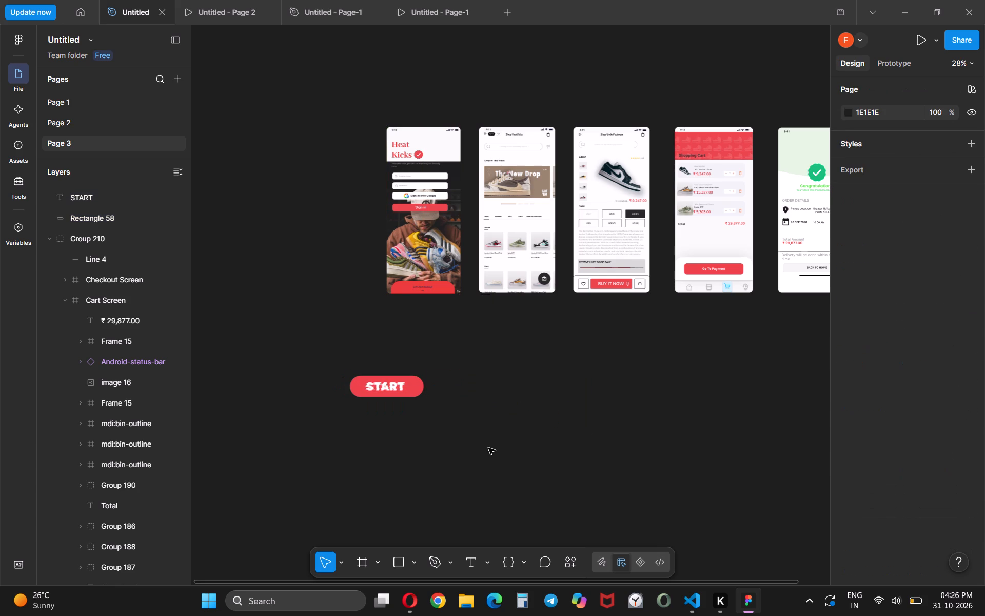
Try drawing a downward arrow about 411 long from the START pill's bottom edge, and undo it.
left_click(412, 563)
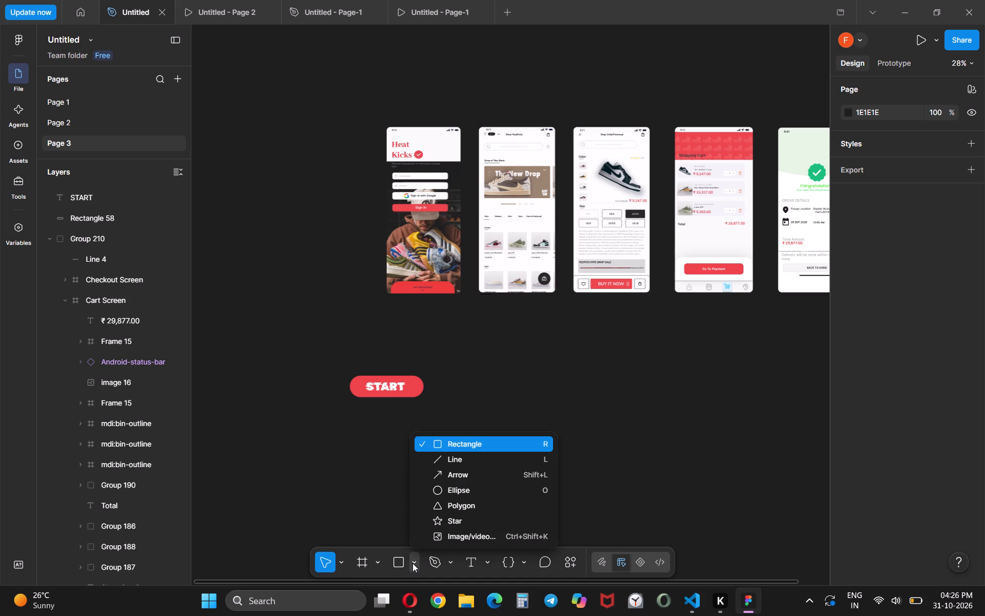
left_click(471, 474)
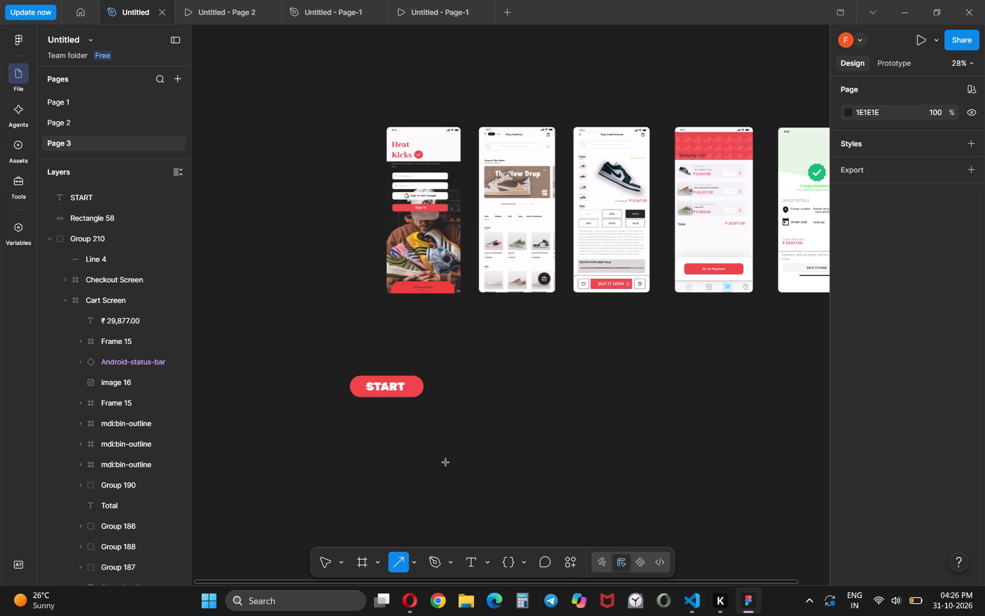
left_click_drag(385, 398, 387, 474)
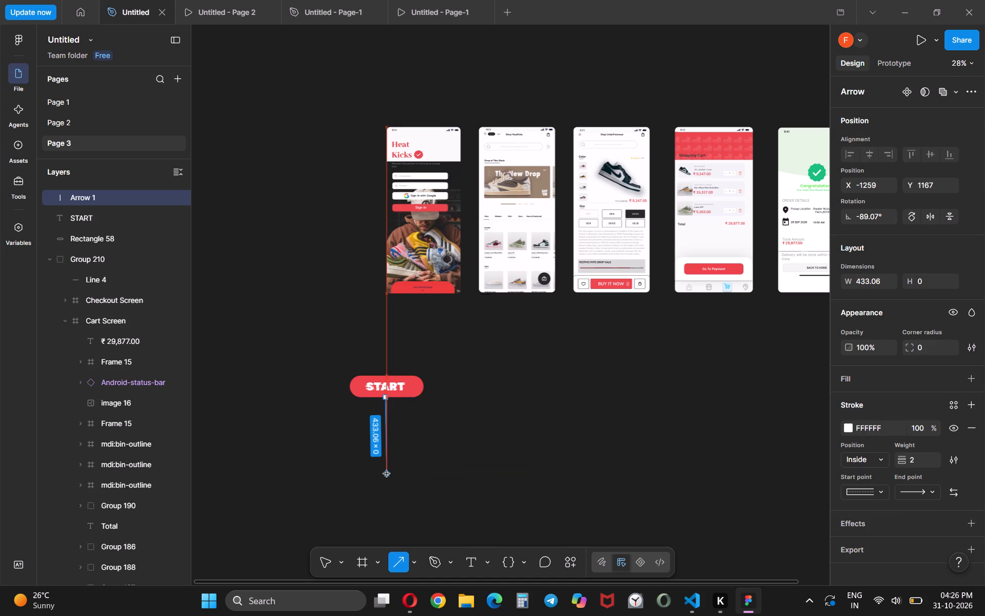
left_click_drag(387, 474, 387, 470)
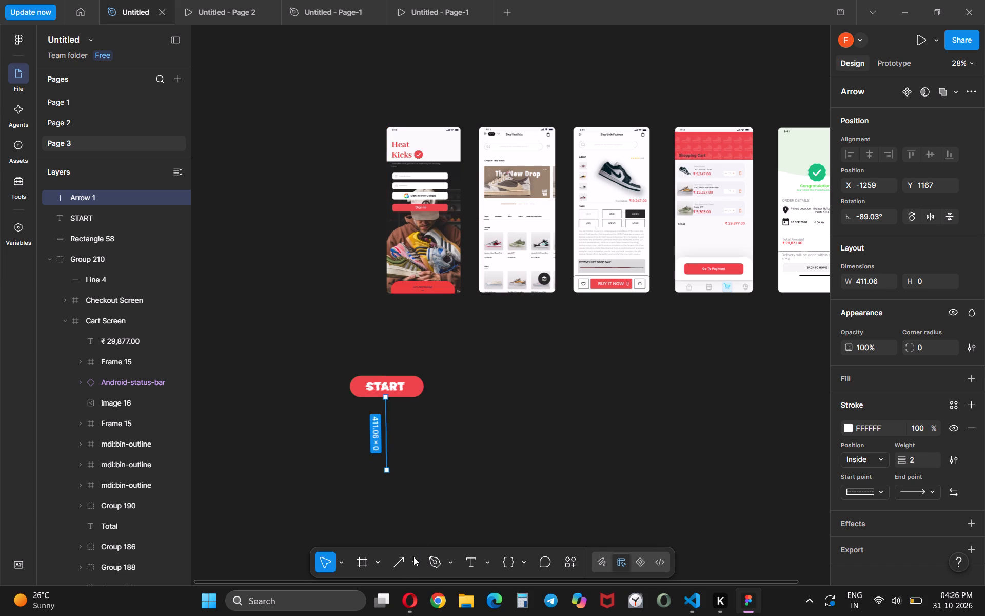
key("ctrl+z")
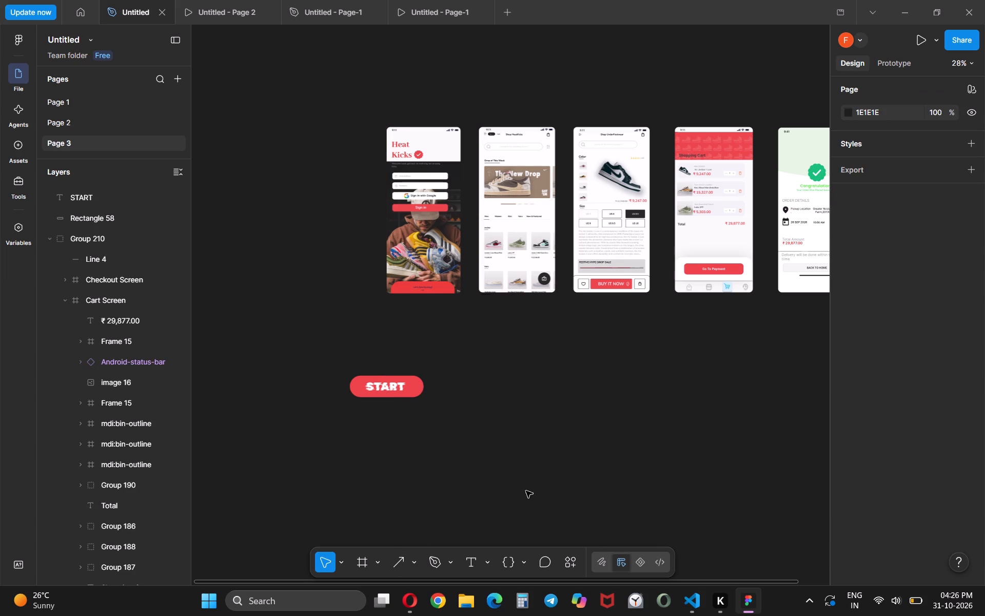
Draw a near-vertical downward arrow about 566 long from the middle of the START pill's bottom edge.
left_click(389, 565)
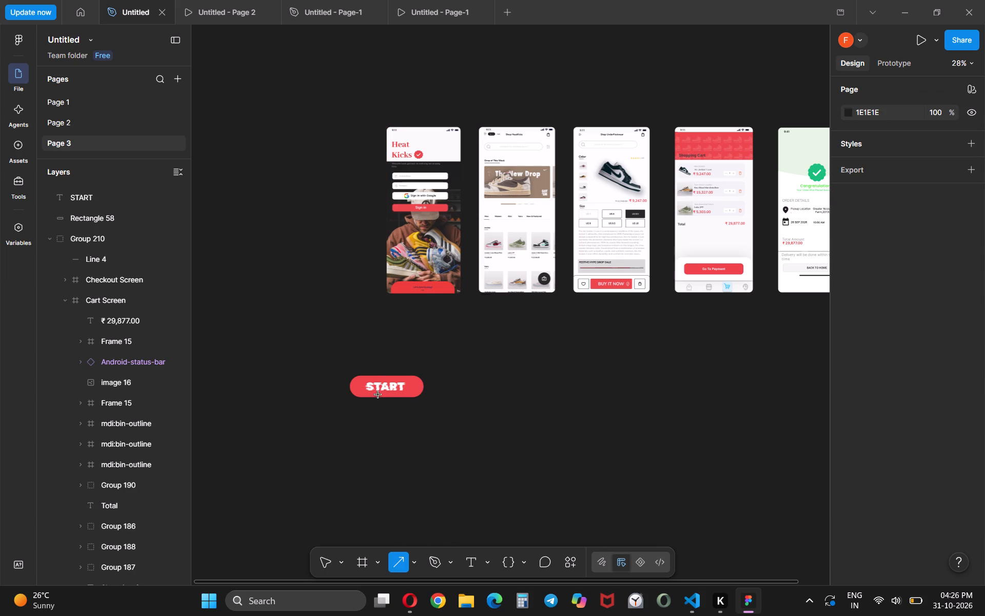
left_click_drag(383, 398, 387, 480)
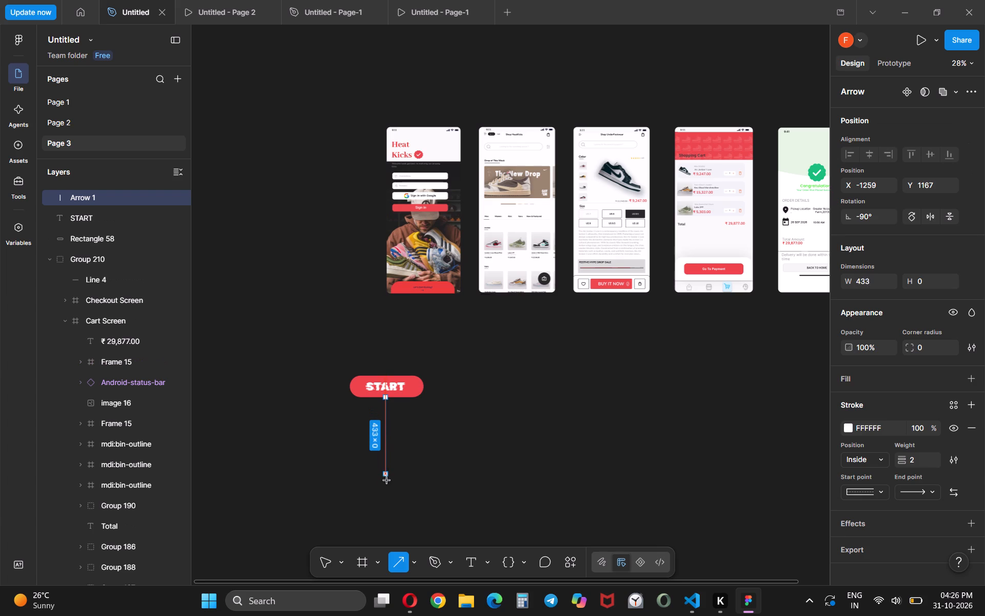
left_click_drag(387, 480, 389, 497)
left_click(389, 497)
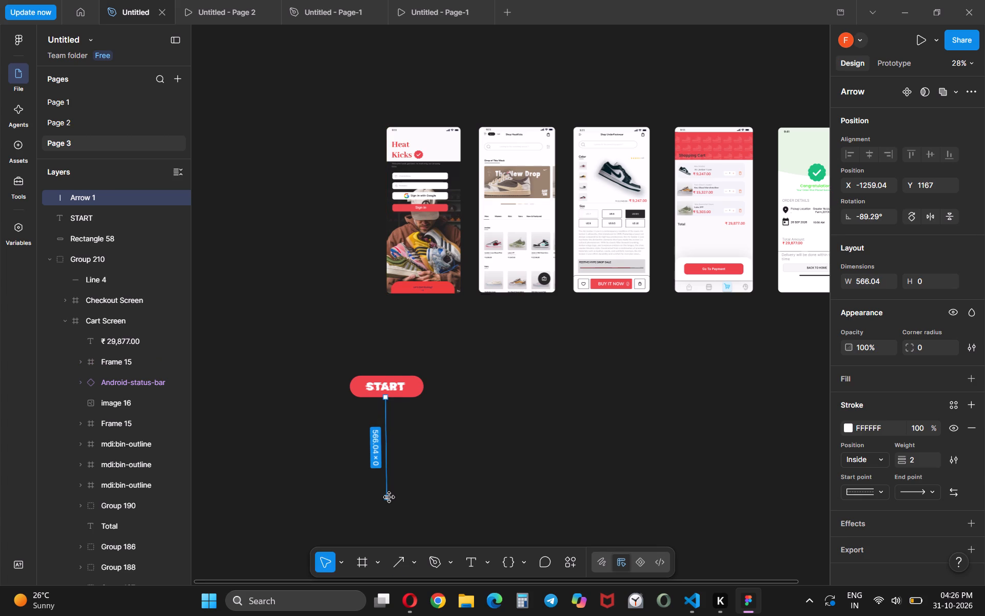
left_click(451, 502)
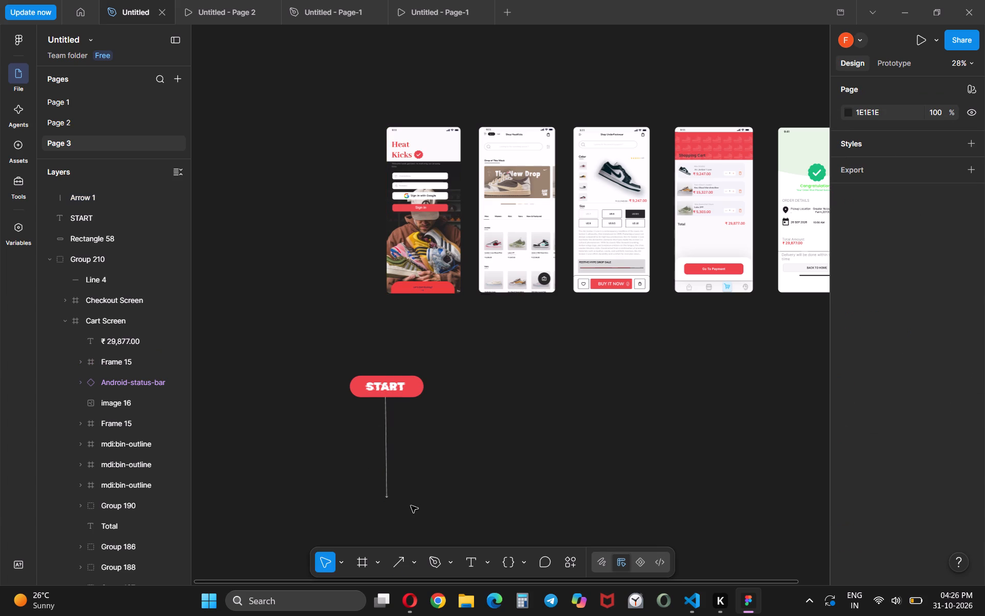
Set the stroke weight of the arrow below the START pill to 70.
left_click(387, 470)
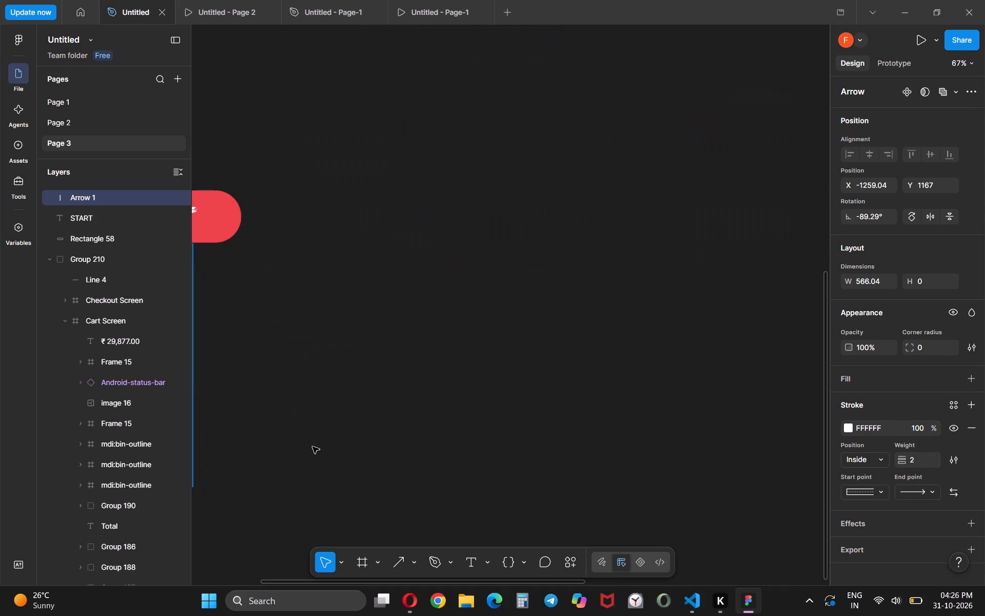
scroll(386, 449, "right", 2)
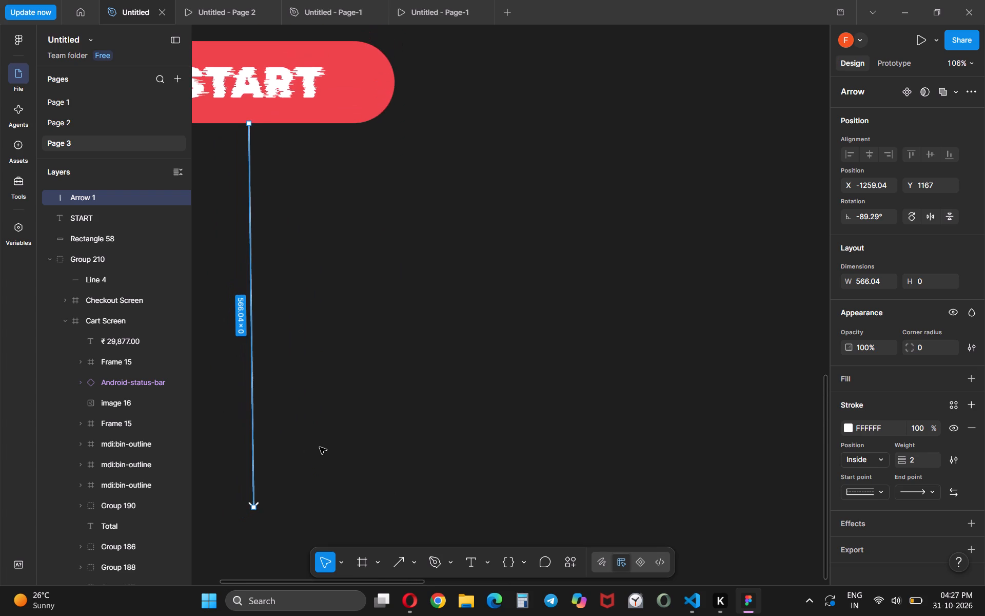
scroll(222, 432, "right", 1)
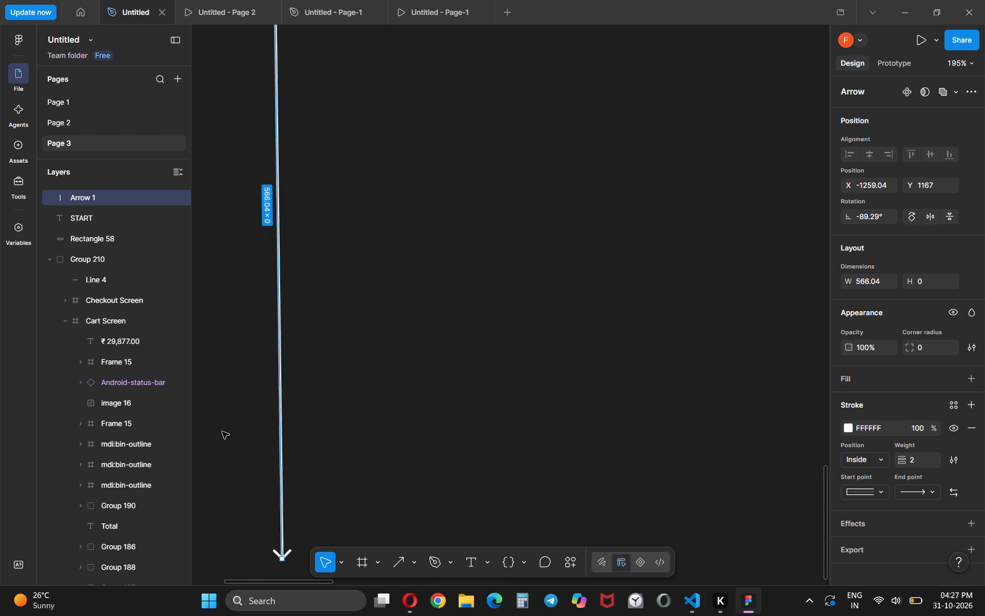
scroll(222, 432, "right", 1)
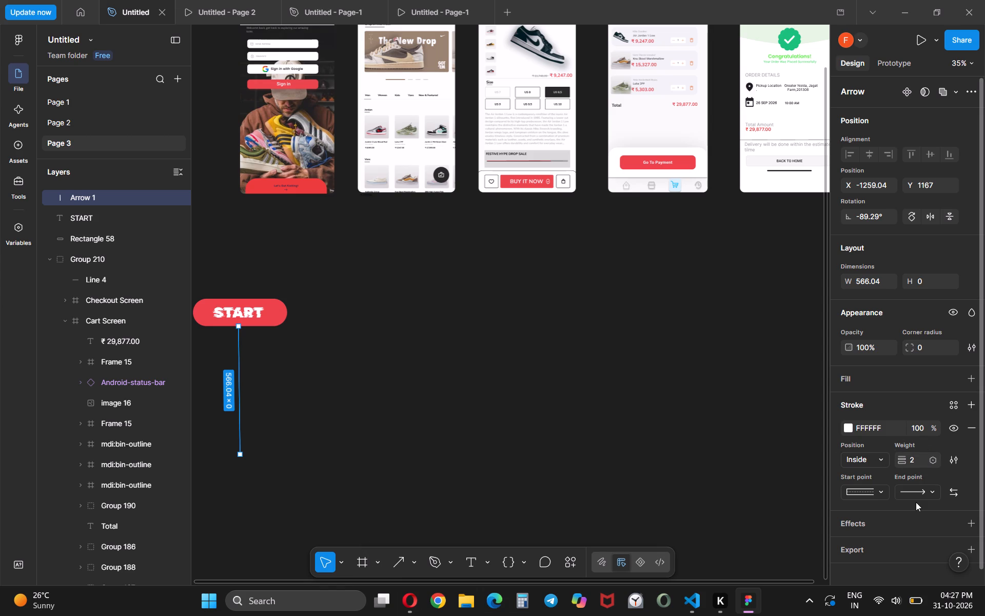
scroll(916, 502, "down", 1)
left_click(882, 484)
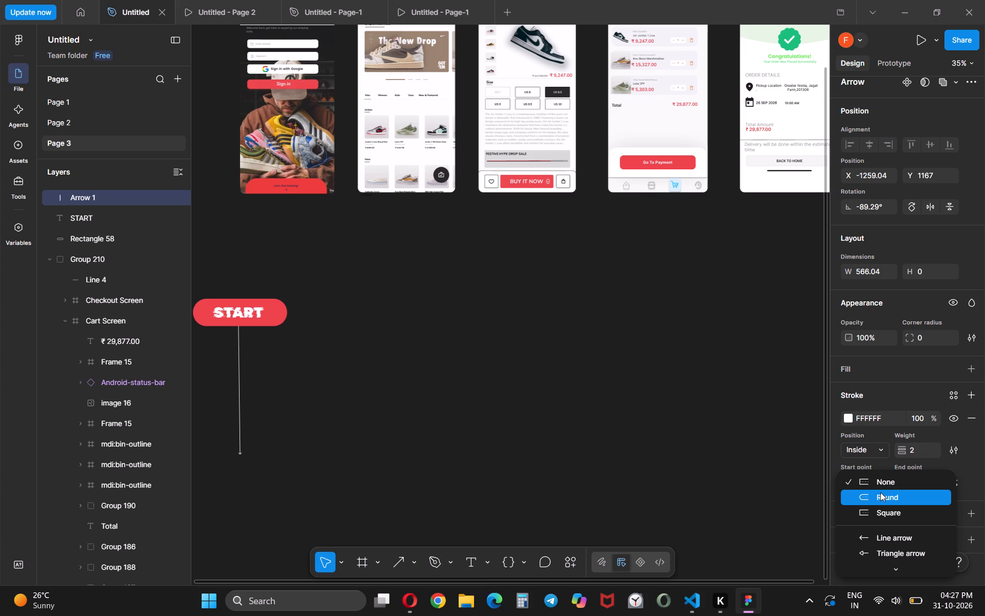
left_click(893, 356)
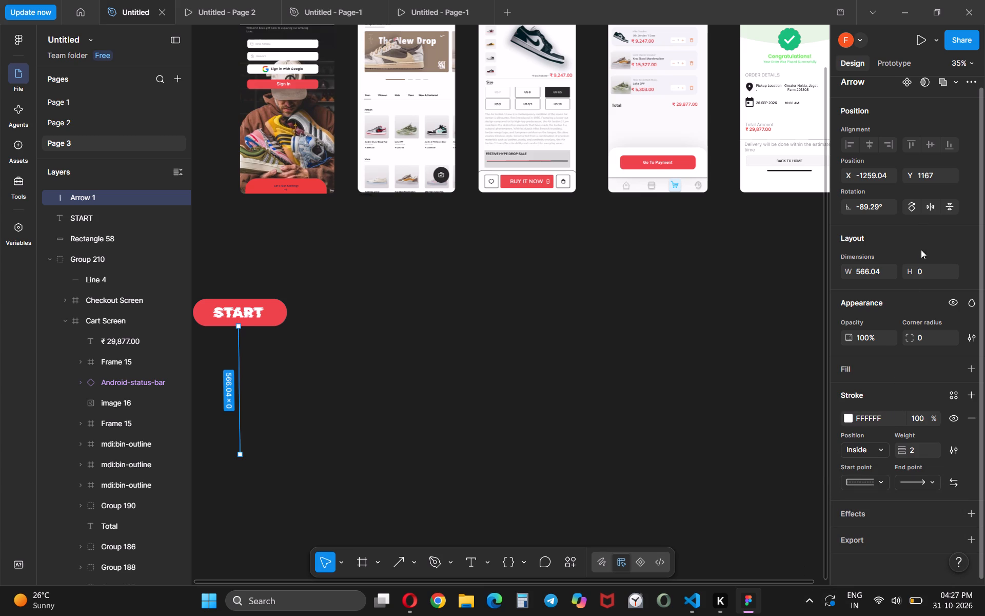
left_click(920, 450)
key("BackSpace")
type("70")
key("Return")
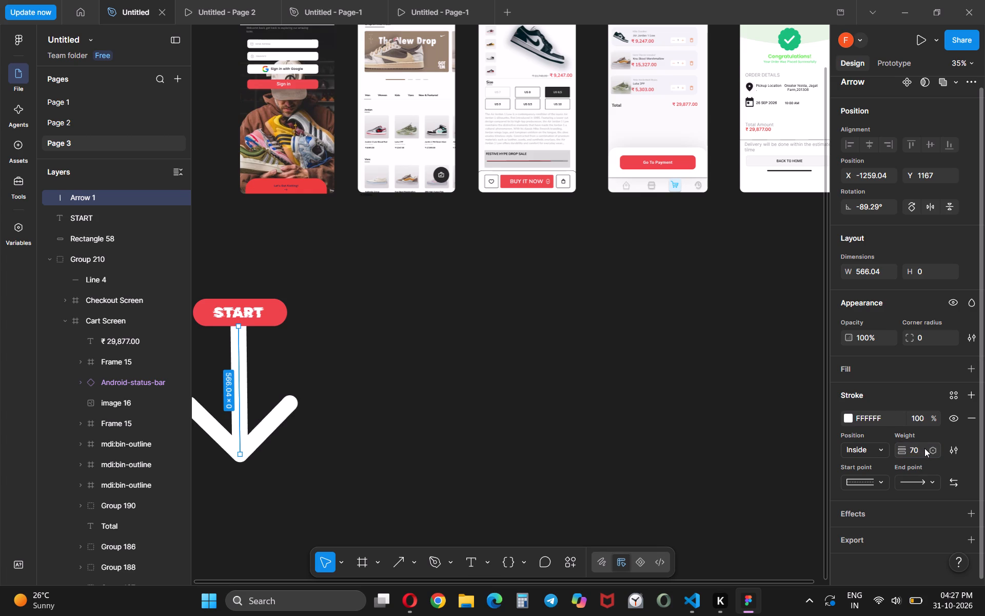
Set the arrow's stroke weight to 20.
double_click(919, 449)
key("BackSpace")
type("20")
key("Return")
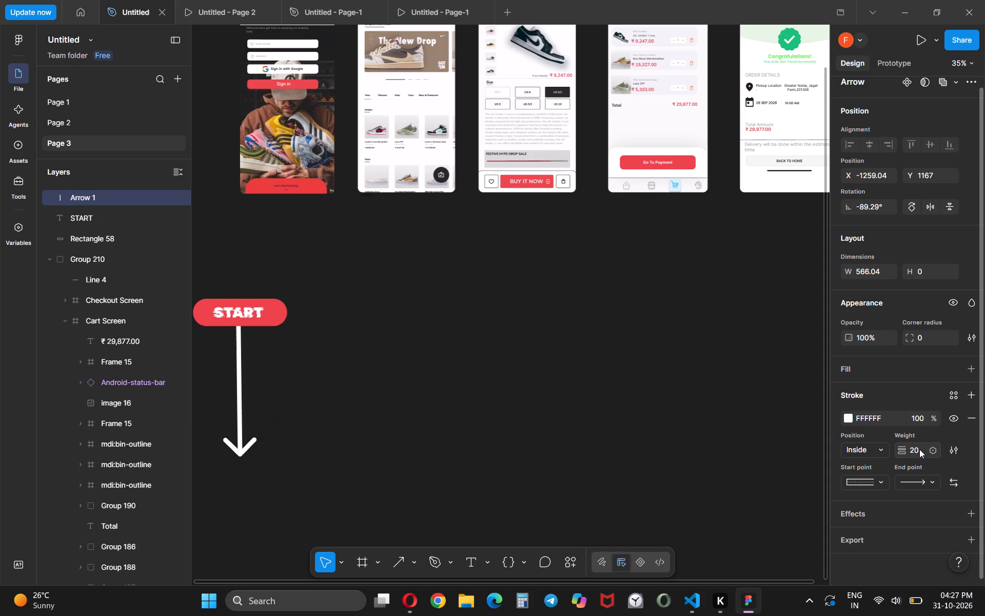
Set the arrow's stroke weight to 10.
left_click(920, 449)
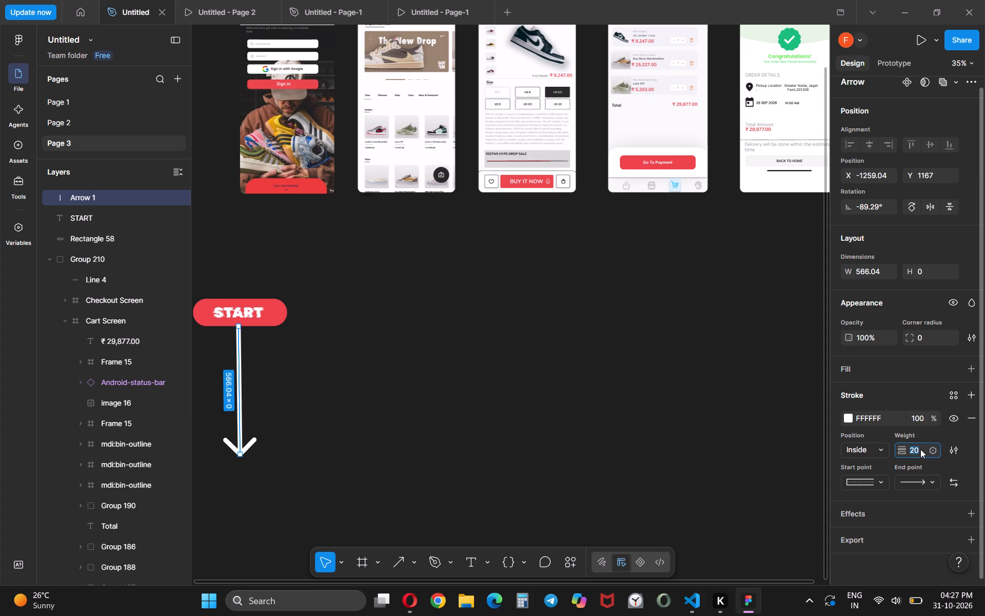
key("BackSpace")
type("10")
key("Return")
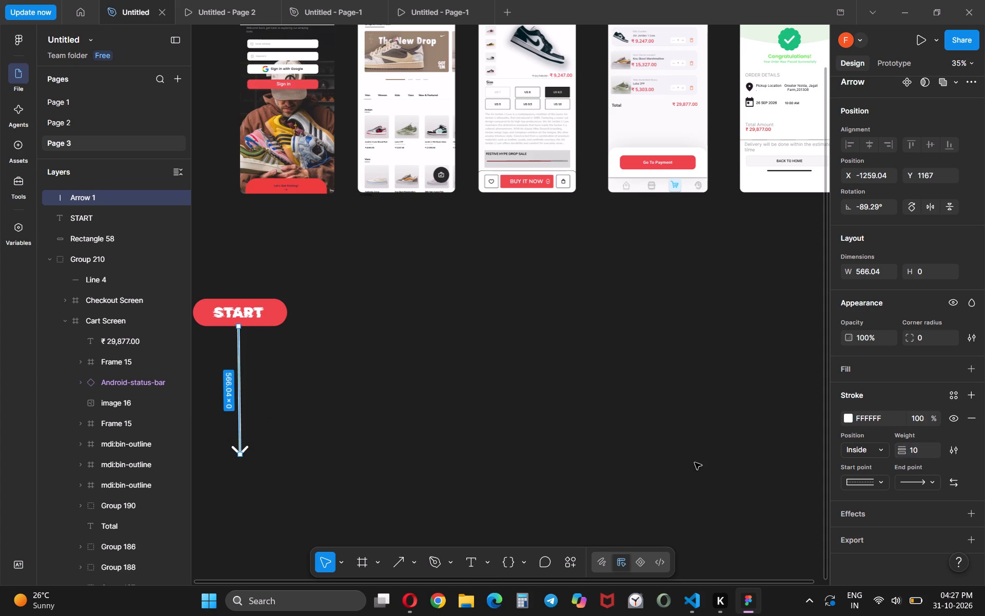
Shorten the arrow below the START pill to about 326 long by adjusting its tip, and deselect it.
left_click_drag(241, 455, 239, 398)
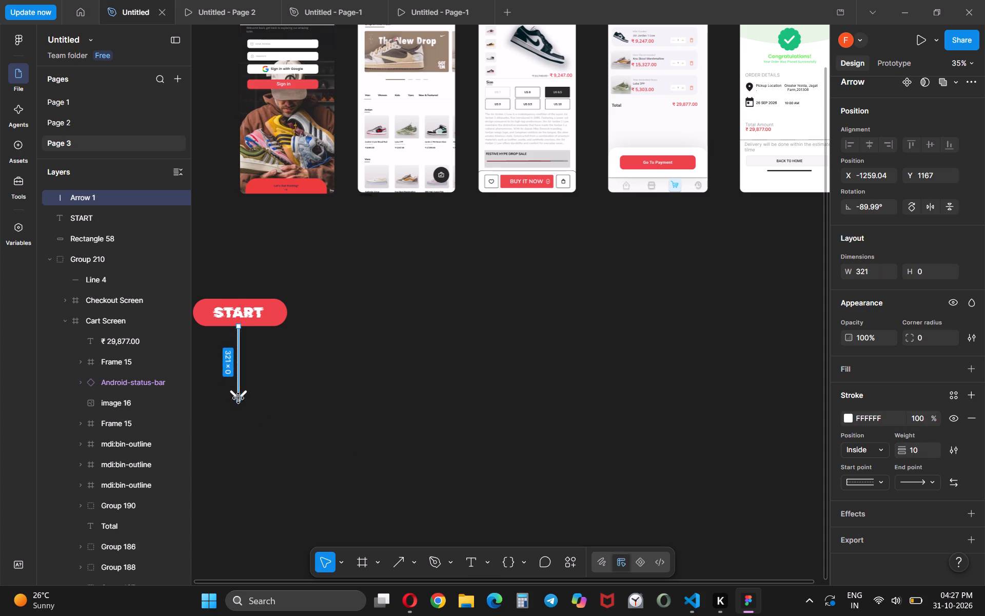
scroll(364, 374, "up", 1)
left_click(378, 381)
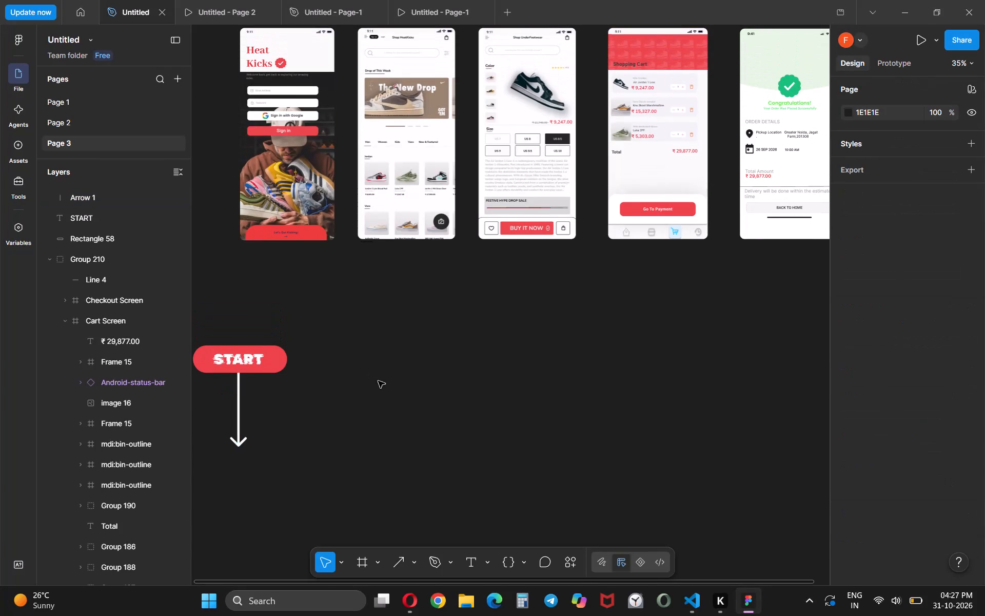
left_click(241, 438)
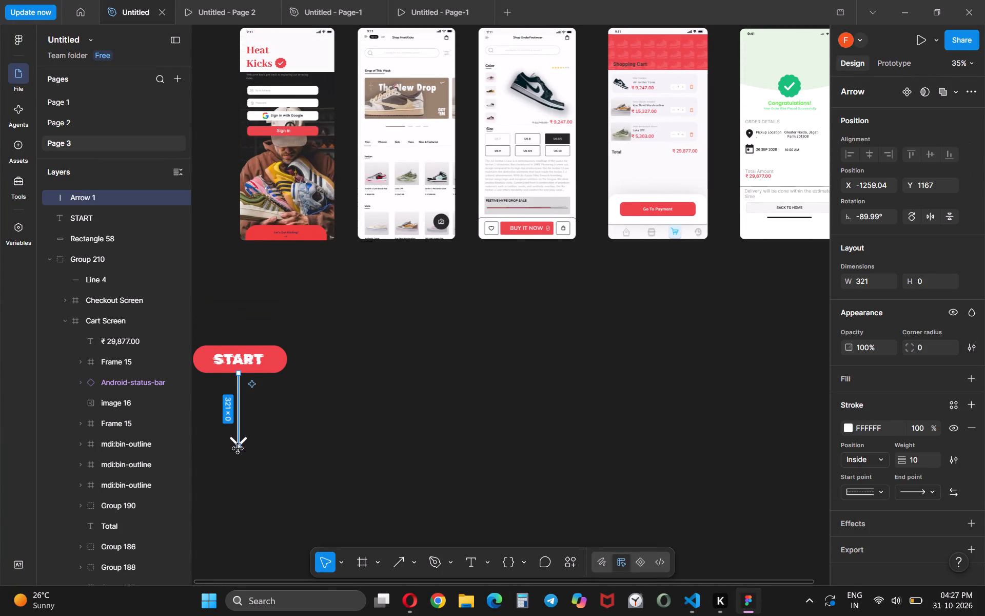
left_click(238, 448)
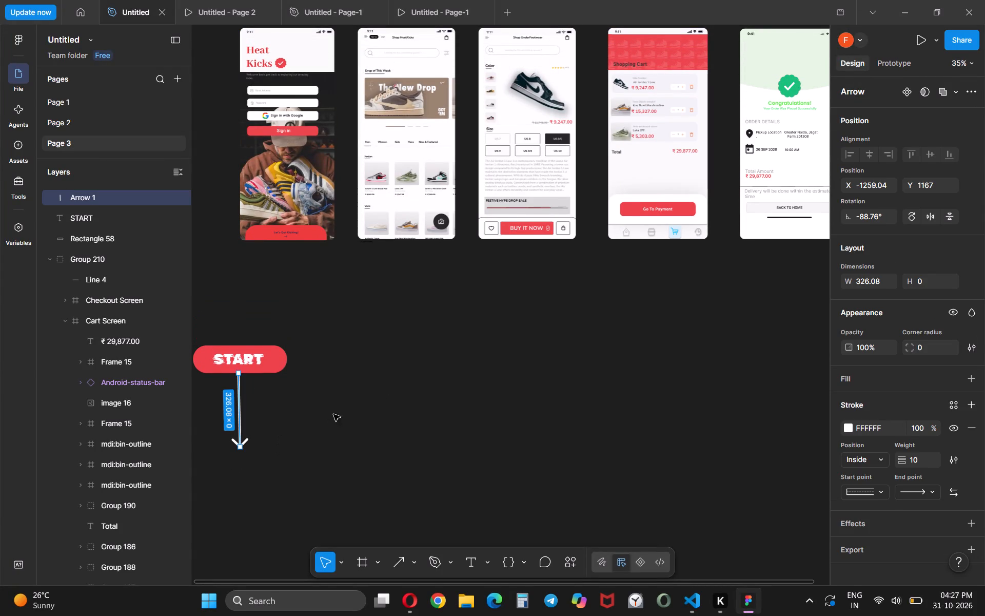
left_click(396, 392)
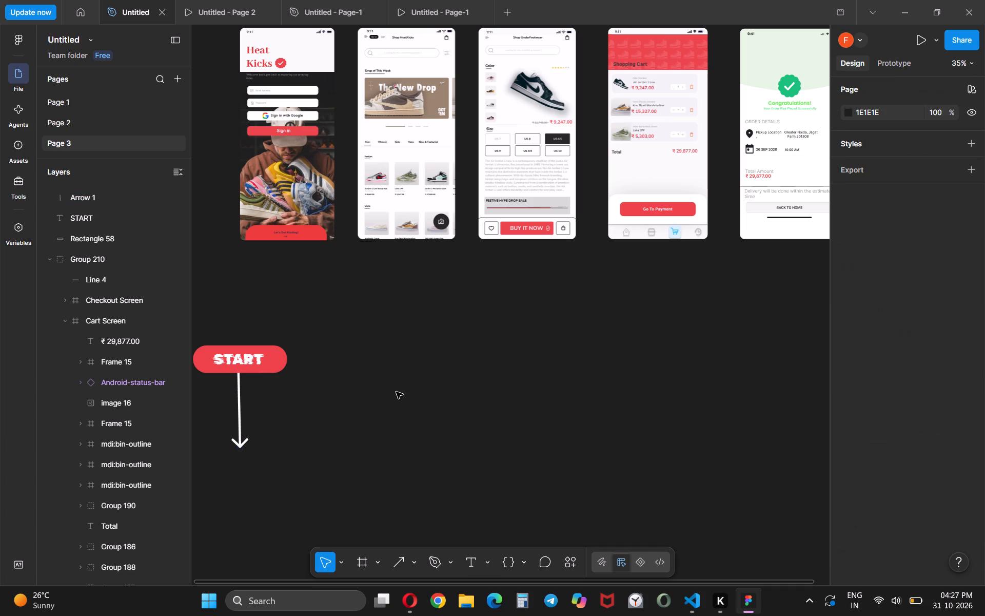
Shift the arrow slightly left along the START pill's bottom edge, extend its tip to about 350 long, and deselect it.
scroll(273, 460, "down", 1)
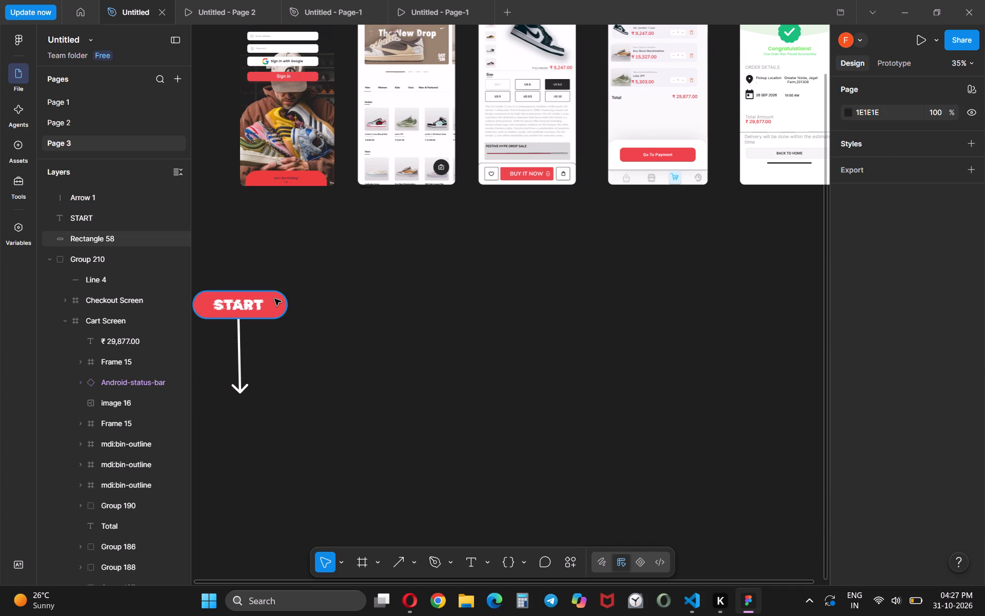
left_click(274, 299)
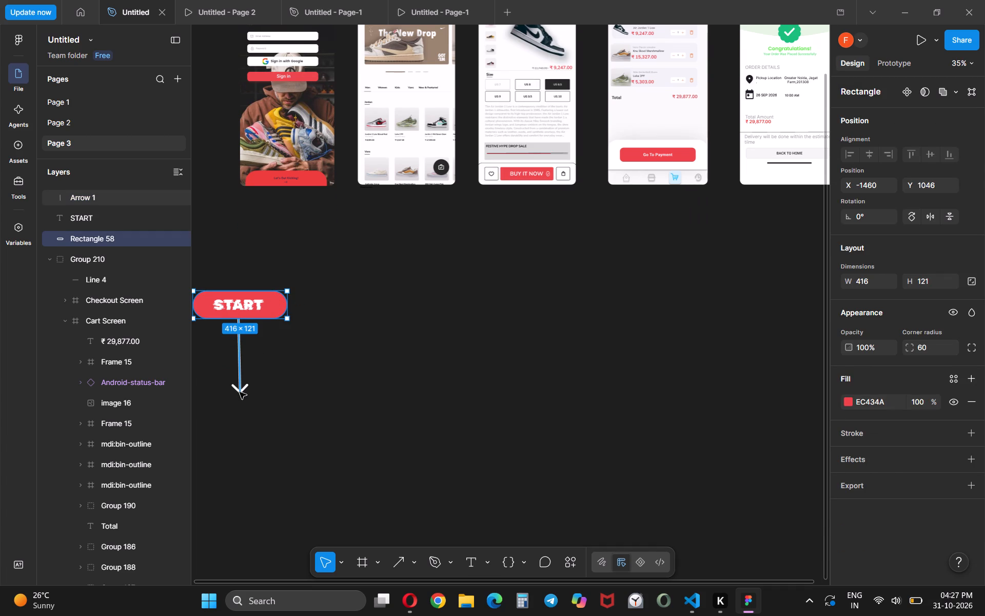
left_click(240, 392)
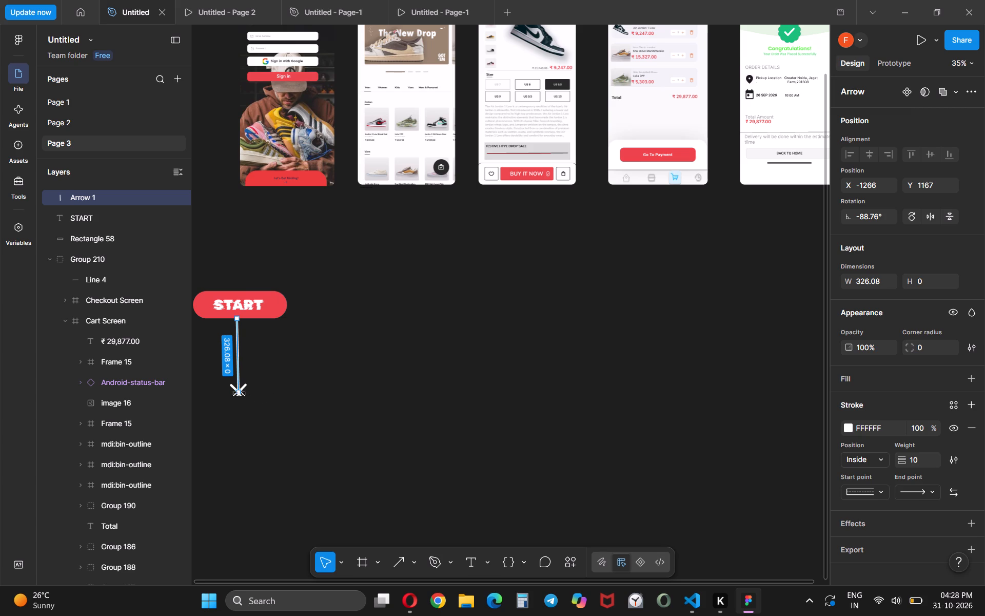
left_click(241, 395)
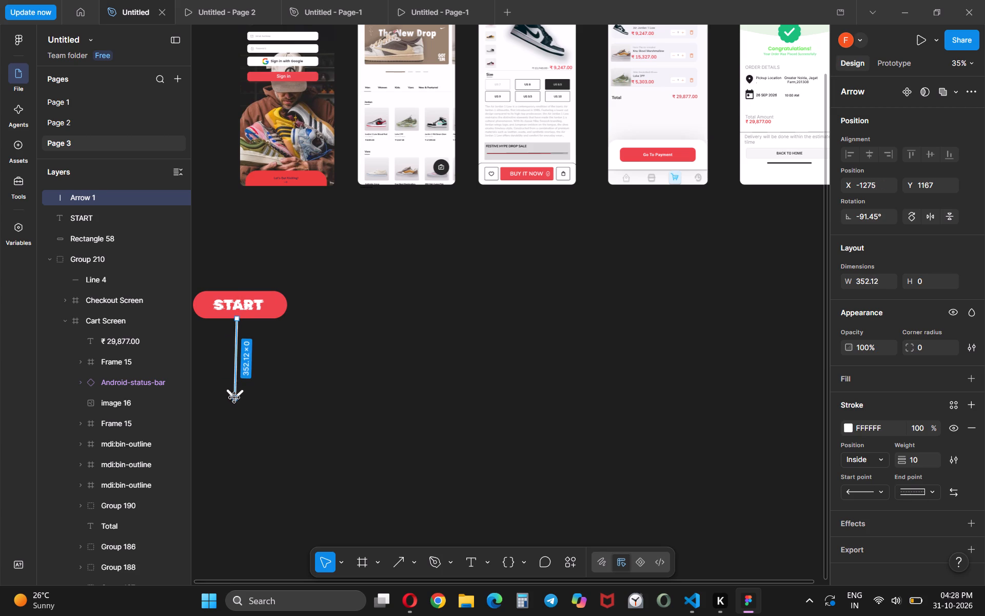
left_click(349, 398)
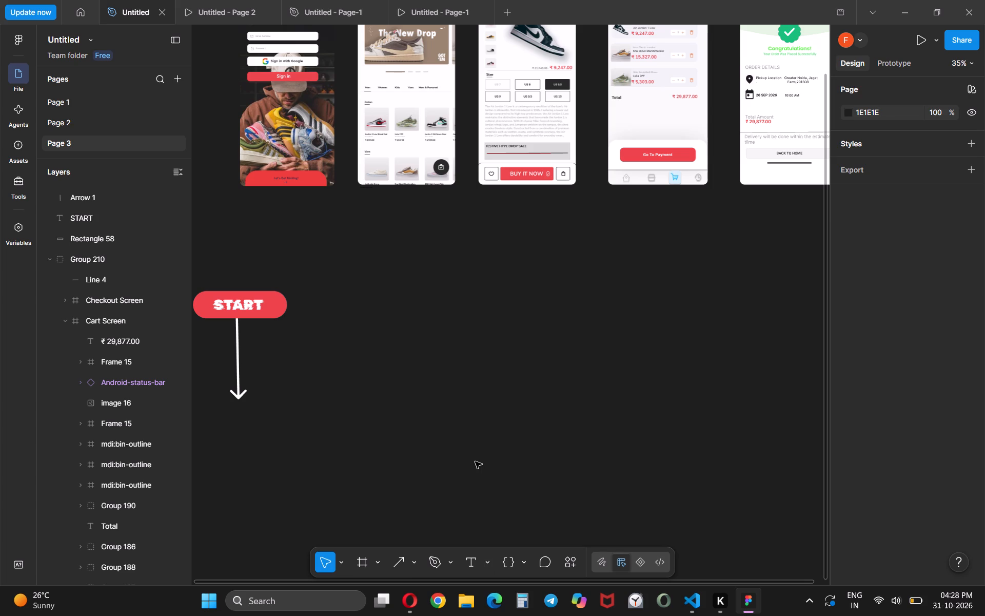
Draw a rectangle about 663 × 272 on the empty canvas beside the START arrow.
left_click(338, 562)
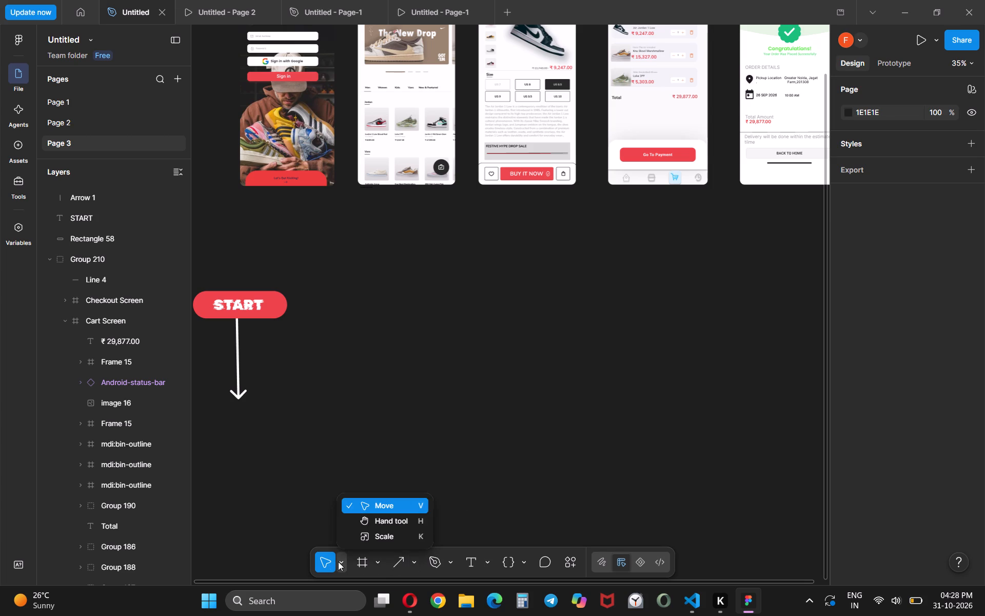
left_click(463, 492)
left_click(412, 565)
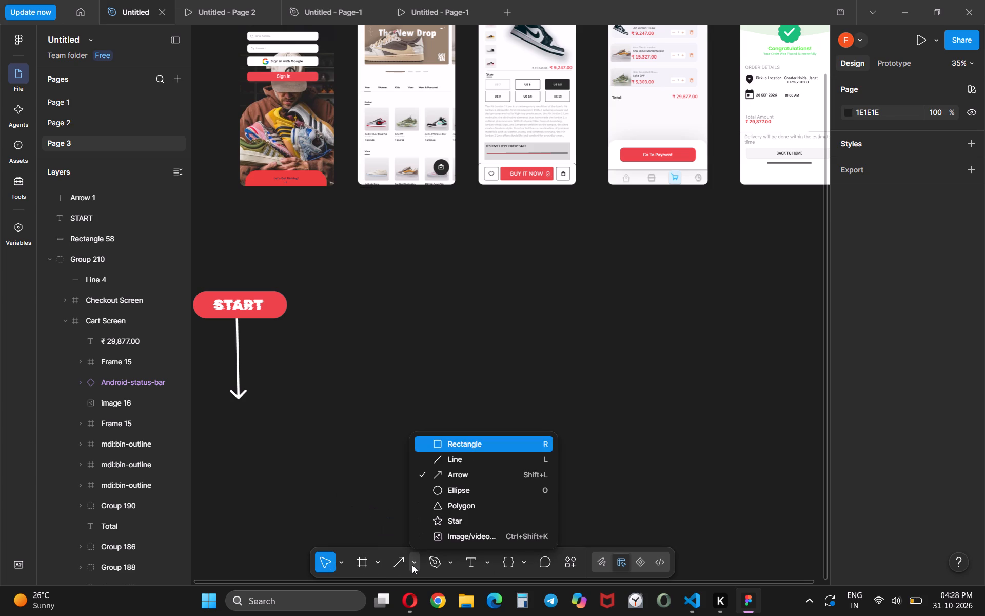
left_click(455, 449)
left_click_drag(419, 380, 549, 457)
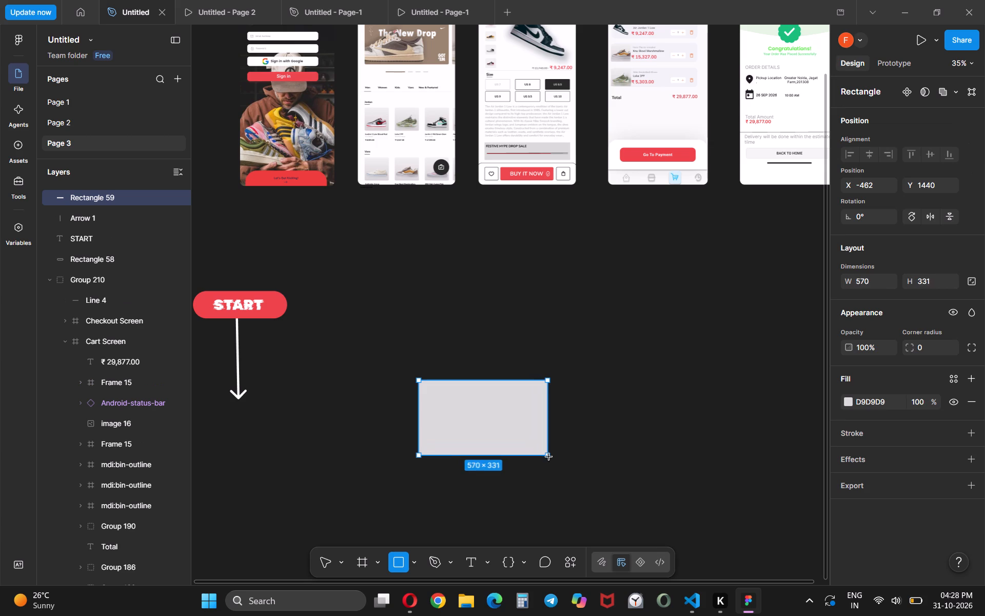
left_click_drag(549, 457, 605, 488)
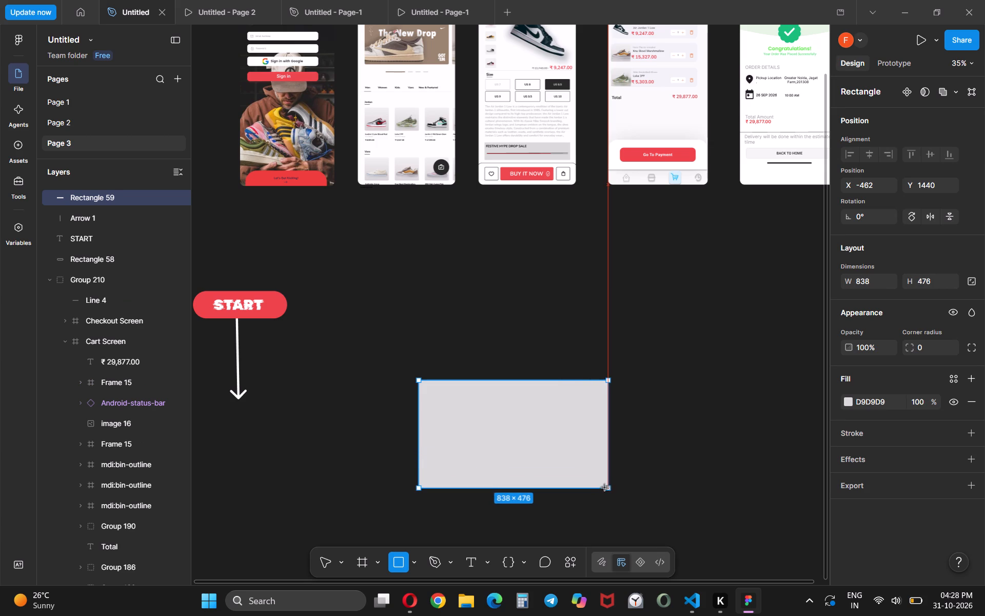
left_click_drag(605, 488, 589, 438)
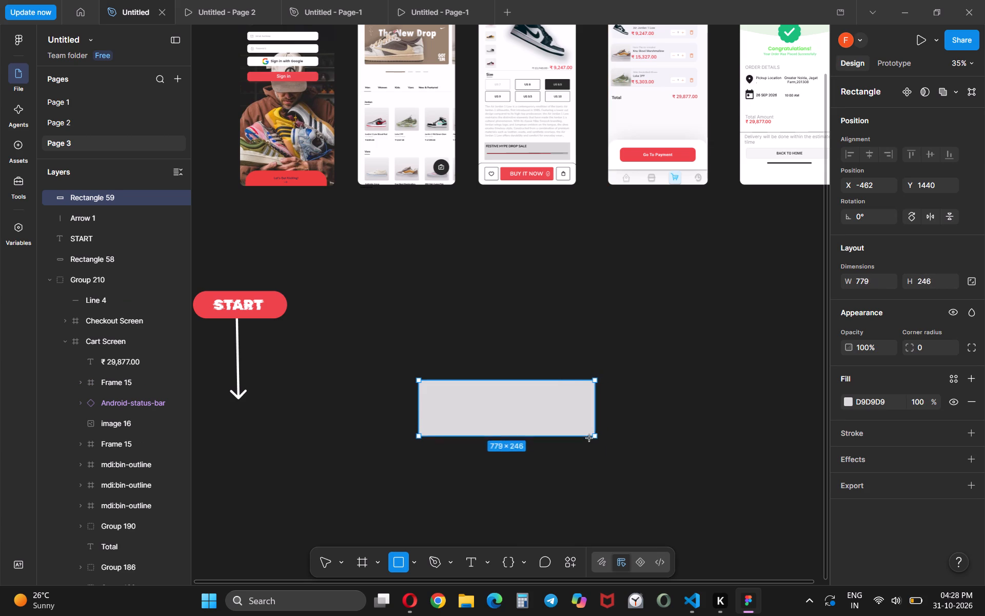
left_click_drag(589, 438, 569, 441)
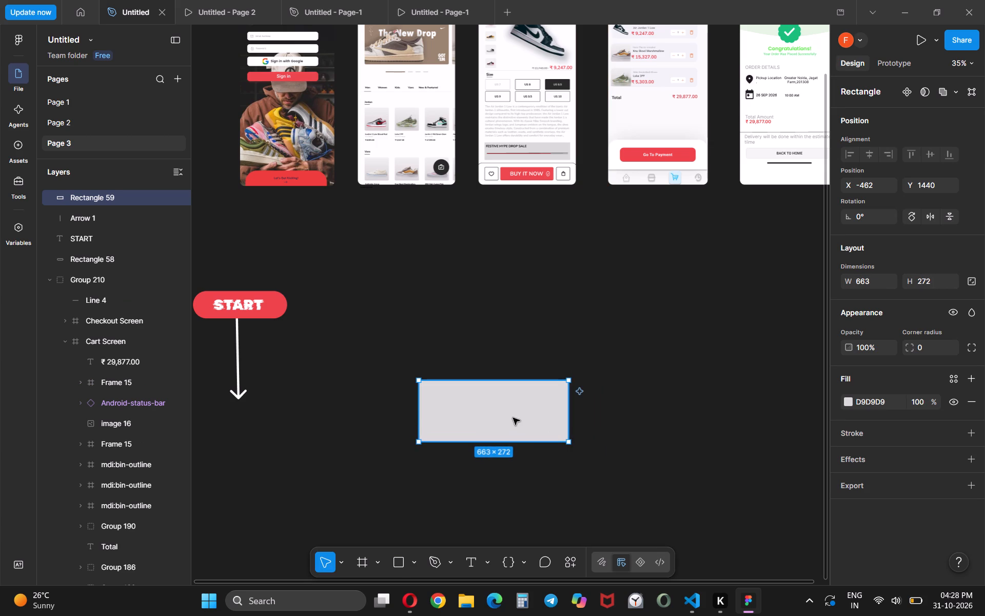
Move the grey rectangle below the START arrow, centred under the pill at X -1583, Y 1519.
left_click_drag(510, 413, 257, 444)
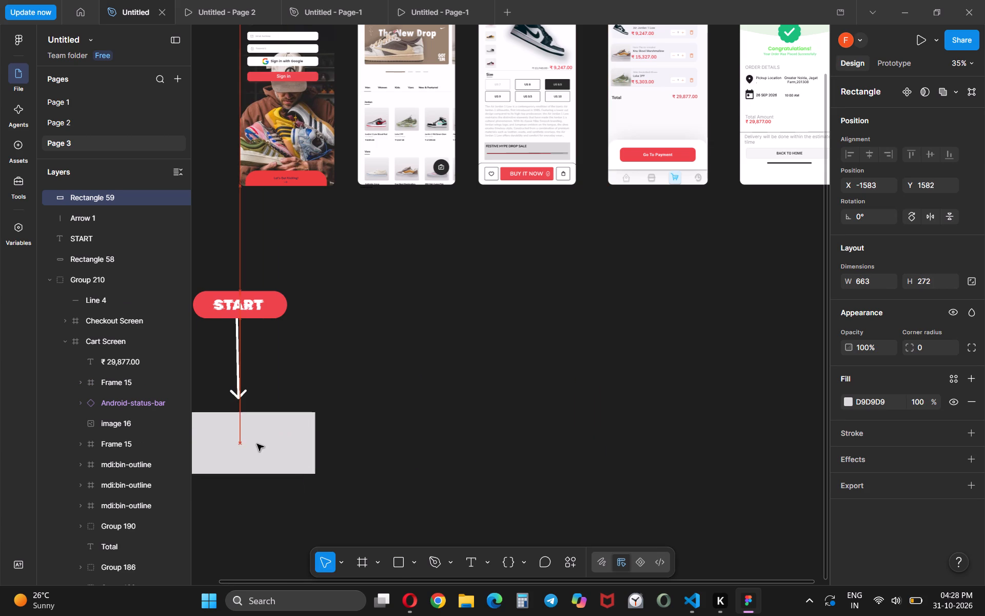
left_click_drag(257, 444, 254, 433)
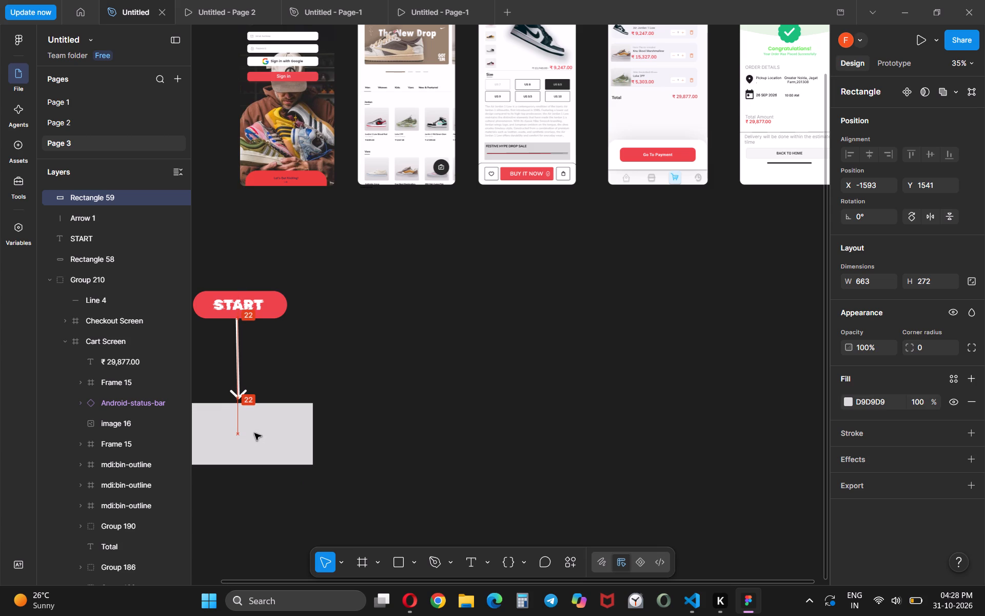
left_click_drag(254, 433, 255, 436)
scroll(395, 394, "right", 1)
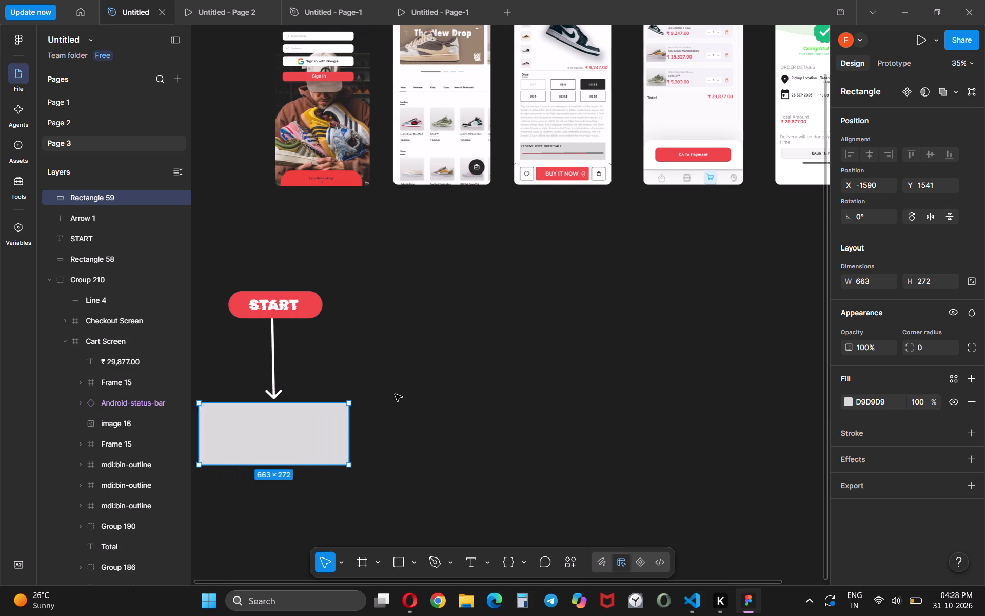
scroll(395, 394, "right", 1)
left_click(395, 432)
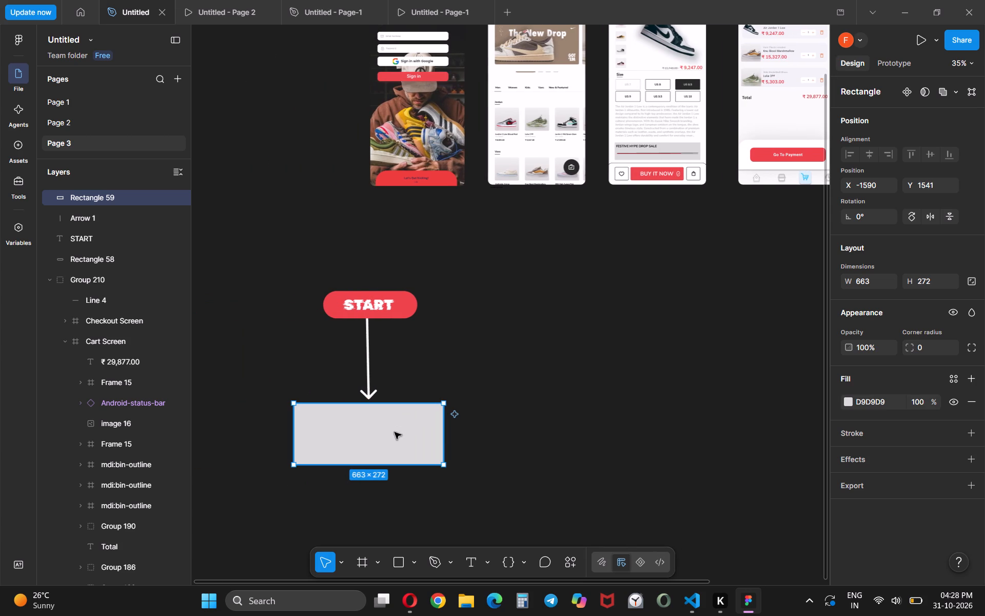
left_click(395, 432)
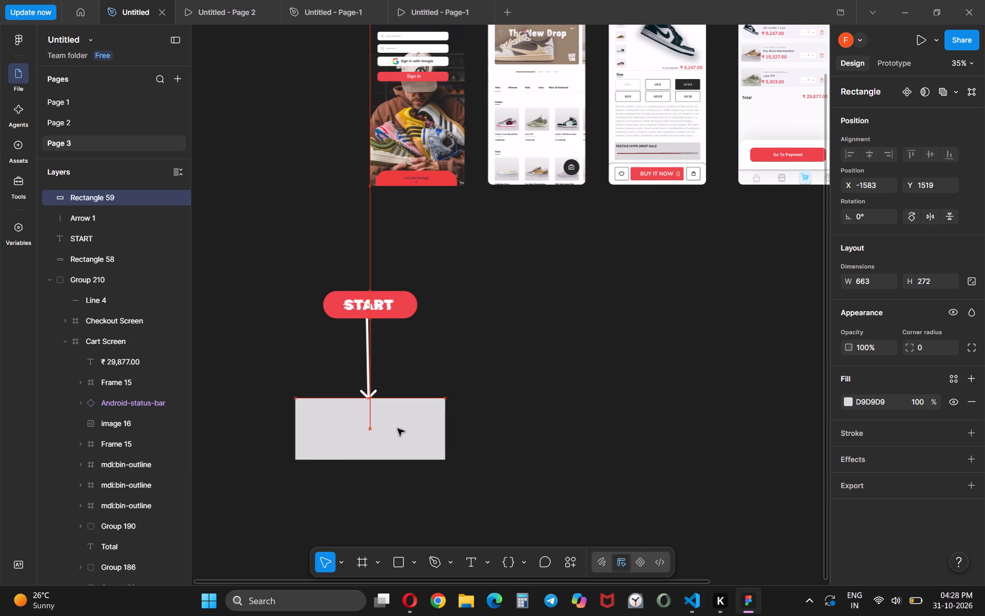
left_click(508, 421)
Shift the arrow slightly along the START pill's bottom edge, extend its tip to about 377 long at the rectangle's top centre, and deselect it.
left_click(363, 424)
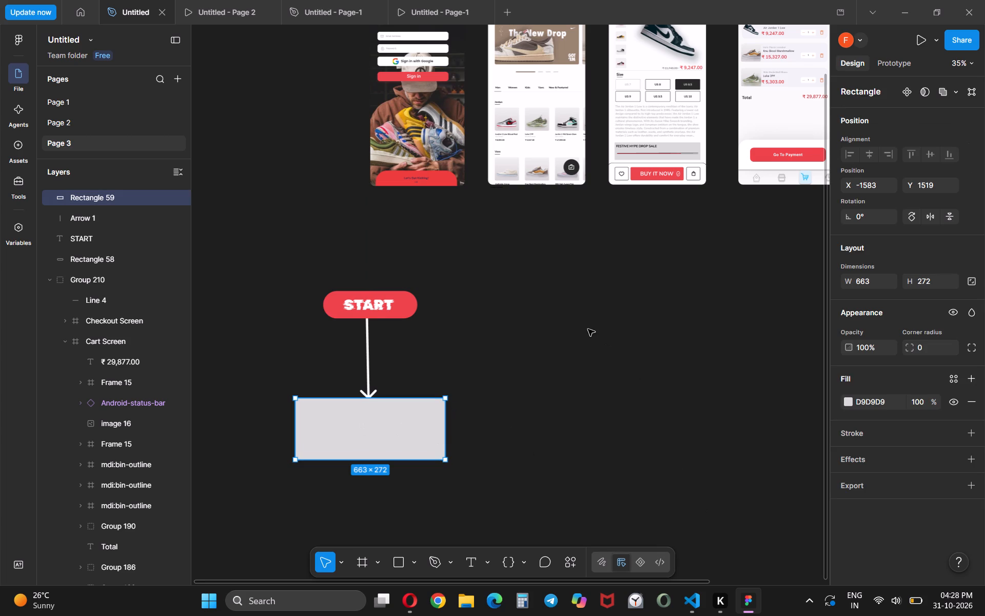
left_click(368, 389)
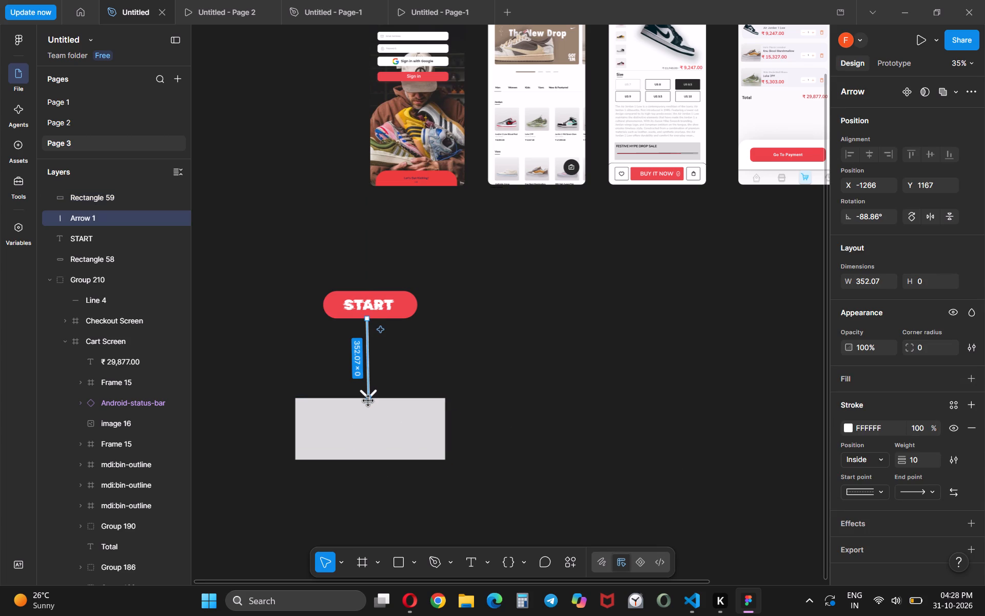
left_click(368, 401)
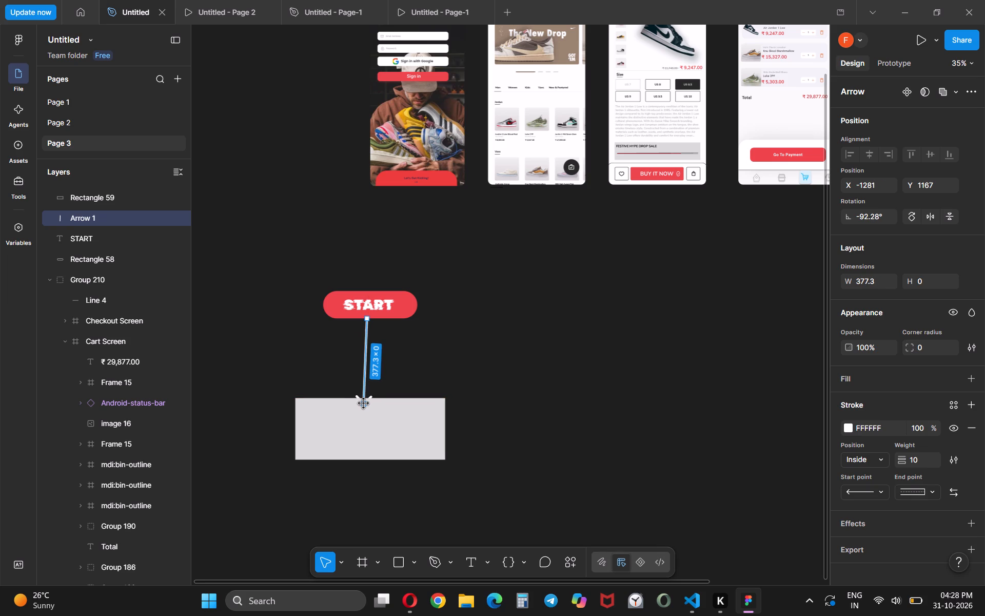
key("Right")
key("Right")
key("Right")
key("Right")
key("Right")
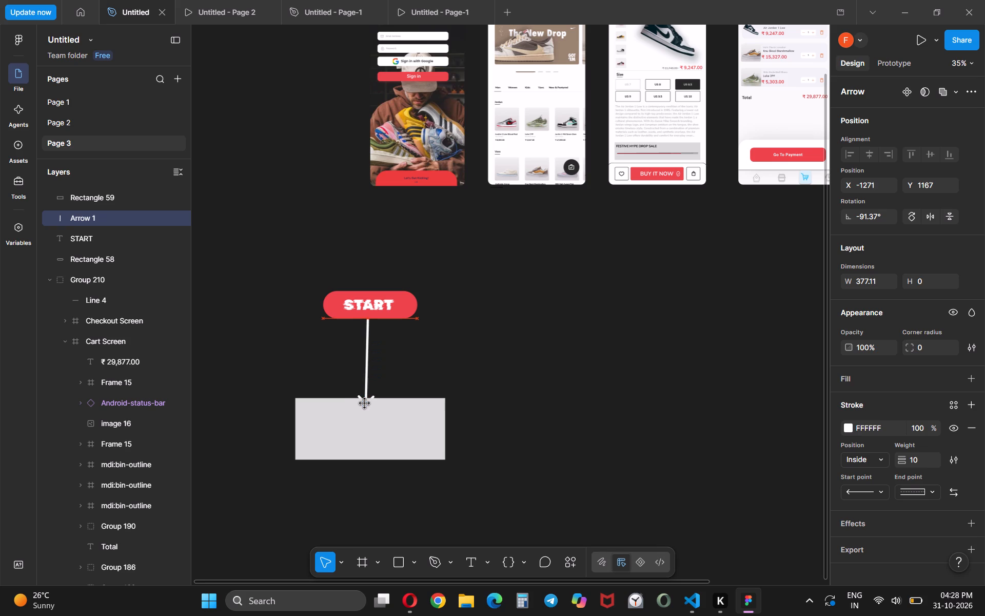
key("Right")
key("Right")
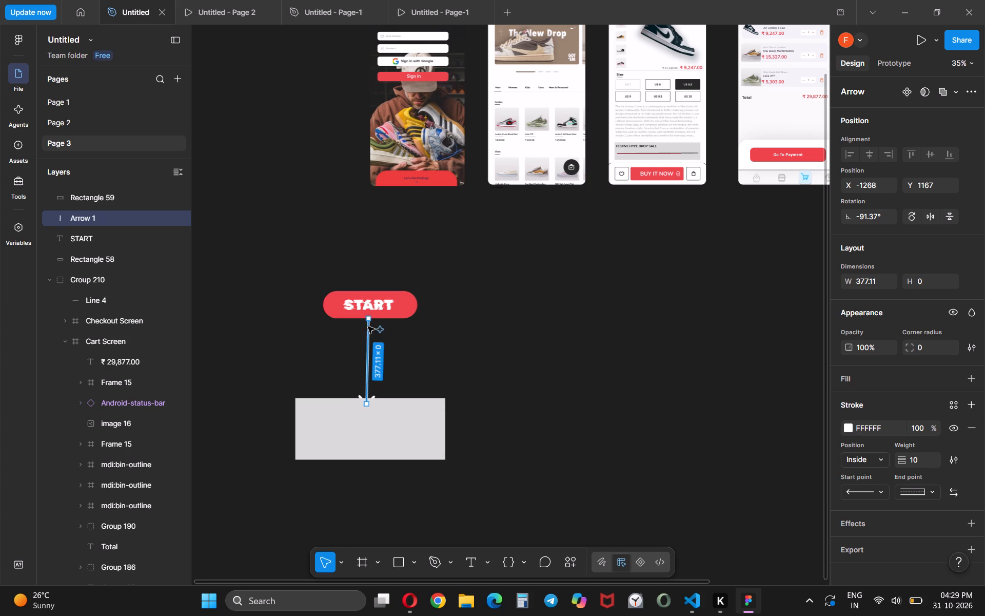
left_click(369, 318)
left_click(367, 405)
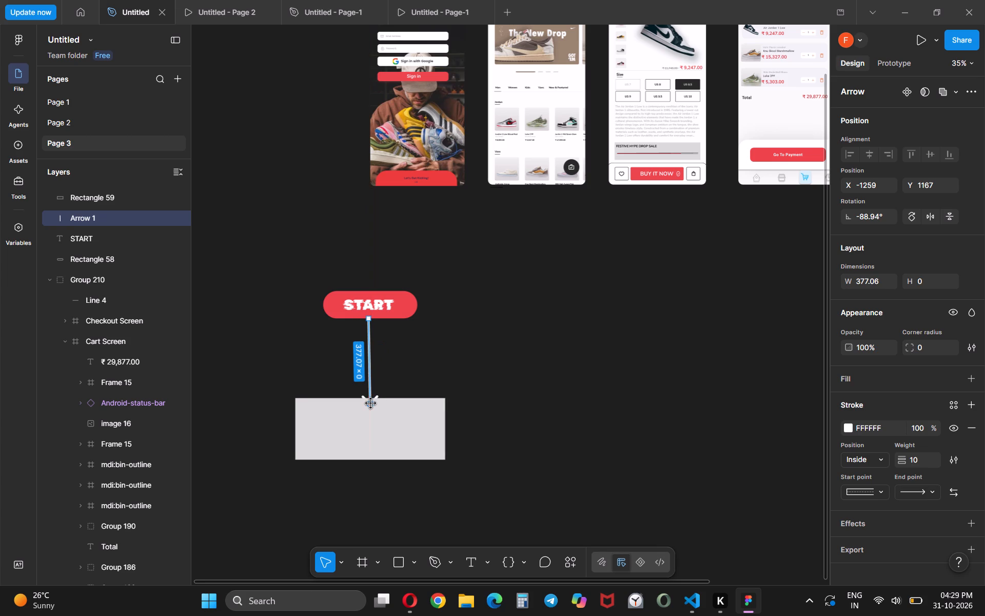
left_click(568, 367)
Move the grey rectangle down to Y 1544 so its top edge meets the arrow tip, keeping X at -1583.
left_click(379, 446)
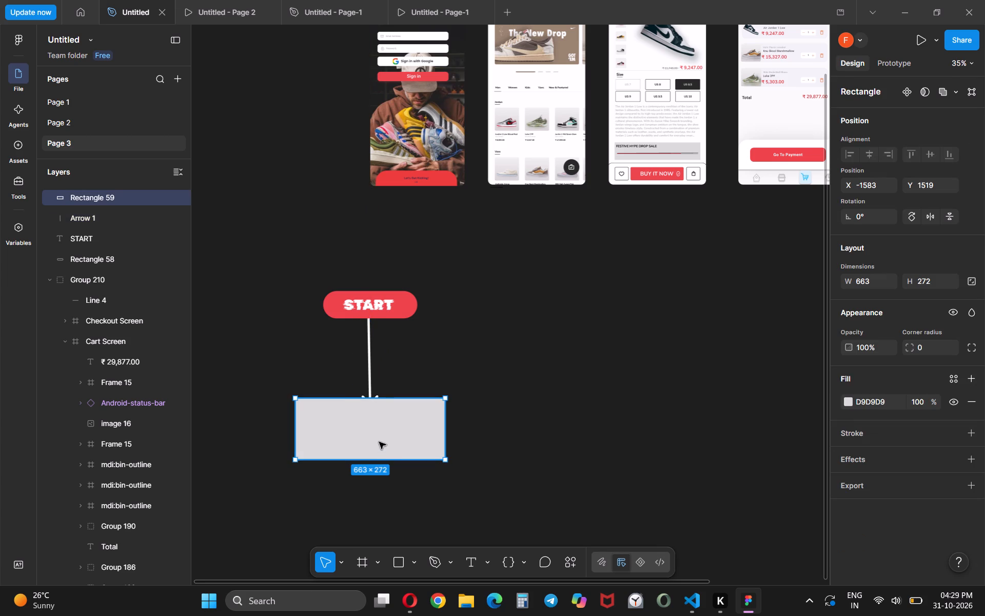
left_click_drag(379, 424, 385, 429)
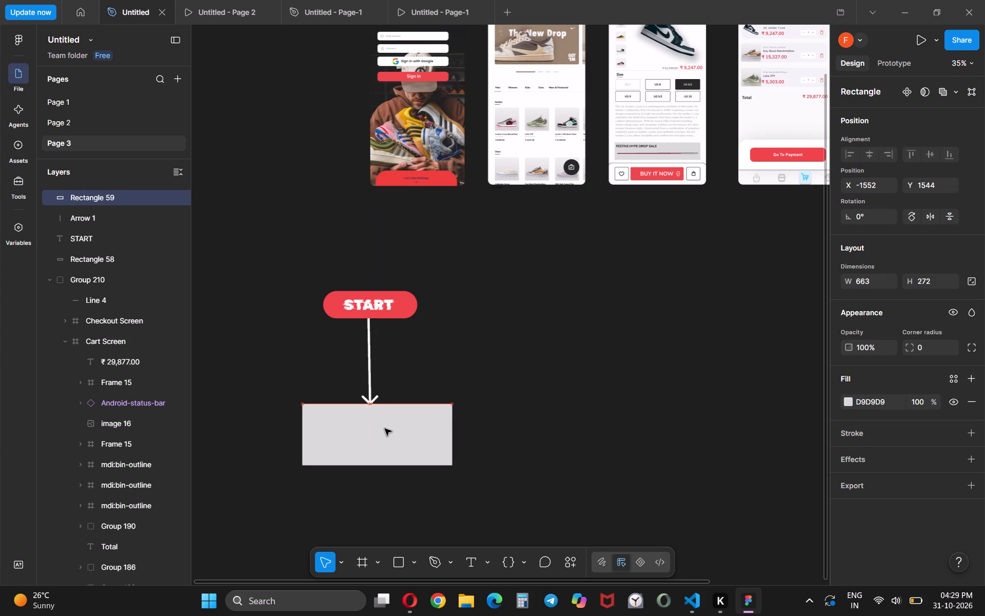
left_click_drag(385, 429, 381, 432)
left_click(494, 426)
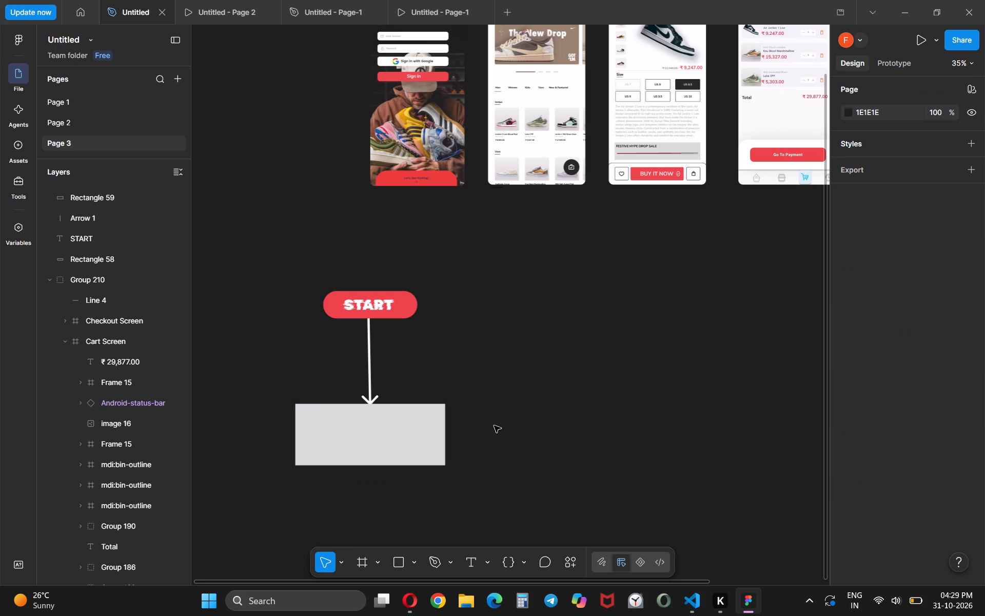
Set the rectangle's fill colour to EC434A and deselect it.
left_click(367, 437)
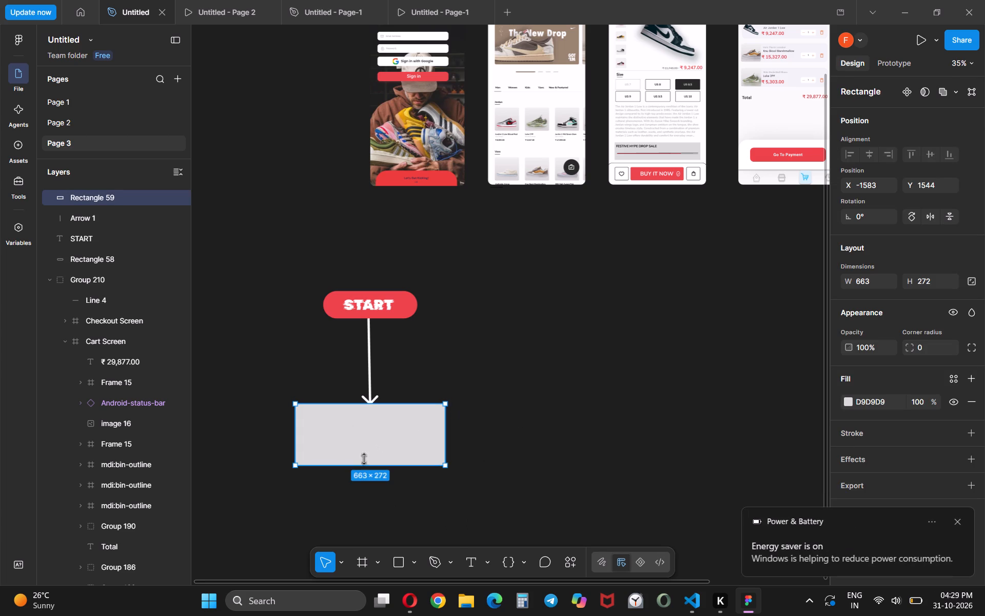
left_click(370, 436)
left_click(844, 401)
double_click(751, 479)
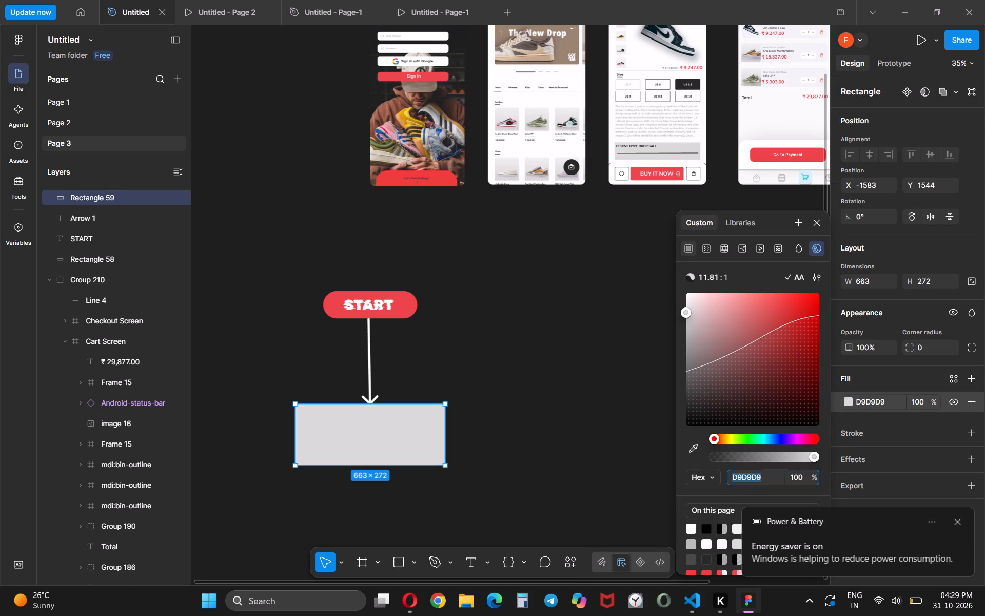
key("ctrl+v")
key("Return")
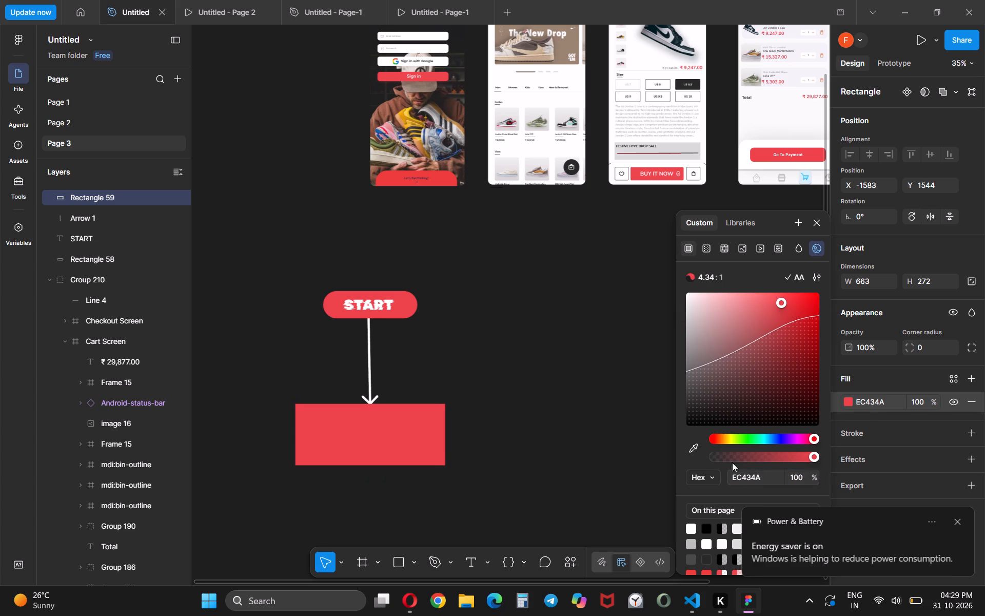
left_click(594, 377)
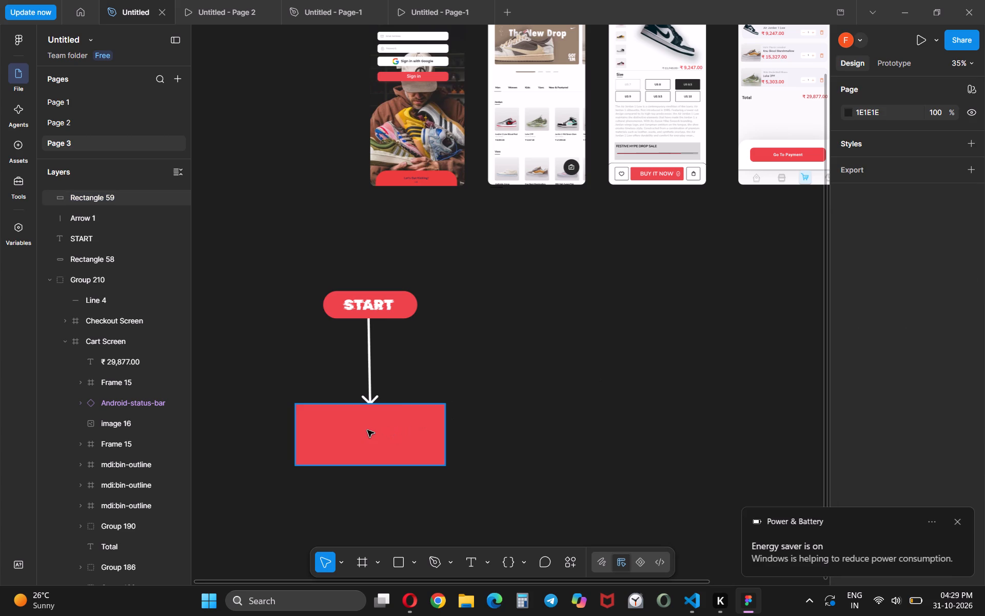
Add the text "Sign Up" inside the red rectangle.
left_click(471, 554)
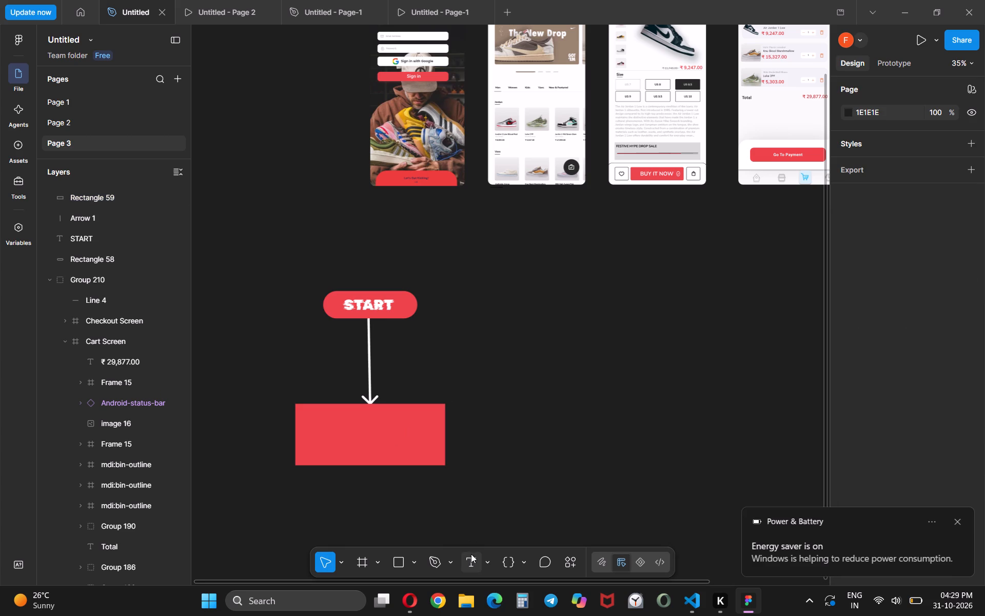
double_click(365, 433)
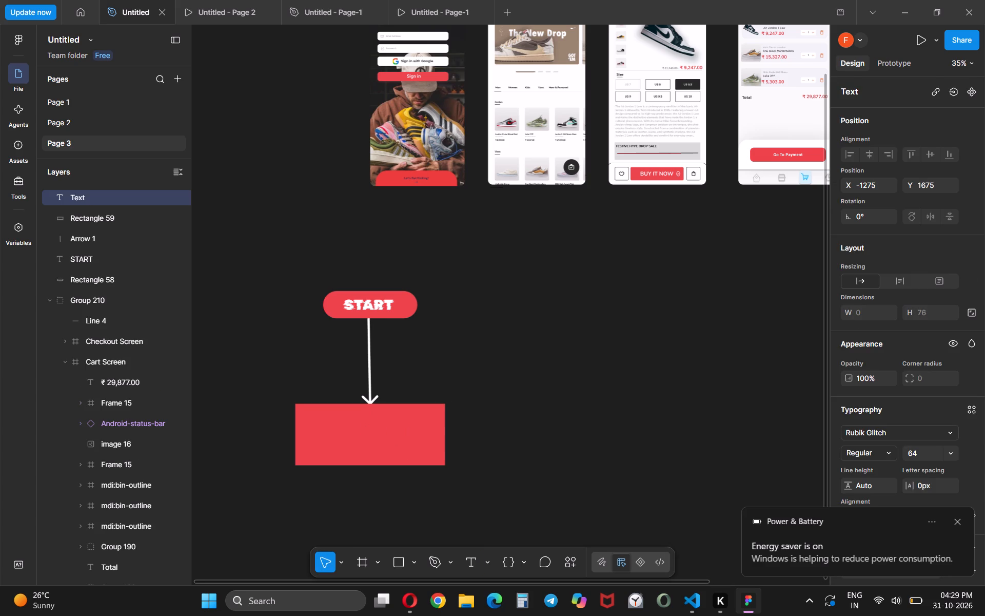
type("Sig")
key("BackSpace")
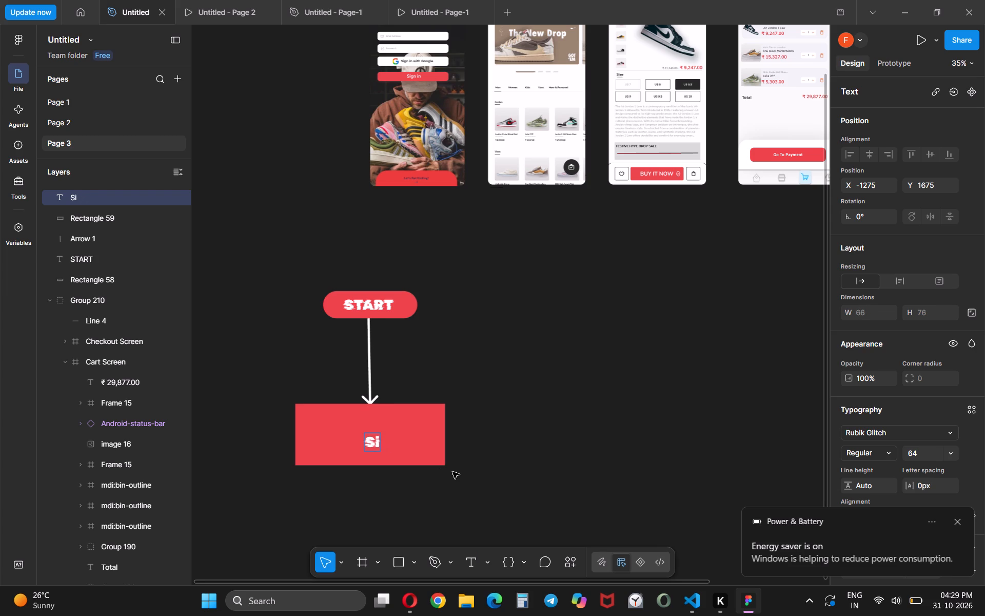
type("gn Up")
key("space")
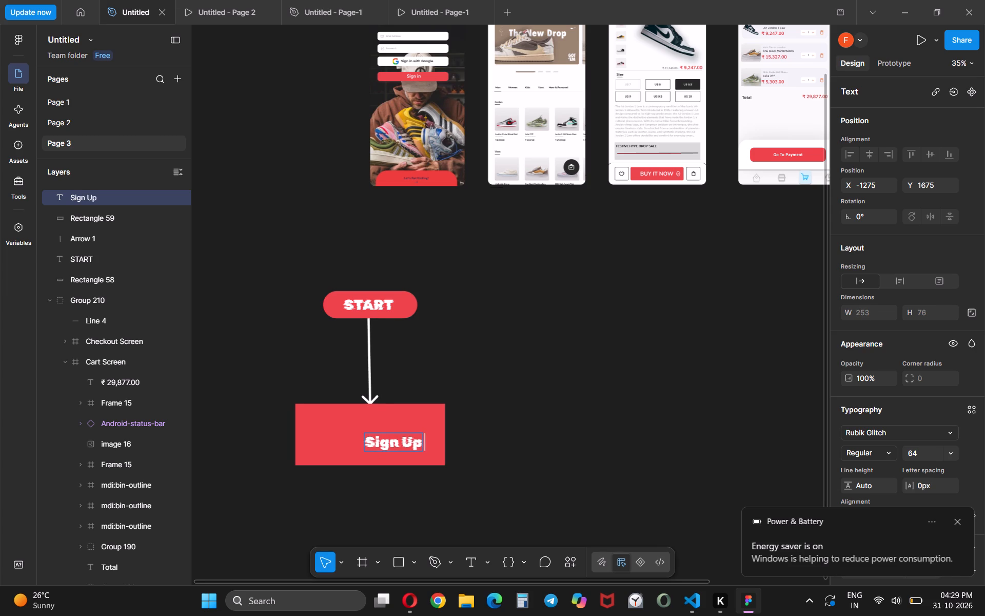
left_click(483, 445)
Widen the "Sign Up" text box to 277 and centre it in the red rectangle at about X -1397, Y 1642.
left_click_drag(399, 442, 395, 440)
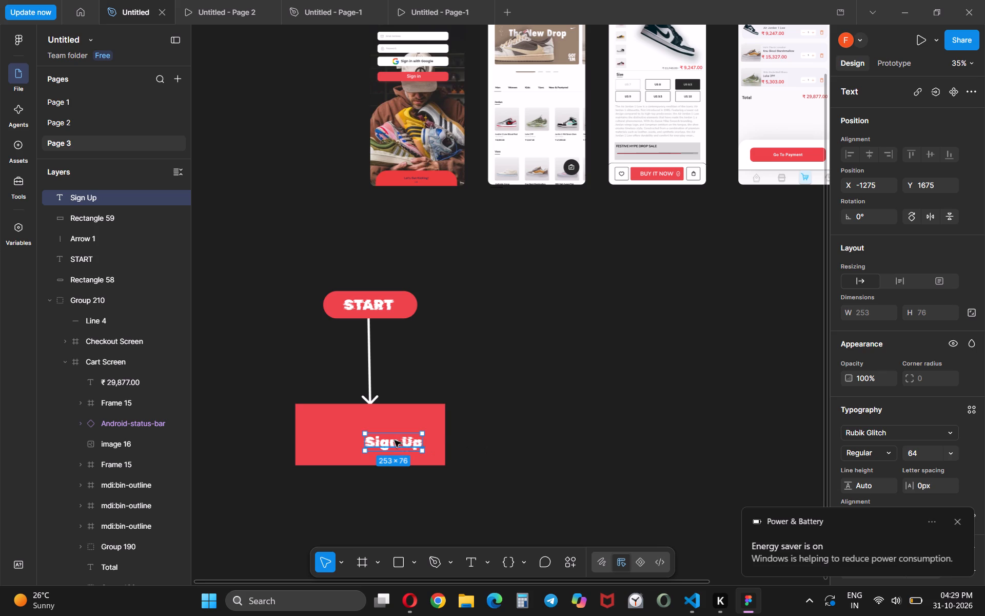
left_click_drag(395, 440, 370, 437)
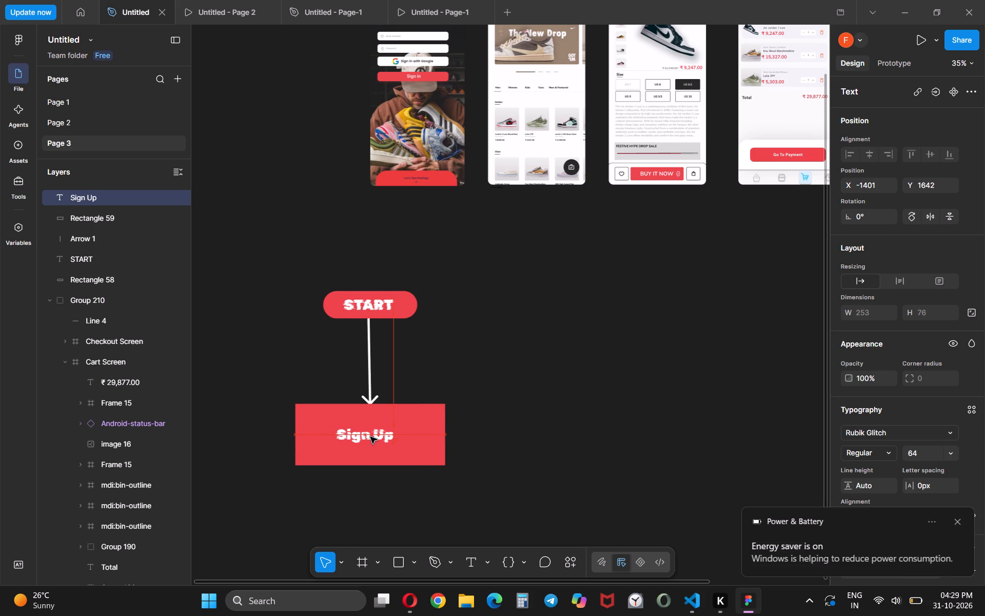
left_click_drag(370, 437, 373, 432)
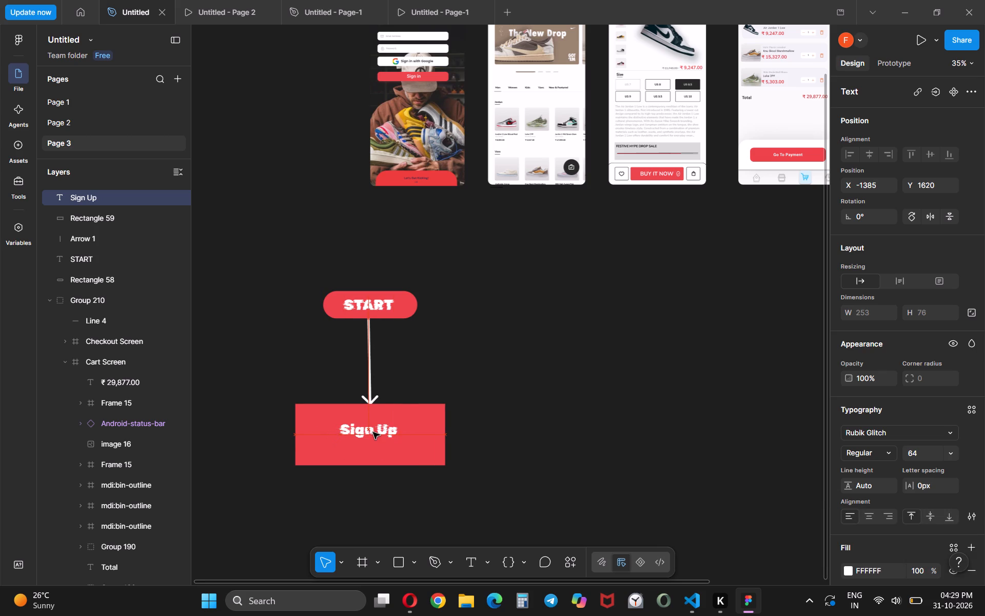
left_click_drag(373, 432, 377, 437)
left_click(577, 418)
left_click(369, 436)
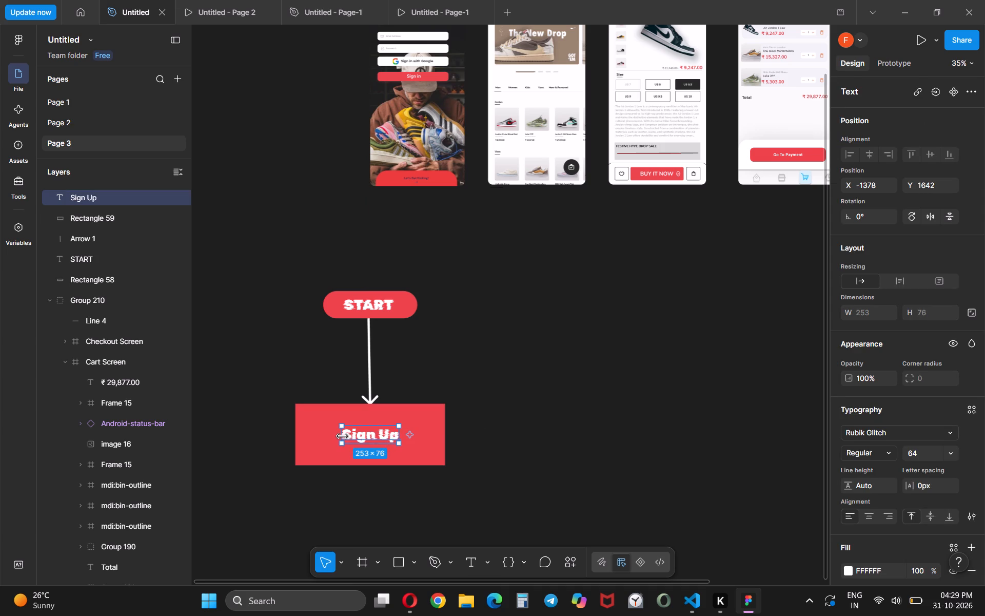
left_click_drag(342, 436, 331, 434)
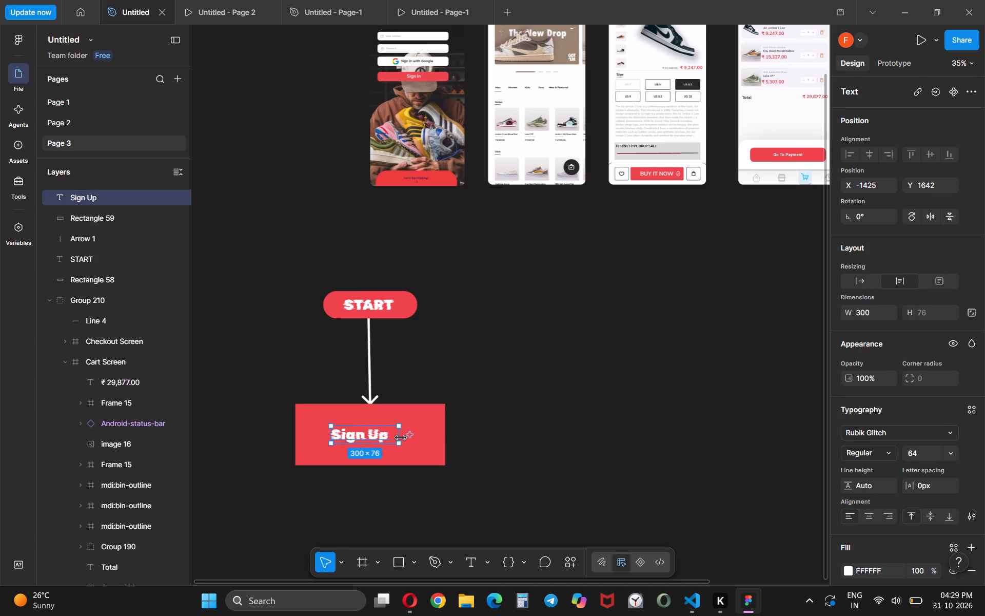
left_click_drag(401, 438, 393, 437)
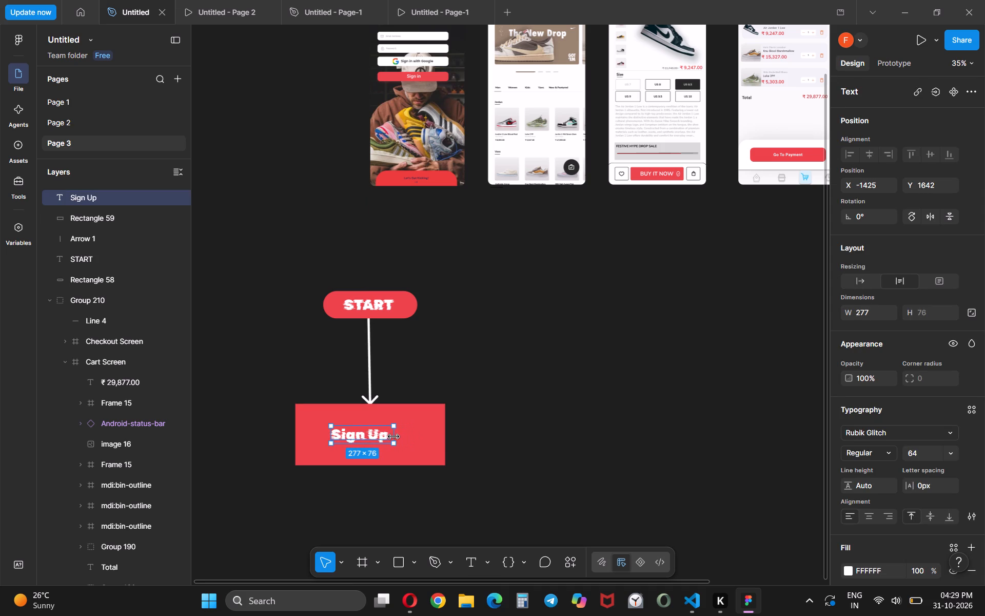
left_click_drag(371, 435, 377, 434)
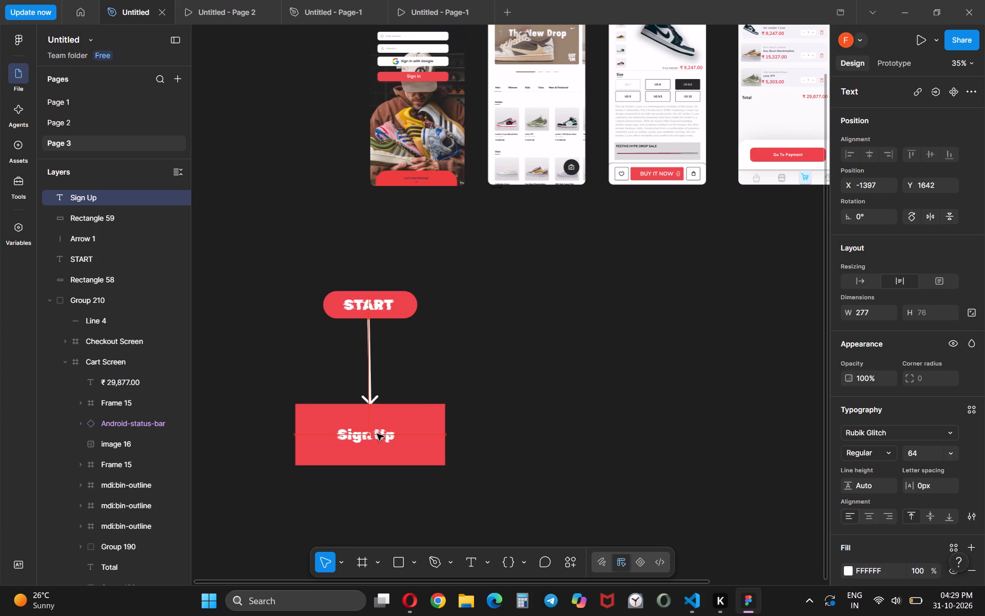
left_click_drag(377, 434, 376, 434)
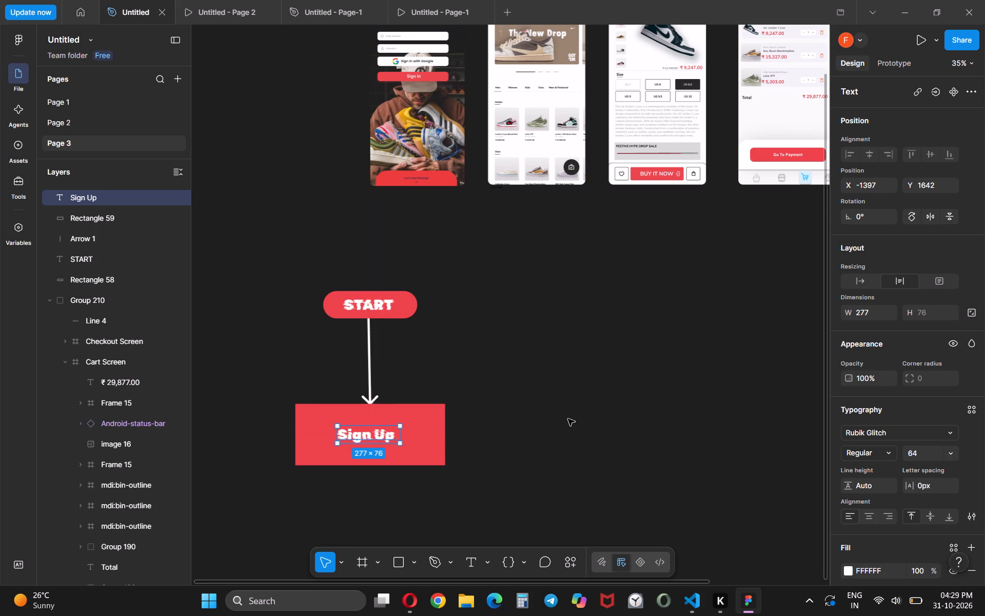
left_click(568, 419)
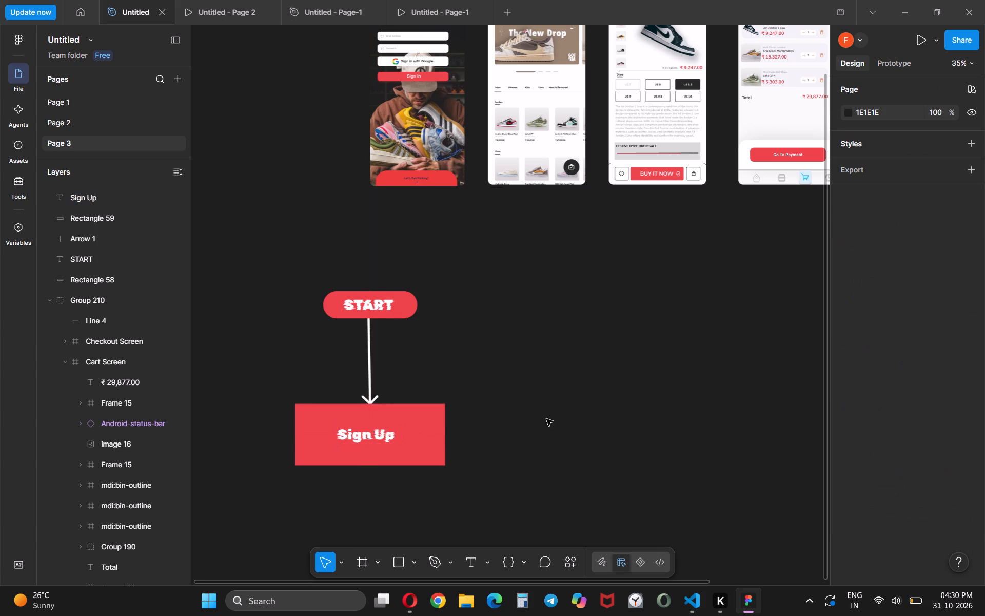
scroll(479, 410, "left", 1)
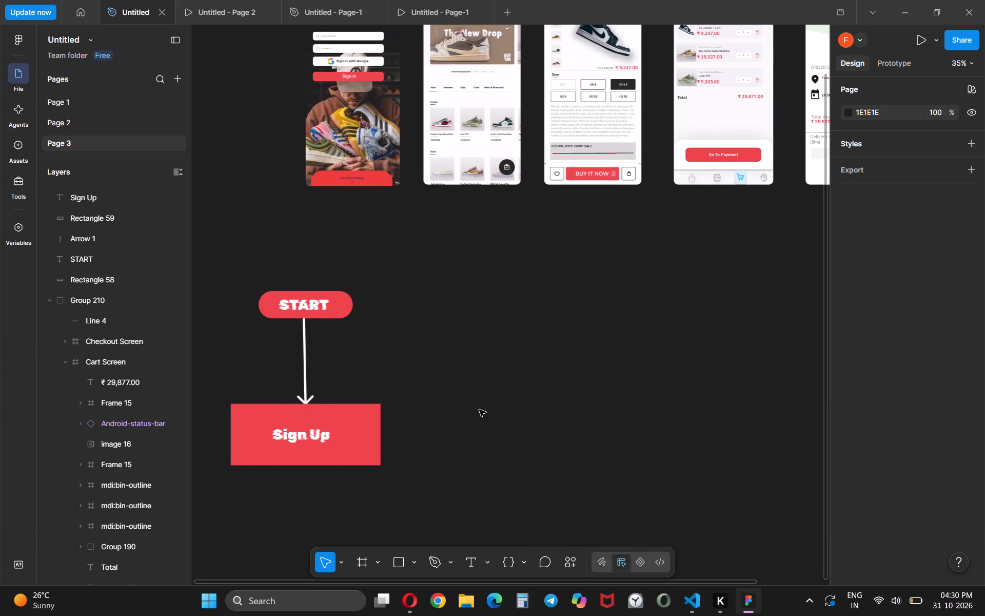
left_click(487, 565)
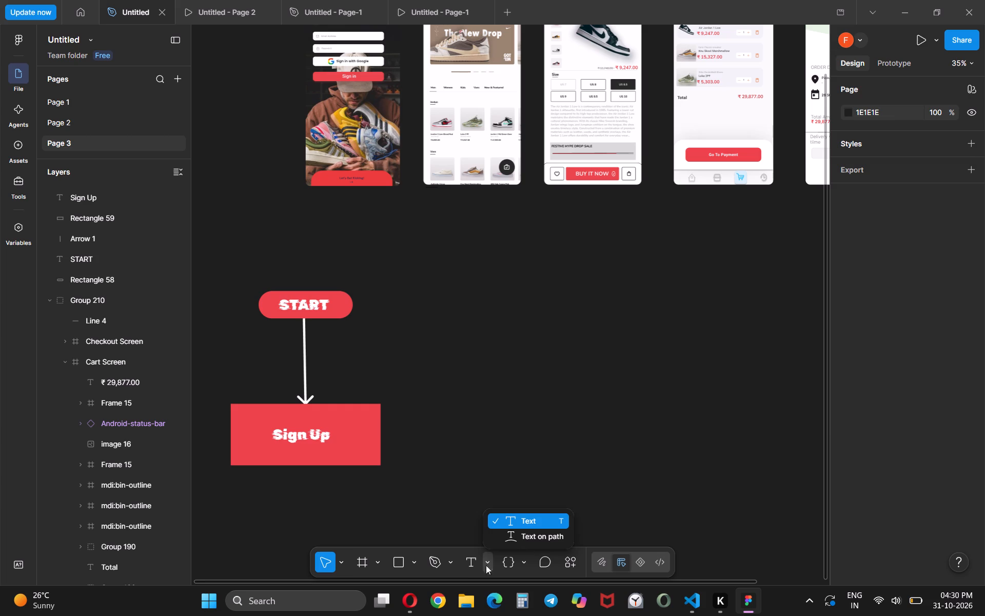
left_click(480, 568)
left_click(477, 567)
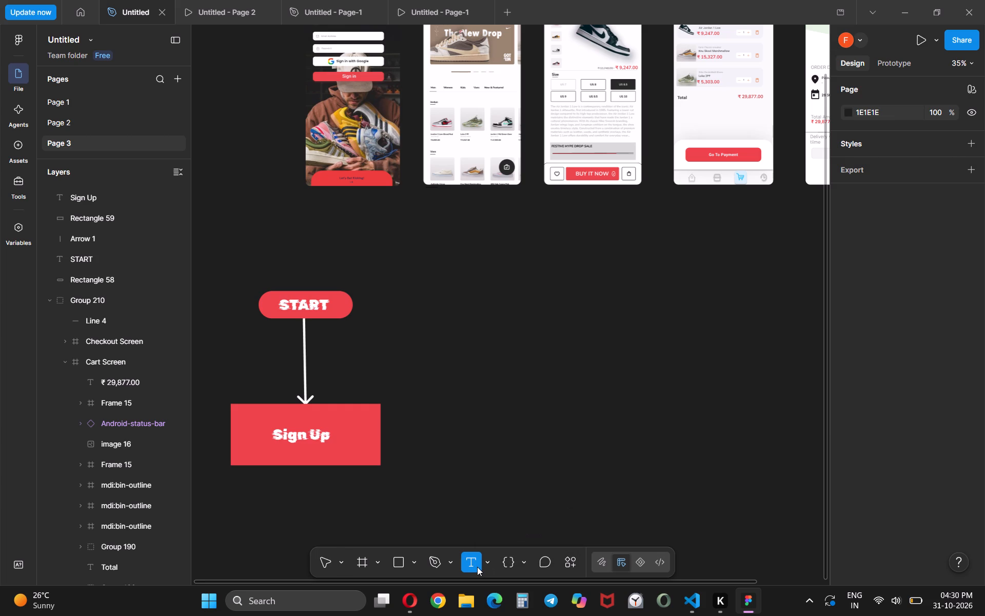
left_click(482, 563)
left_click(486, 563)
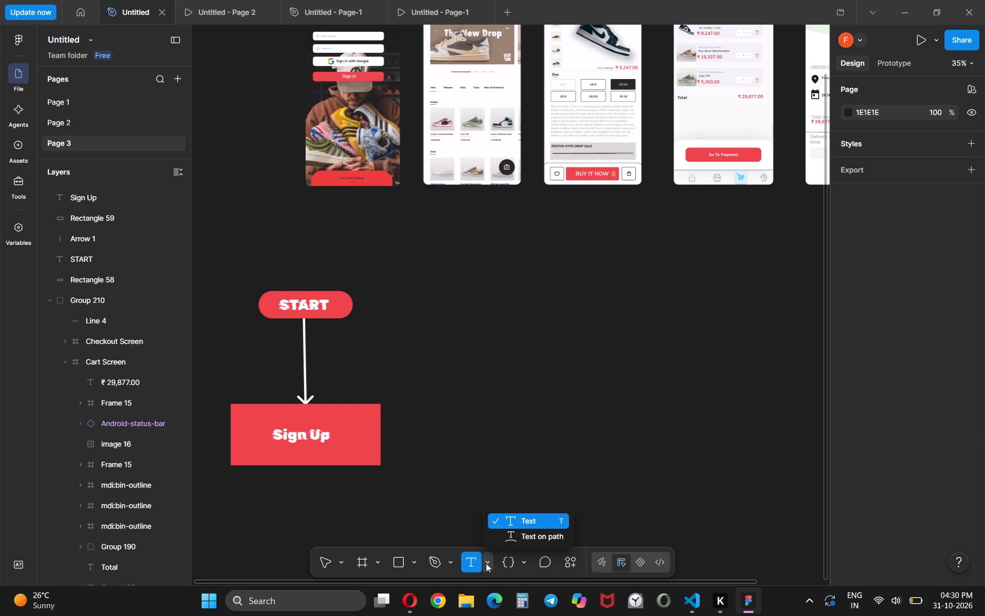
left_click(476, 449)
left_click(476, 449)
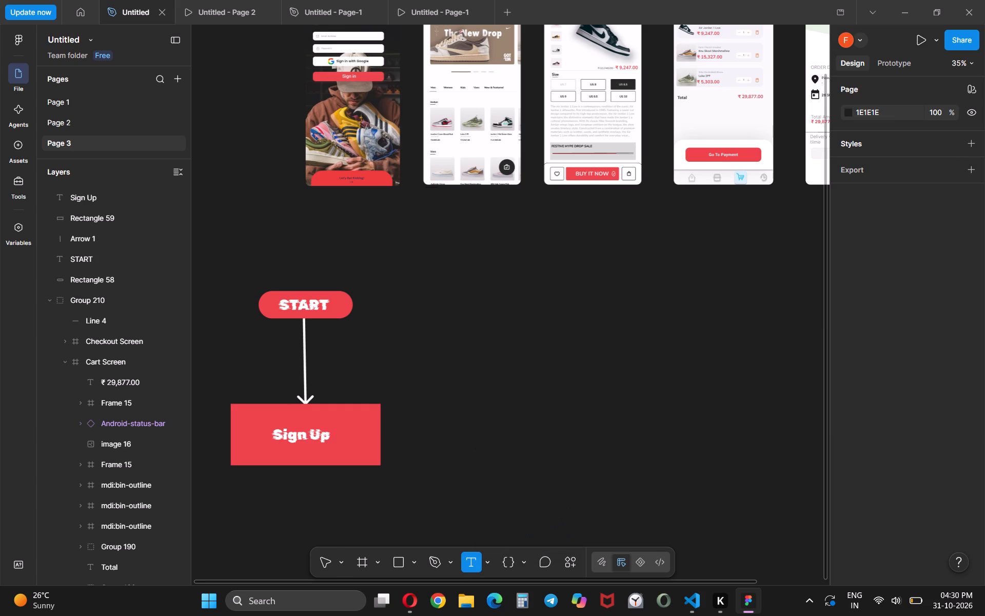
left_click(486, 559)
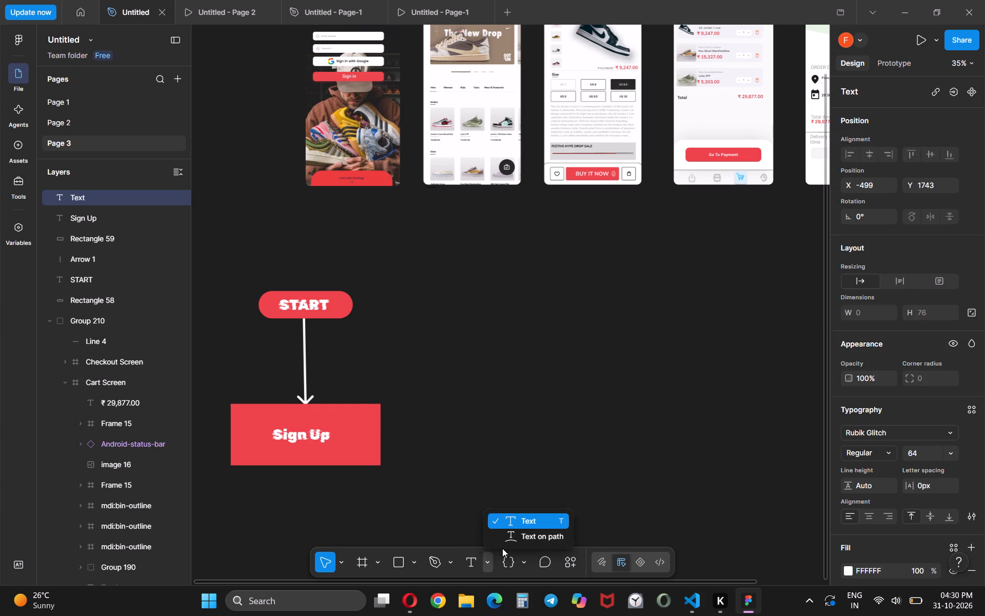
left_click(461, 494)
Draw a horizontal arrow about 285 long, pointing right from the middle of the Sign Up rectangle's right edge.
left_click(412, 563)
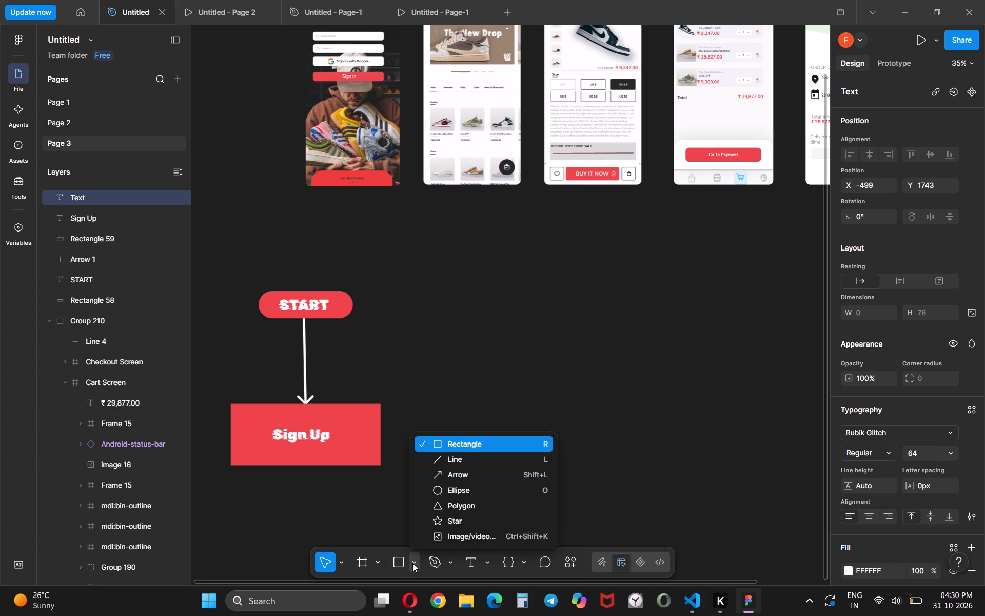
left_click(470, 478)
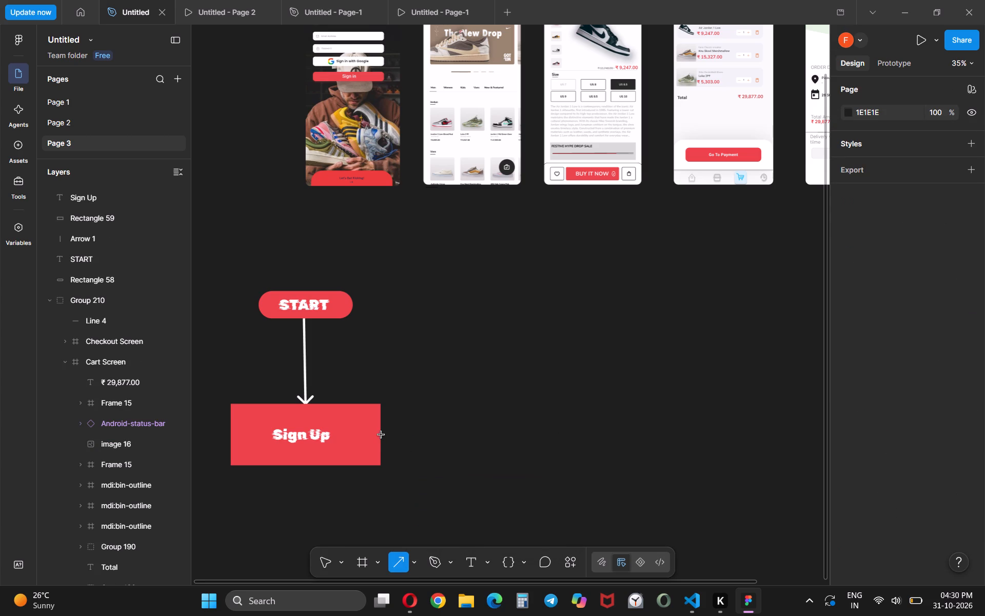
left_click_drag(381, 434, 459, 434)
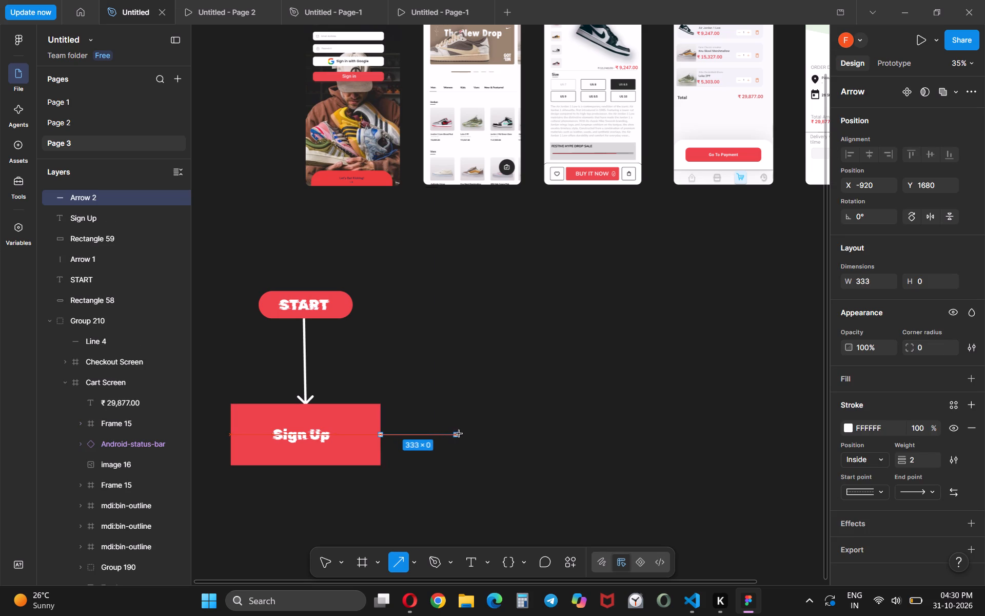
left_click_drag(459, 434, 470, 433)
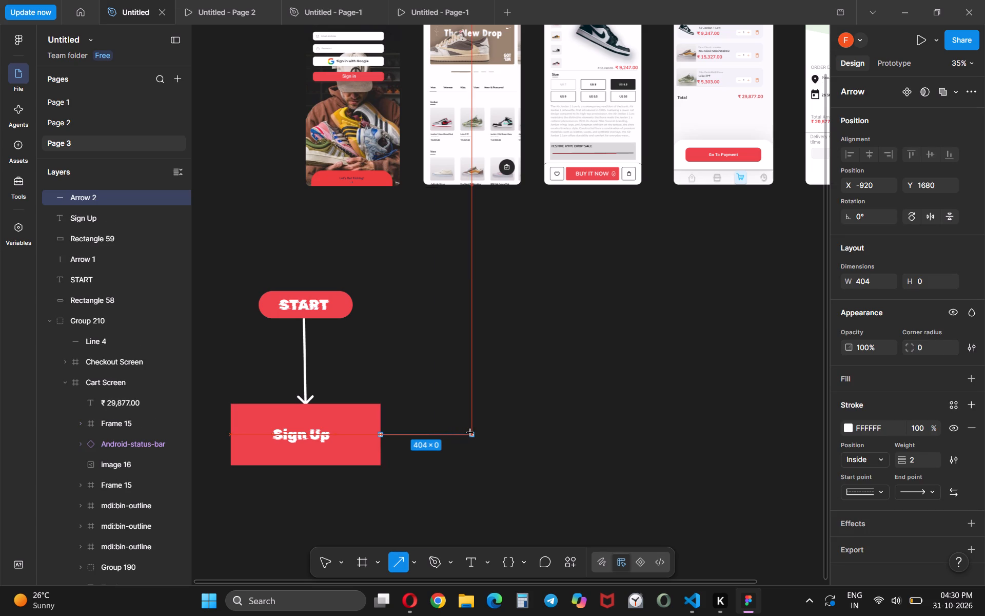
left_click_drag(470, 433, 443, 435)
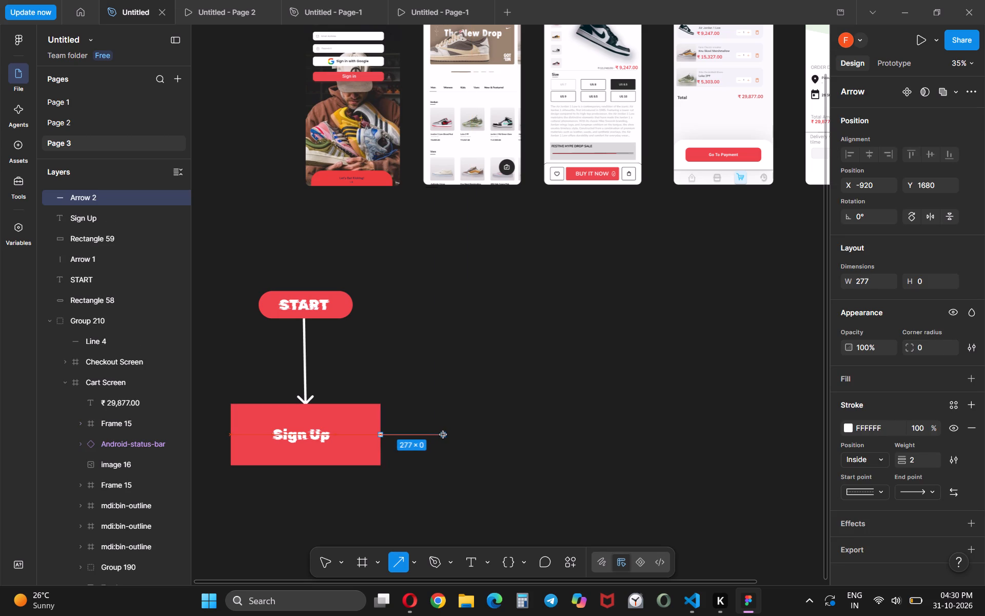
left_click_drag(443, 435, 445, 432)
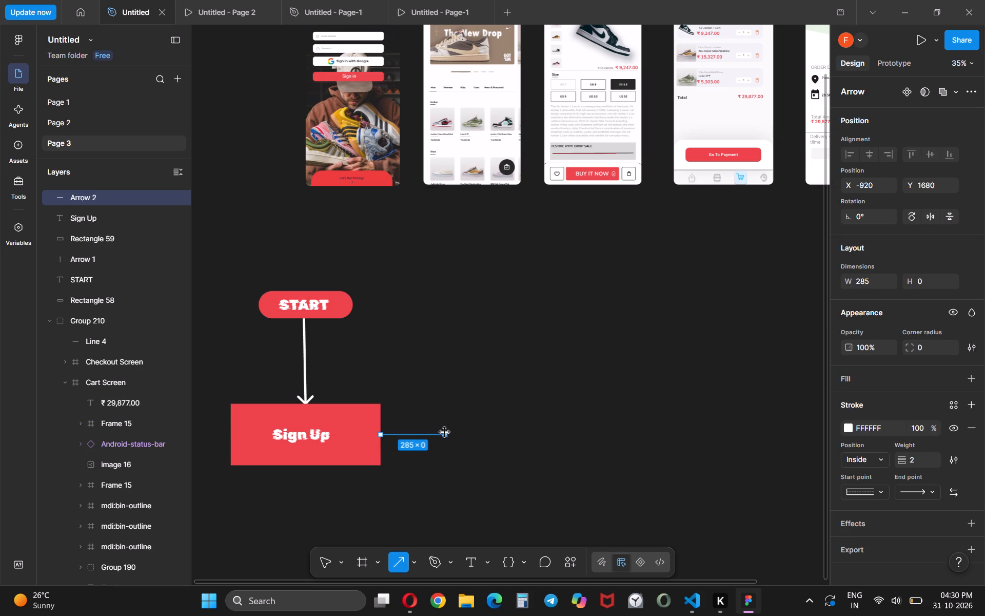
Set the new horizontal arrow's stroke weight to 10 and deselect it.
left_click(918, 464)
key("BackSpace")
type("10")
key("Return")
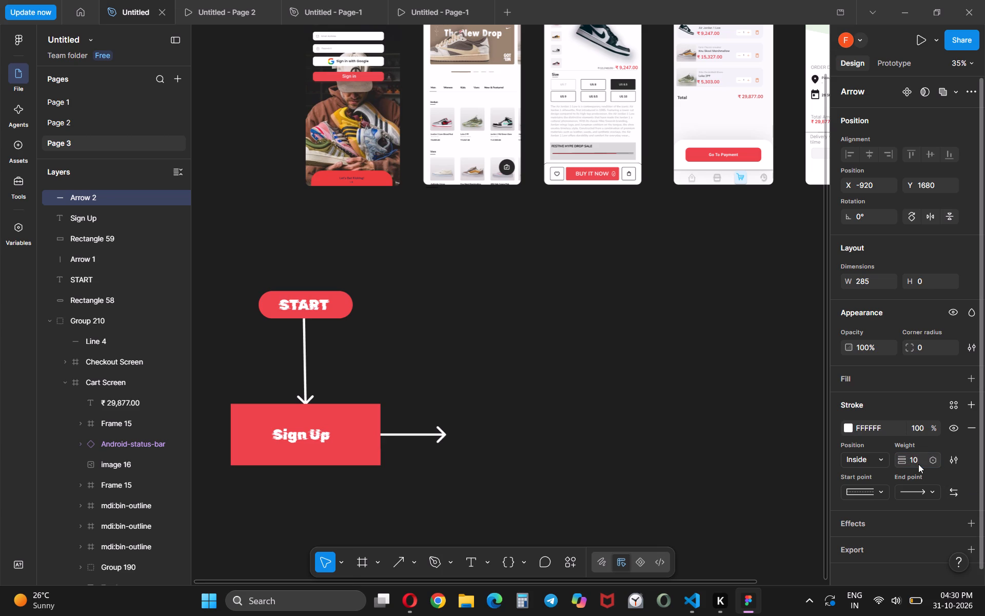
left_click(545, 436)
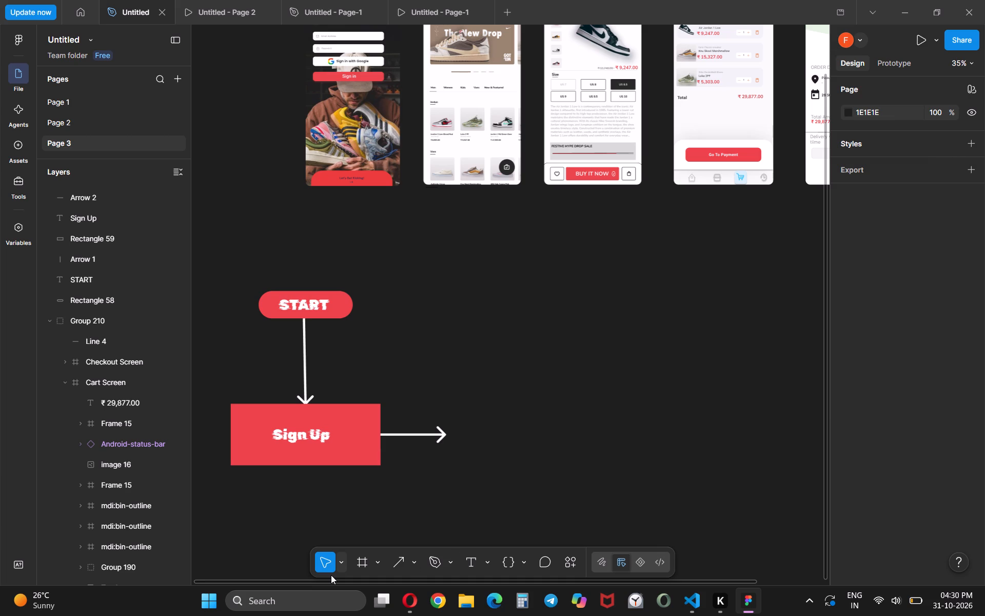
Draw a rectangle about 593 × 414 beyond the tip of the horizontal arrow, at about X -301, Y 1468.
scroll(596, 359, "left", 1)
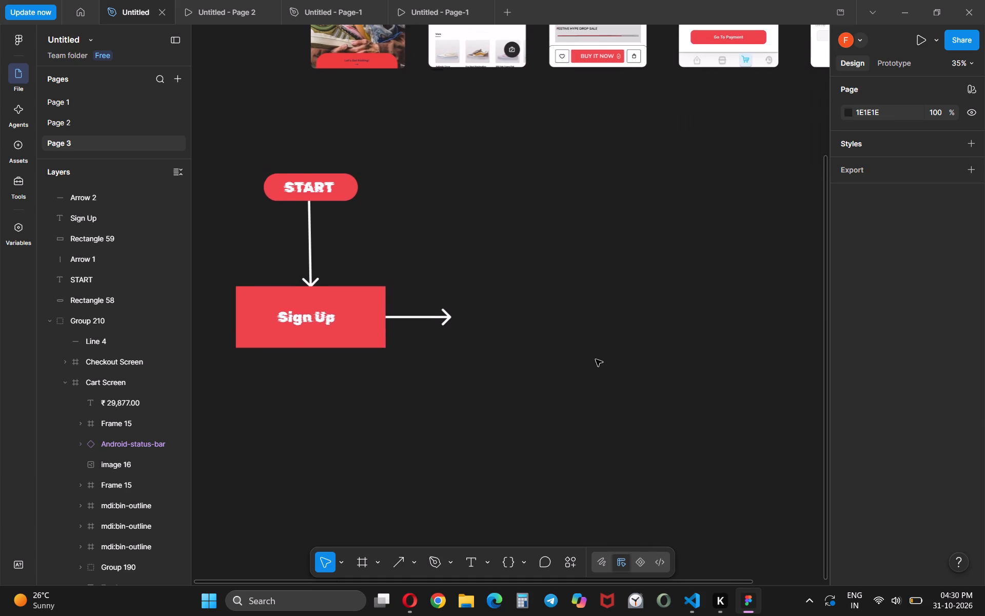
scroll(596, 359, "left", 1)
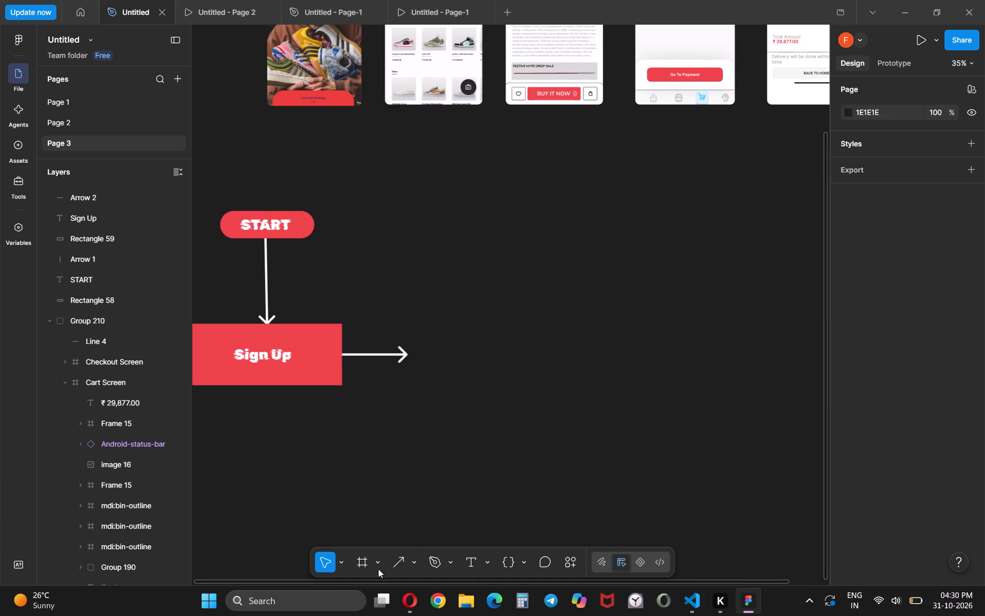
left_click(411, 562)
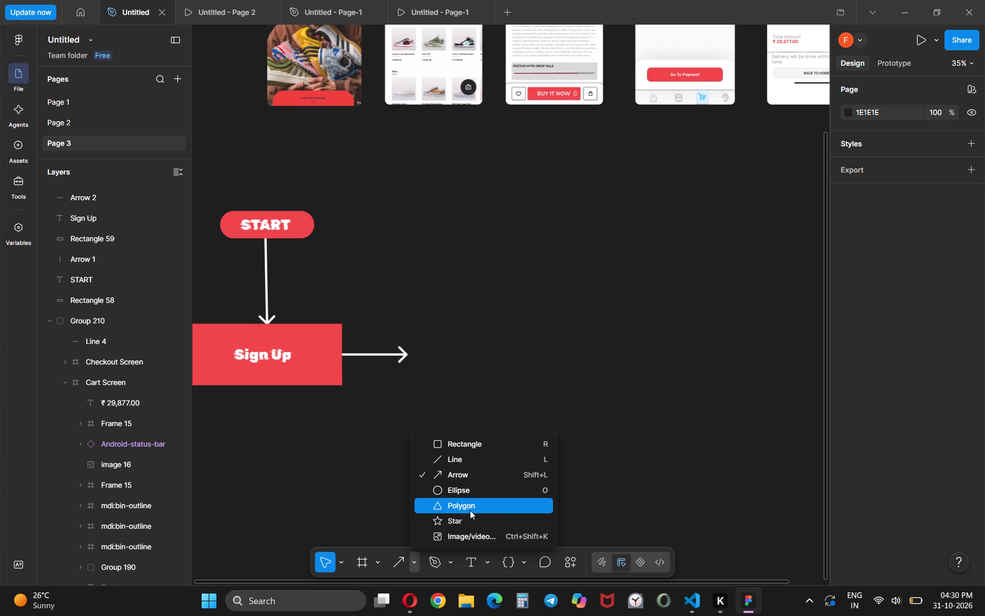
left_click_drag(470, 510, 481, 468)
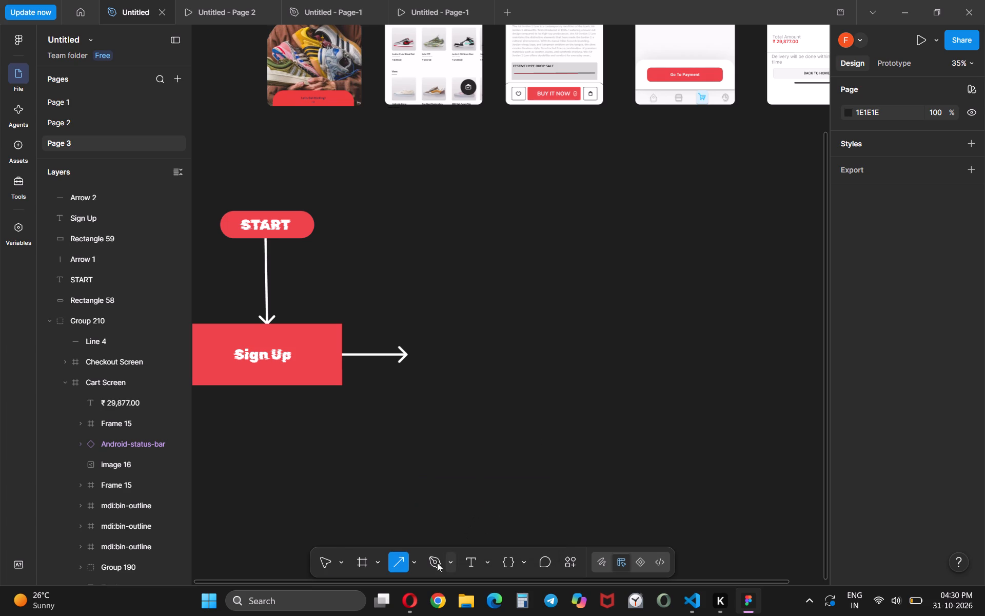
left_click(413, 561)
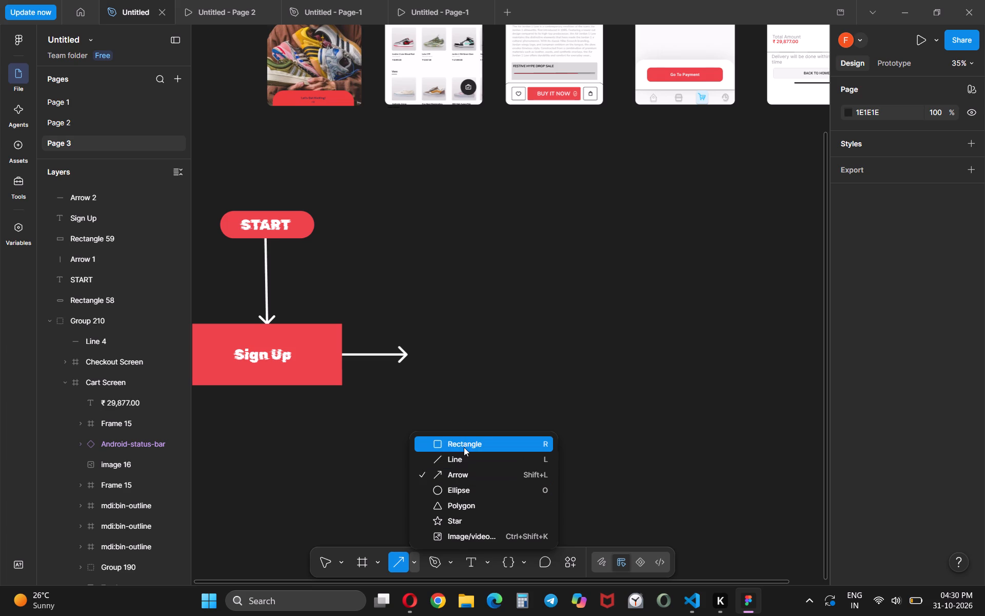
scroll(466, 499, "down", 1)
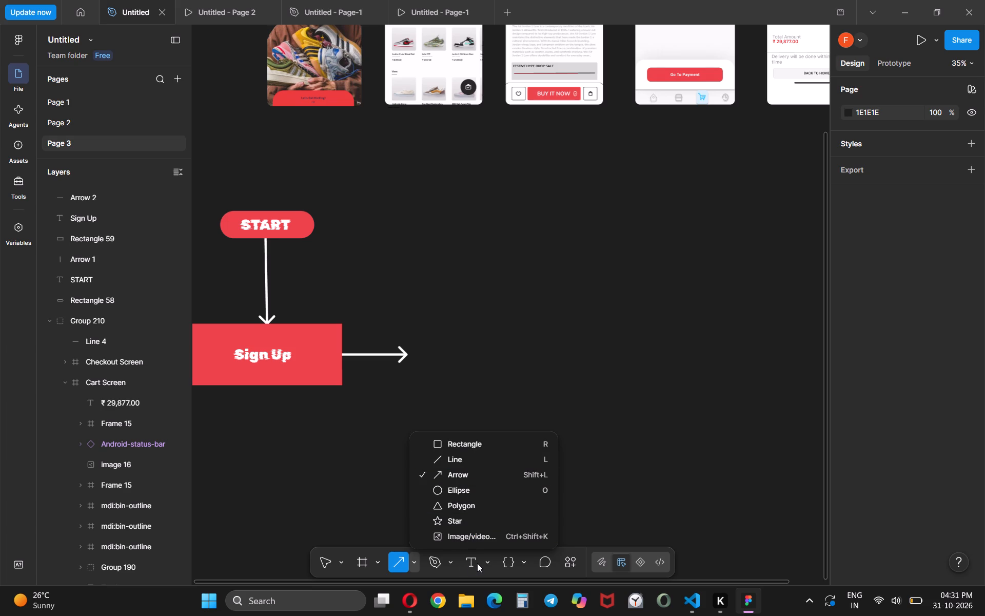
left_click(462, 443)
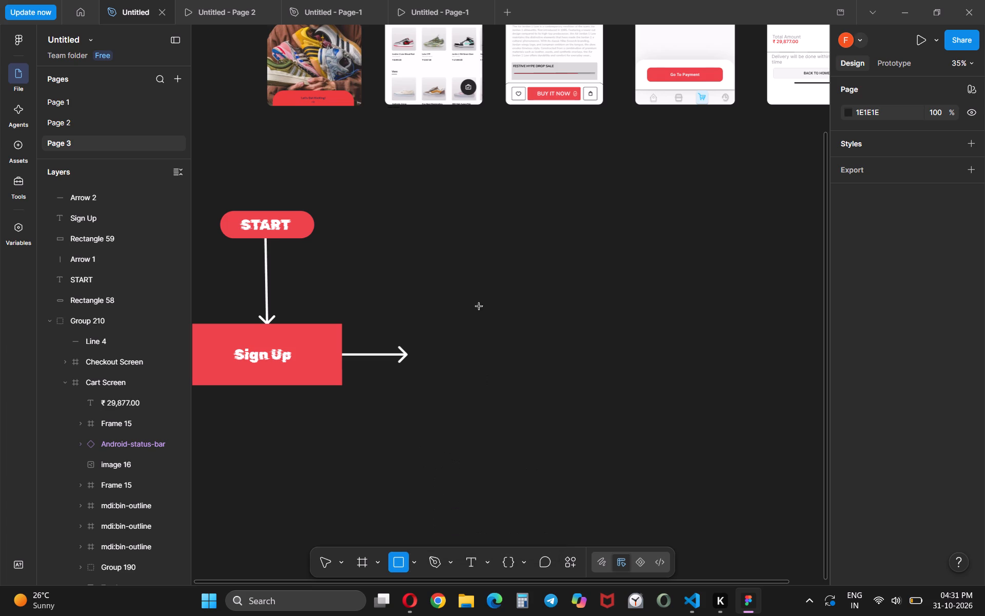
left_click_drag(479, 306, 601, 399)
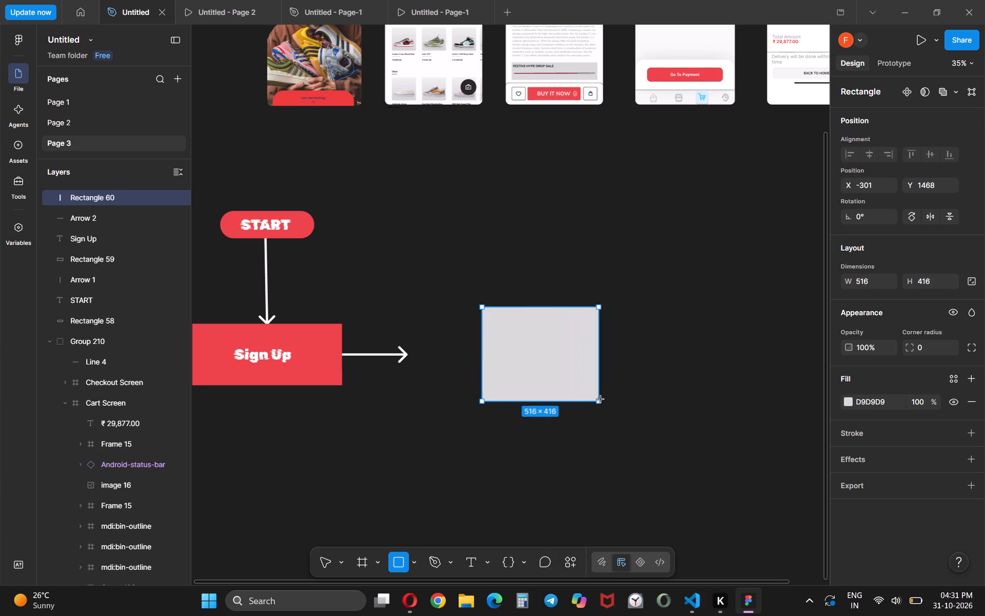
left_click_drag(601, 399, 616, 400)
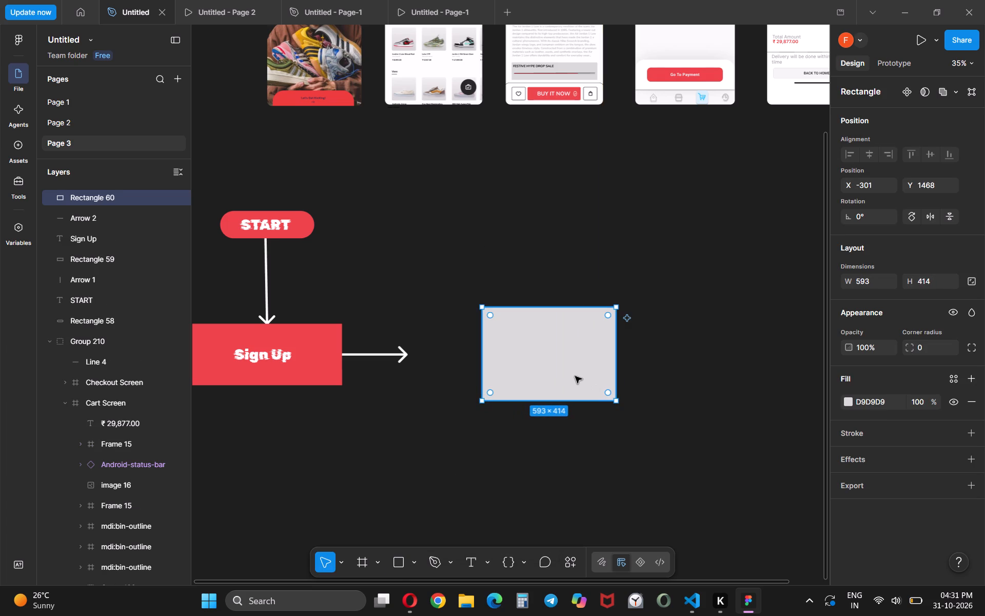
Rotate the new rectangle beyond the horizontal arrow to about 38.4° and narrow it to about 382, giving a diamond shape.
right_click(572, 339)
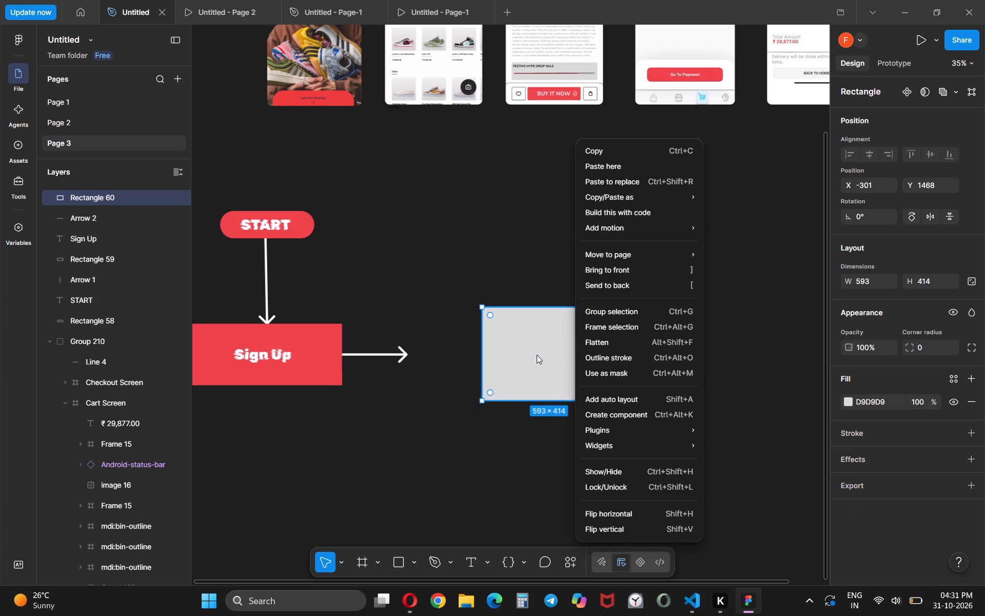
left_click(500, 456)
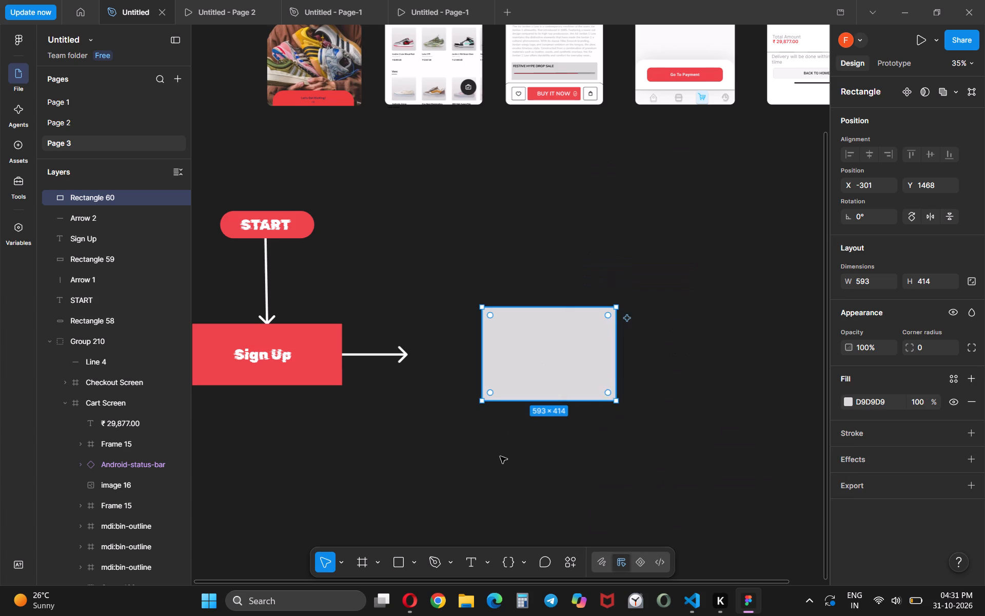
left_click_drag(618, 407, 627, 393)
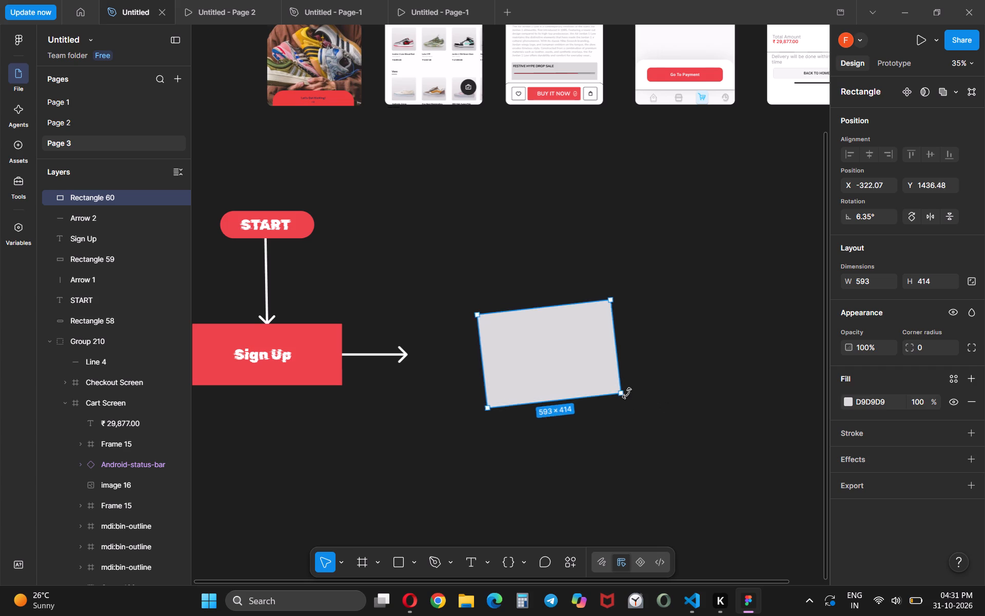
left_click_drag(627, 393, 624, 353)
left_click_drag(614, 329, 574, 353)
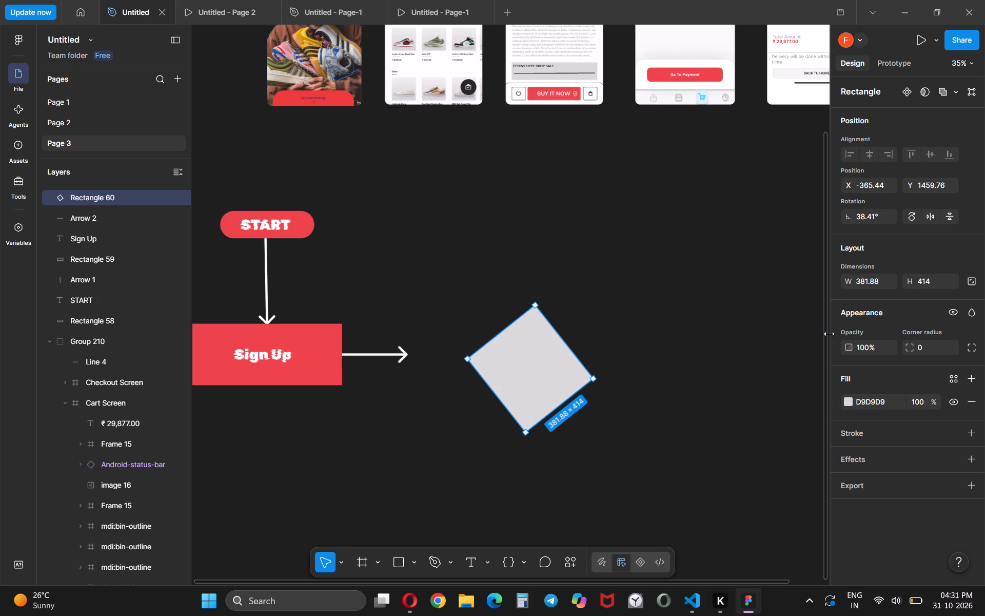
Set the rotated rectangle's width and height to 400 each.
left_click(880, 283)
key("BackSpace")
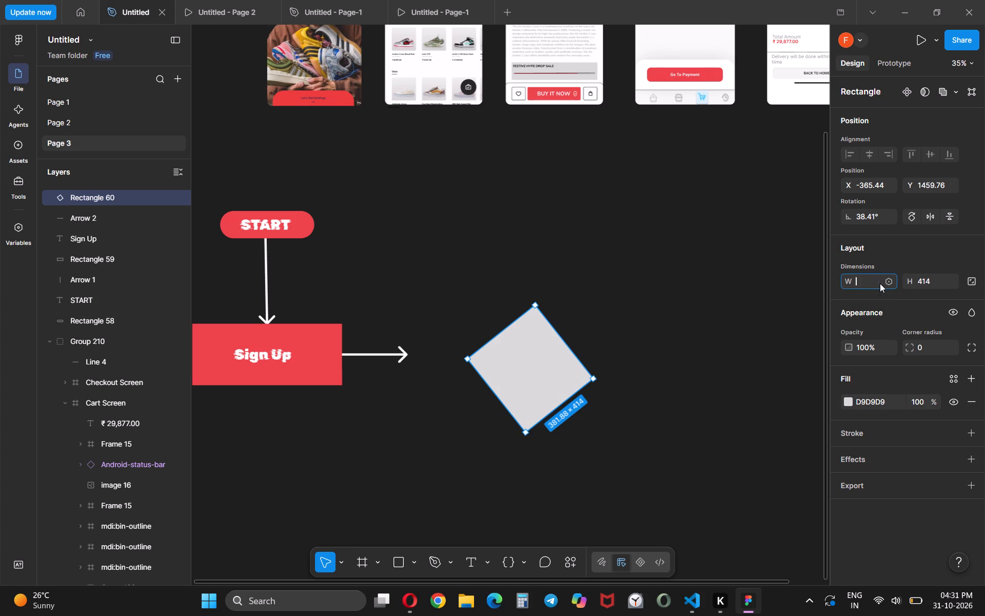
type("400")
left_click(930, 283)
key("BackSpace")
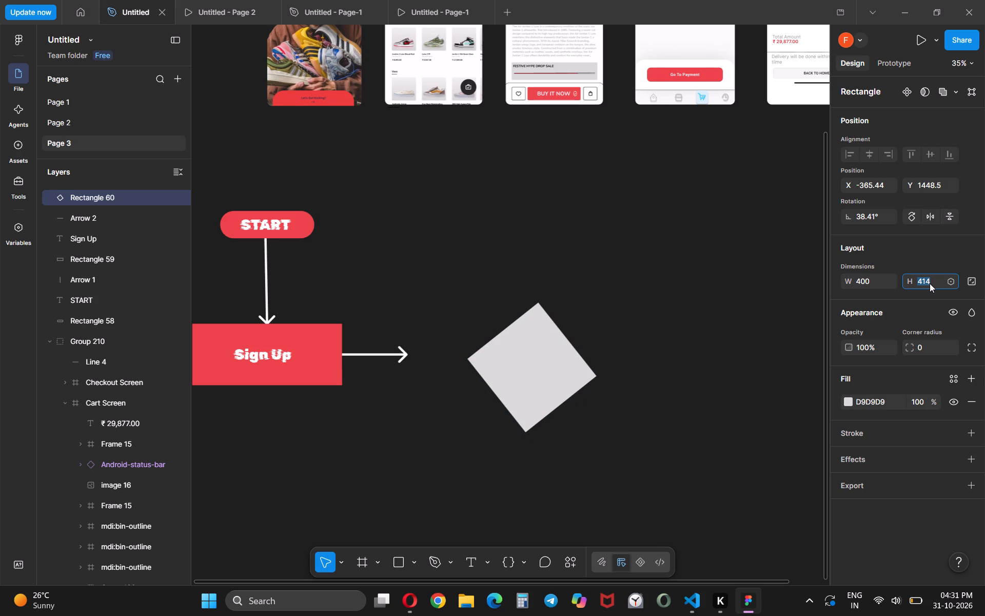
type("400")
key("Return")
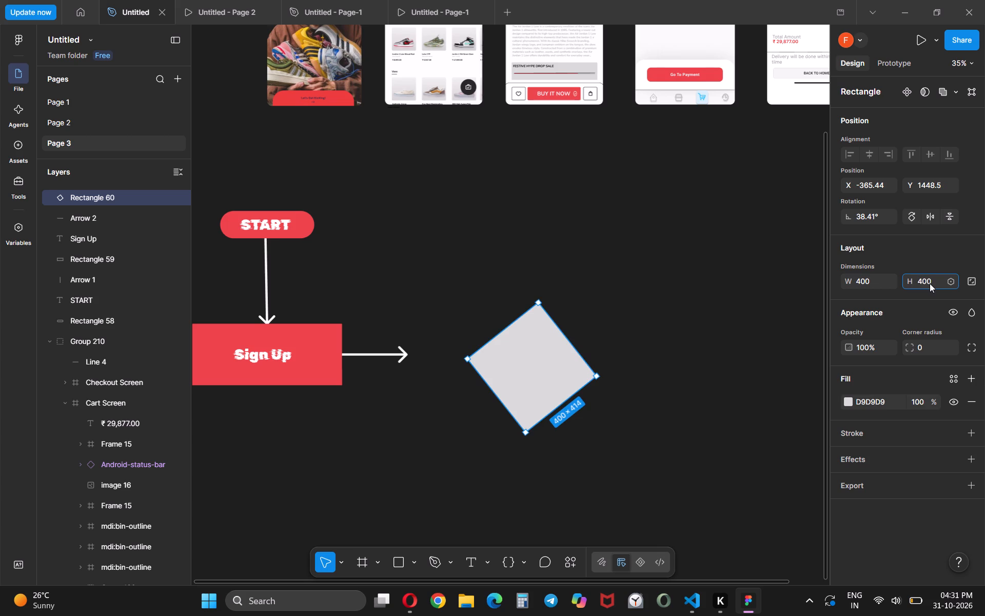
Move the diamond to about X -635, Y 1431 so its left corner meets the horizontal arrow's tip, and deselect it.
left_click(541, 363)
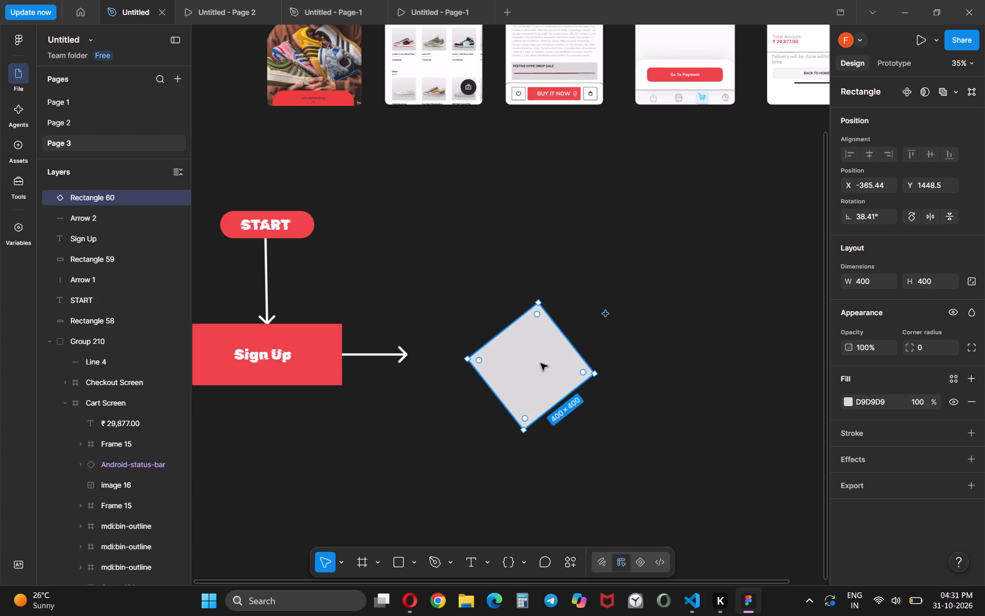
left_click_drag(541, 363, 480, 360)
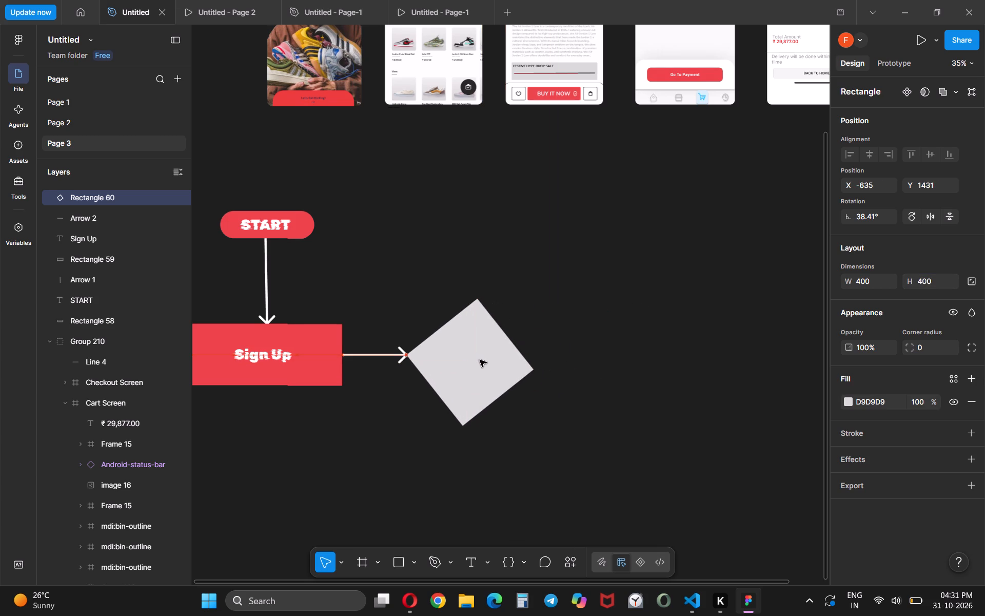
left_click_drag(480, 360, 481, 360)
left_click(654, 324)
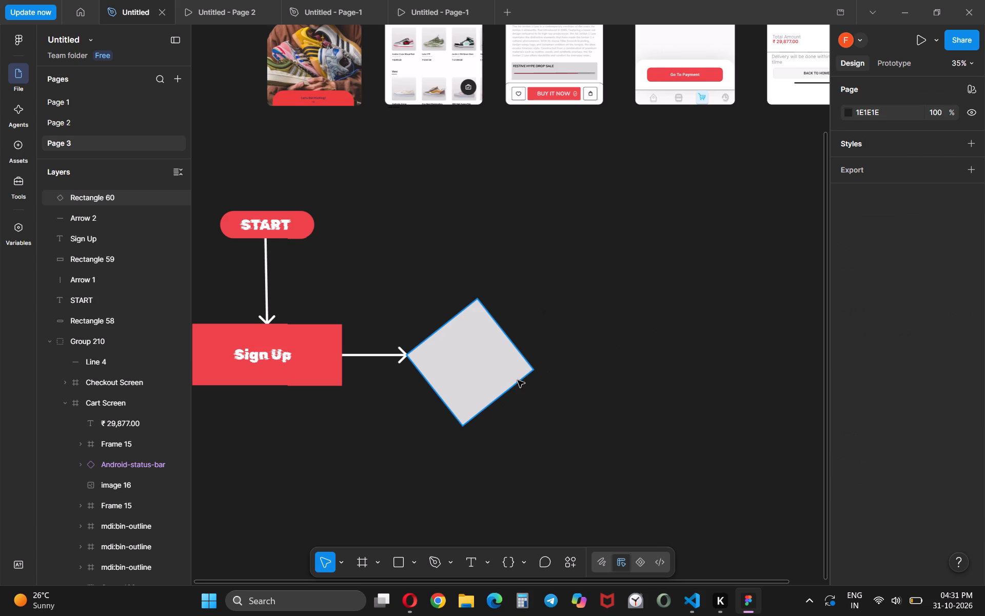
Enlarge the diamond slightly from its right corner to about 409 × 419.
left_click(470, 361)
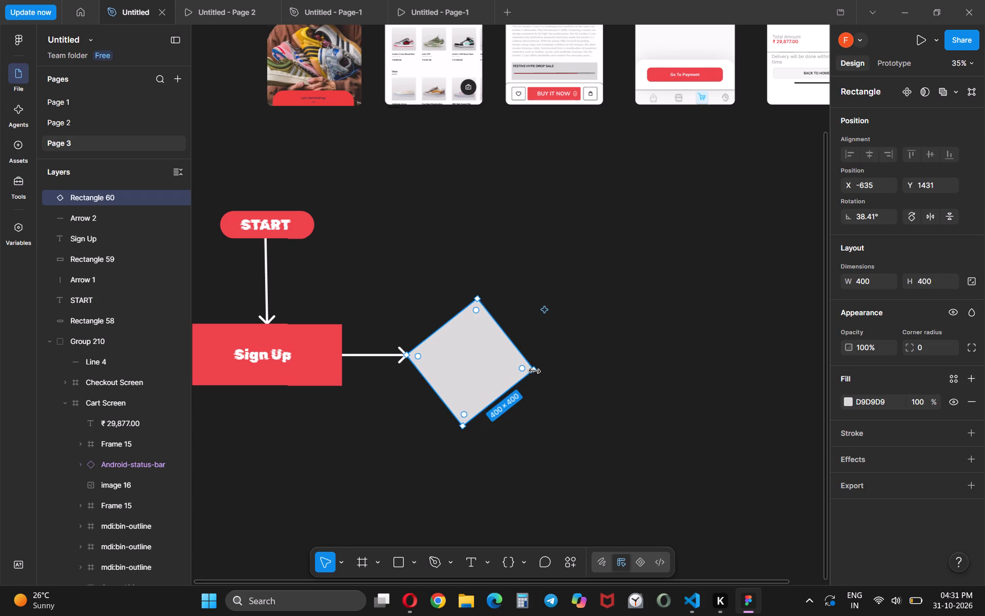
double_click(535, 372)
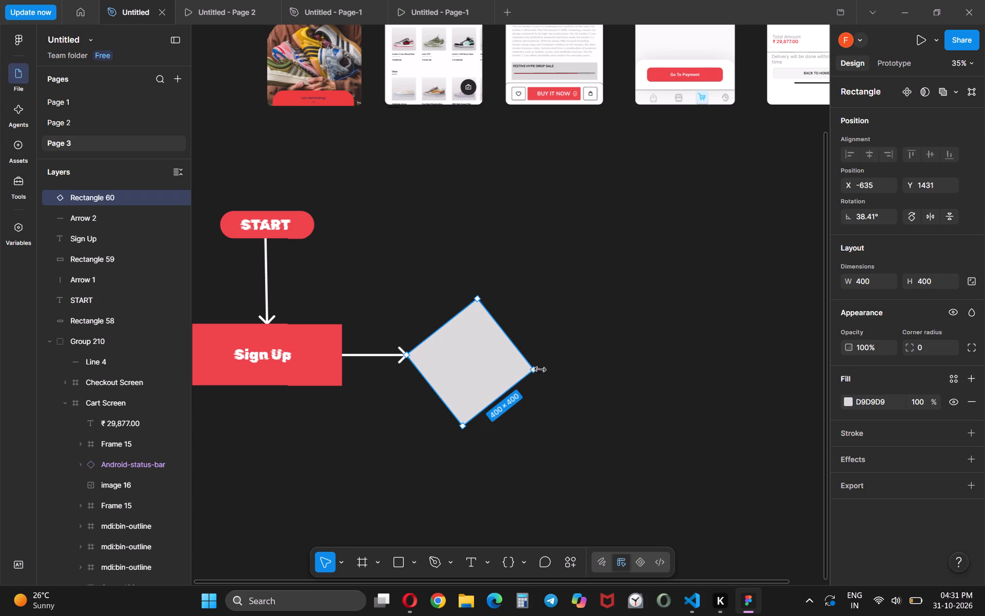
left_click(538, 370)
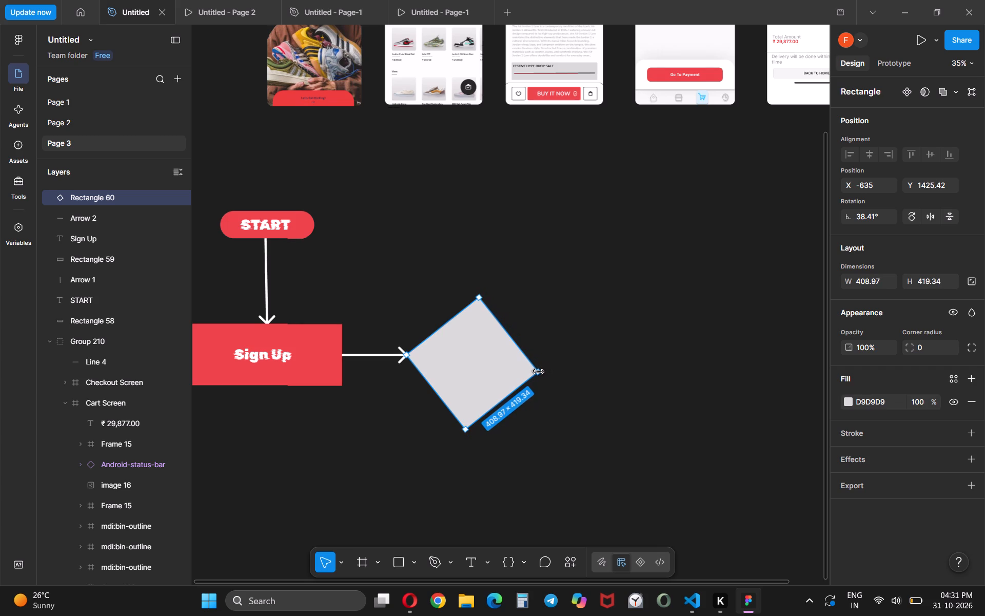
left_click(614, 379)
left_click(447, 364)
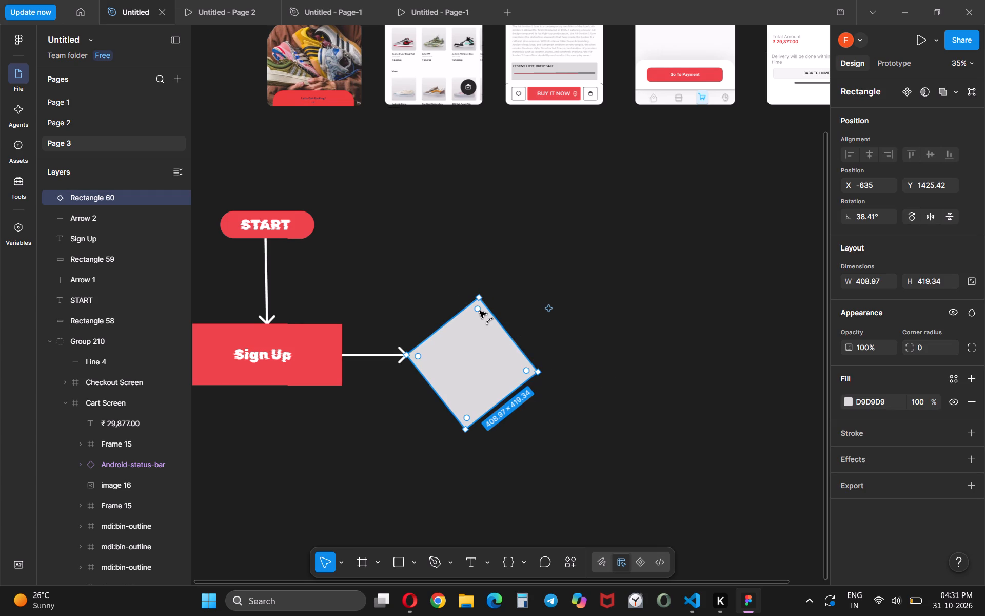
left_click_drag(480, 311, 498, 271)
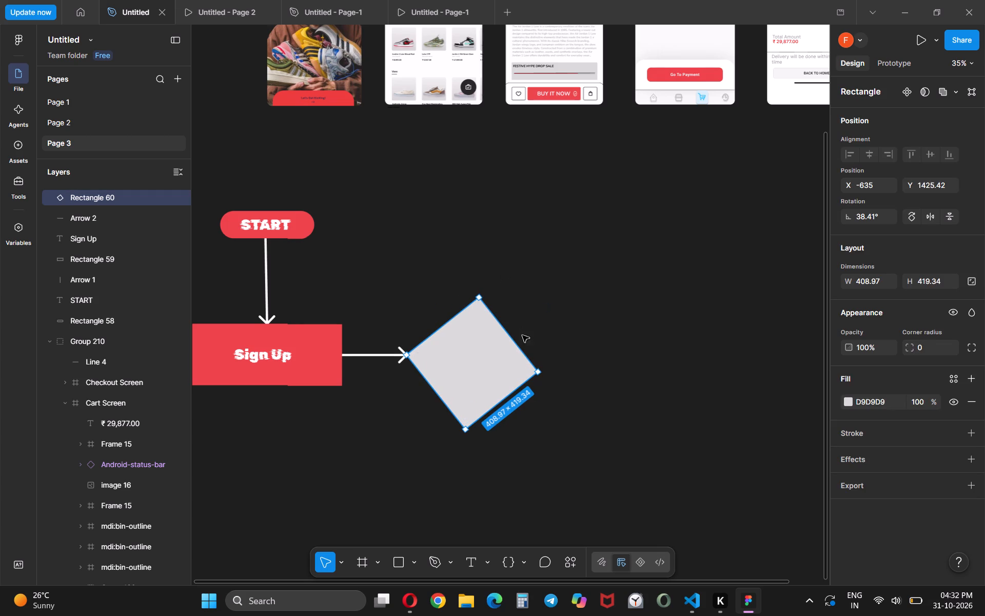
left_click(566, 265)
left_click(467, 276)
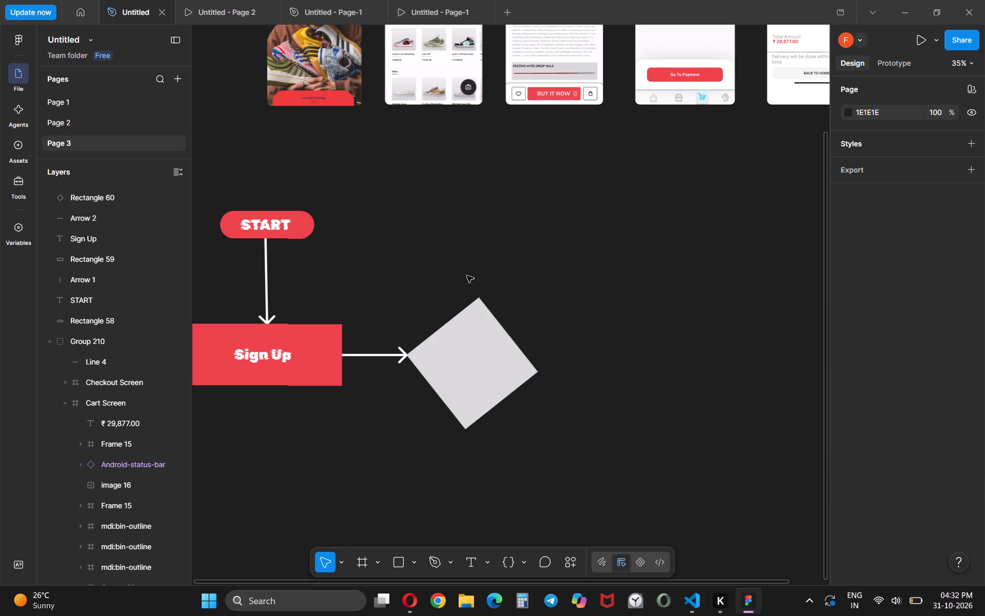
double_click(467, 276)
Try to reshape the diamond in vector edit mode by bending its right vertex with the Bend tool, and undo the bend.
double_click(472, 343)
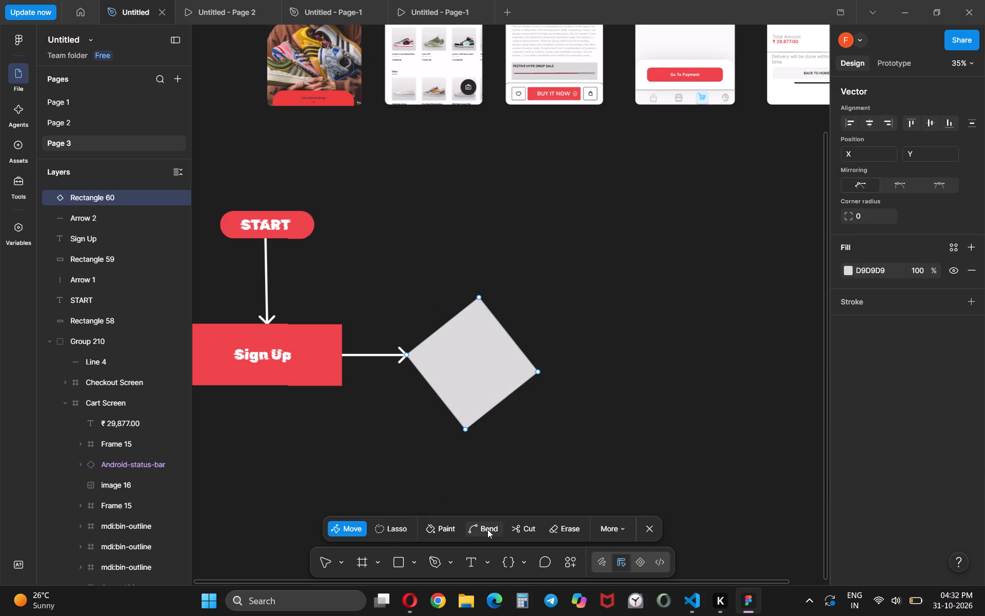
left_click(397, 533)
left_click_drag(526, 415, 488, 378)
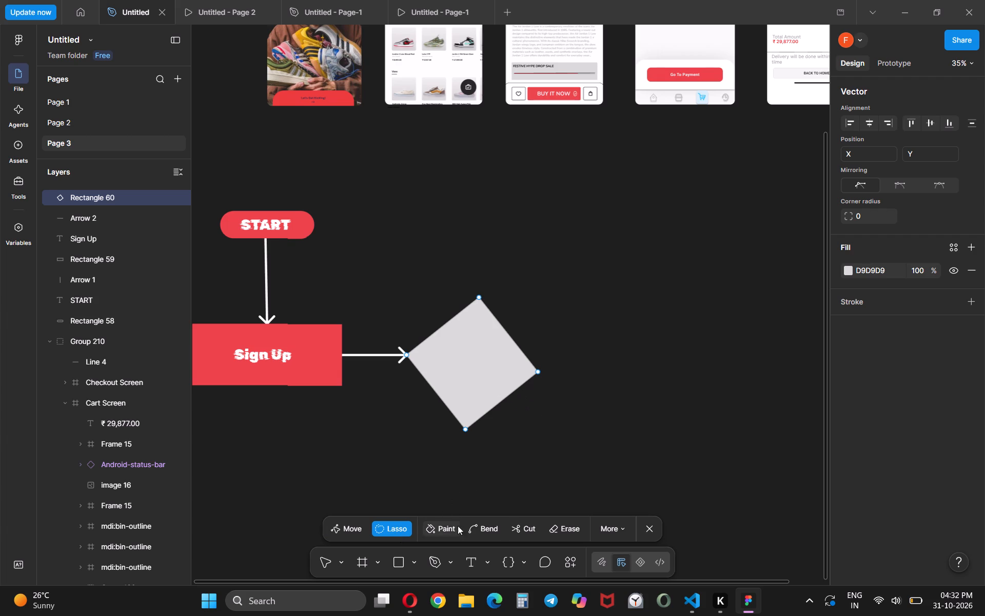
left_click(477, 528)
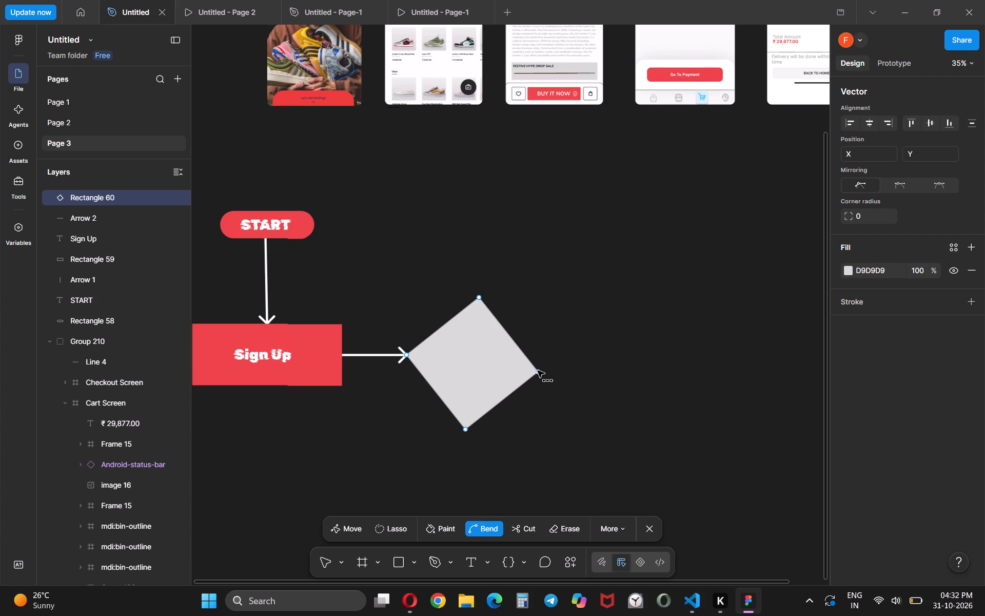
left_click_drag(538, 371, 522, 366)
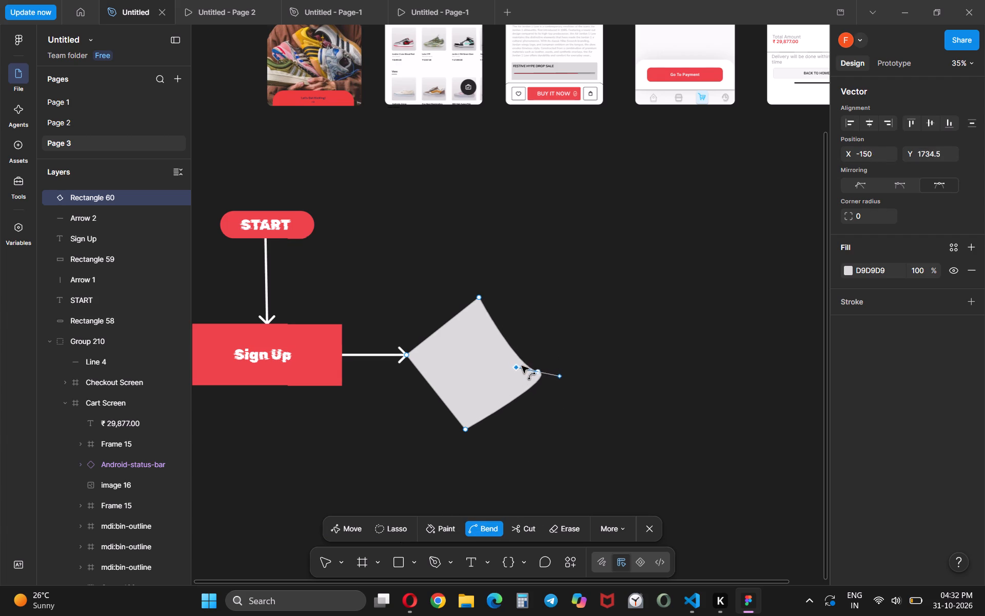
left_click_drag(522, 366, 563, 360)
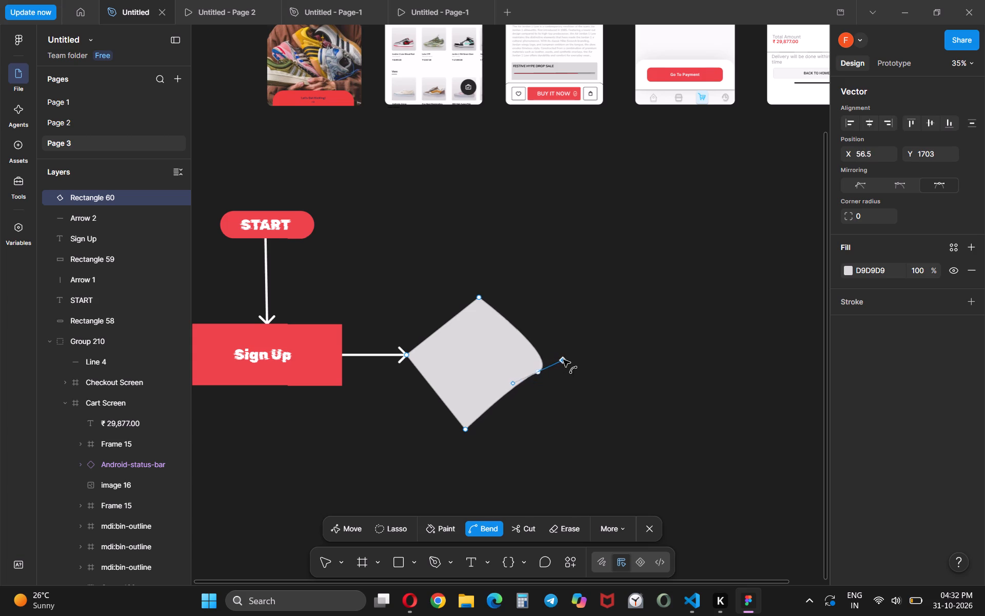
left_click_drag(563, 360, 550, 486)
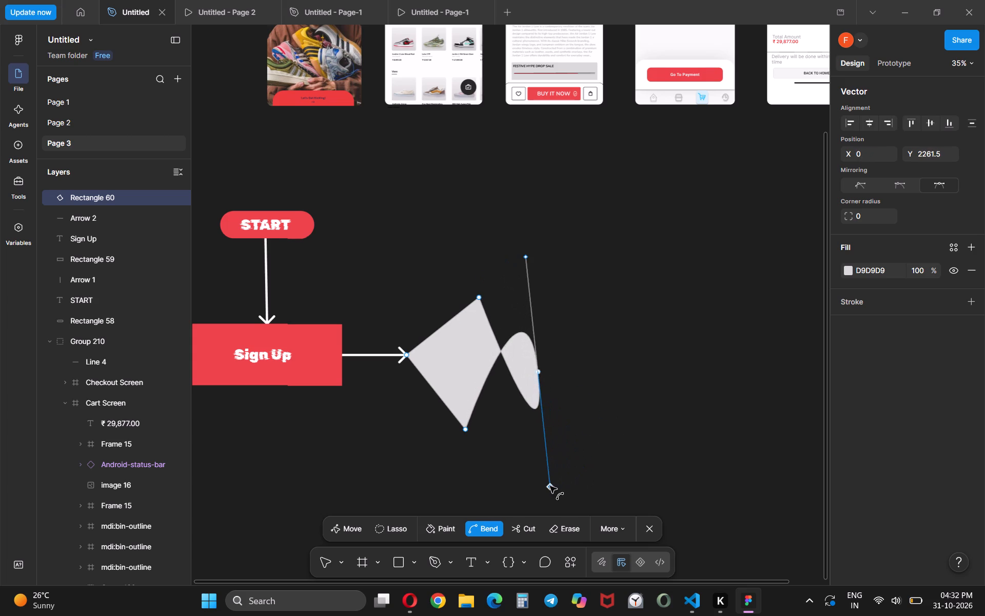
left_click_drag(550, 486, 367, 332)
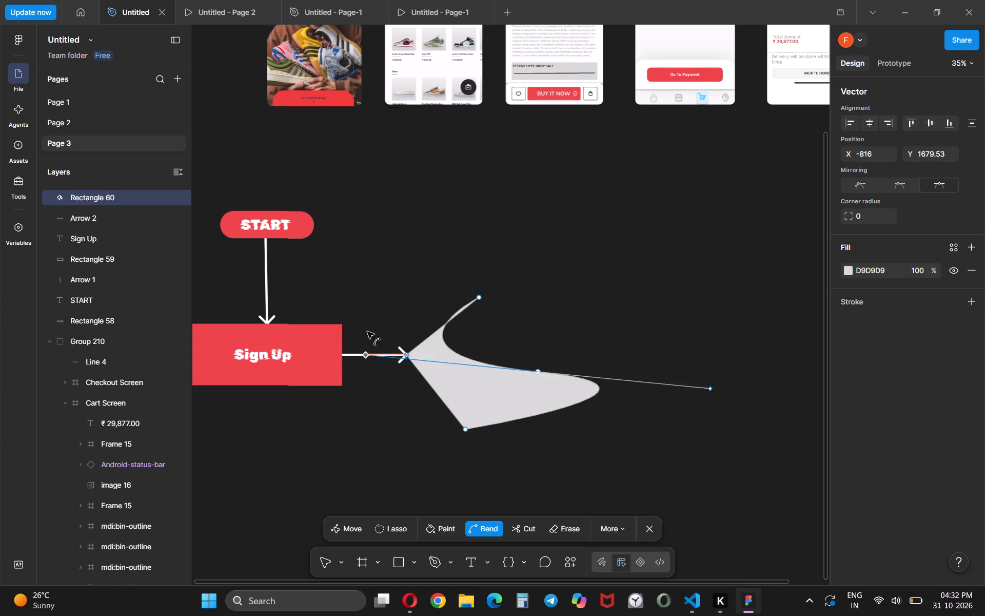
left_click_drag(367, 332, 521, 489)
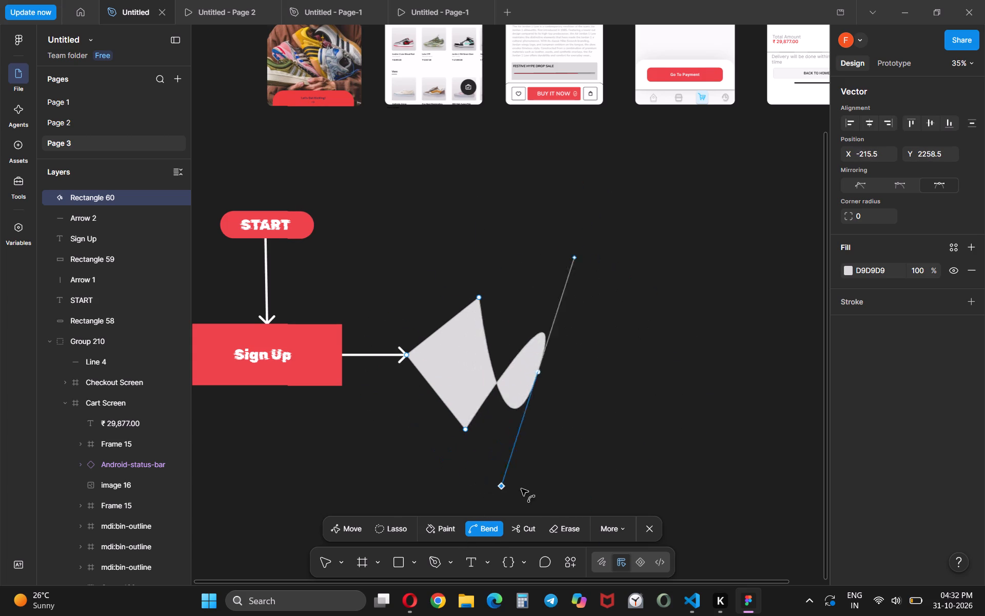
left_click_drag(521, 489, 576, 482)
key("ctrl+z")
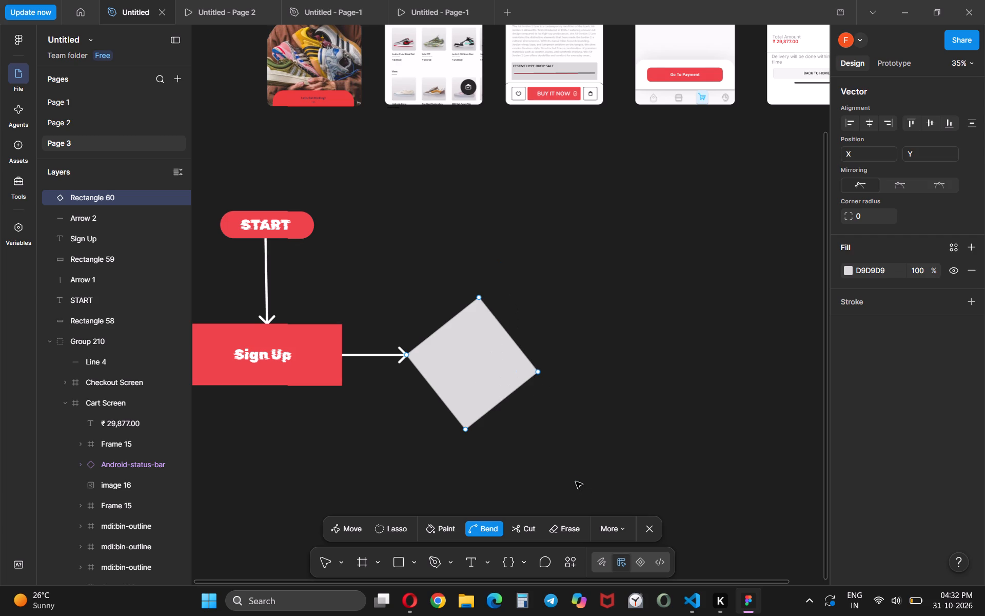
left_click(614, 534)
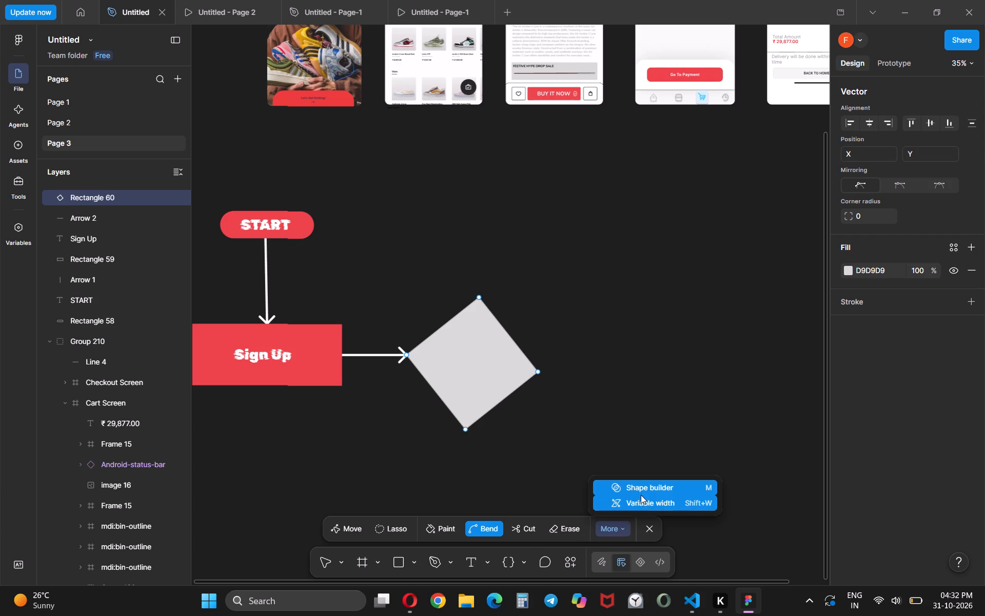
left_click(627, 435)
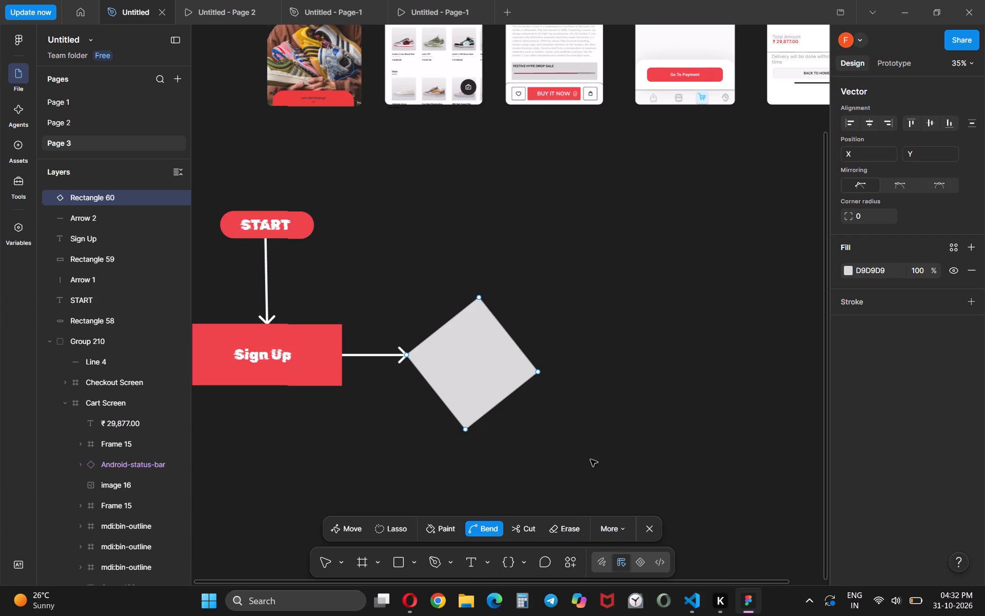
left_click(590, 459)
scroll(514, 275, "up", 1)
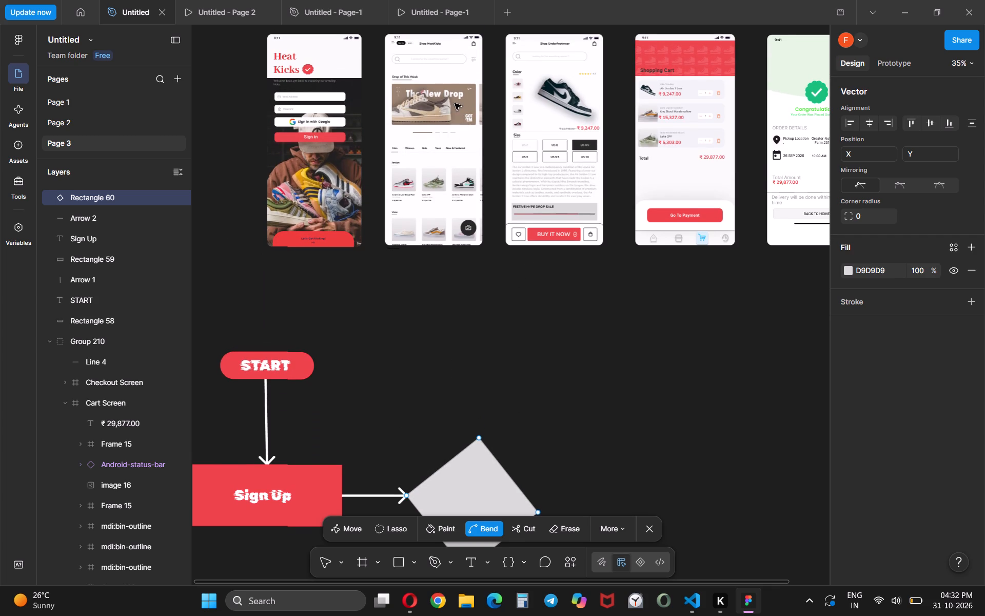
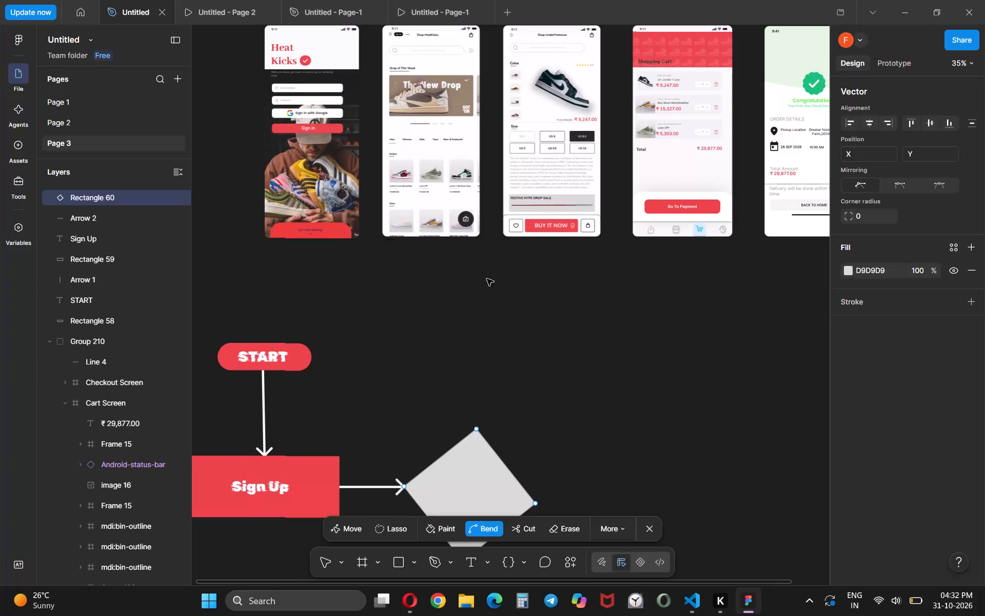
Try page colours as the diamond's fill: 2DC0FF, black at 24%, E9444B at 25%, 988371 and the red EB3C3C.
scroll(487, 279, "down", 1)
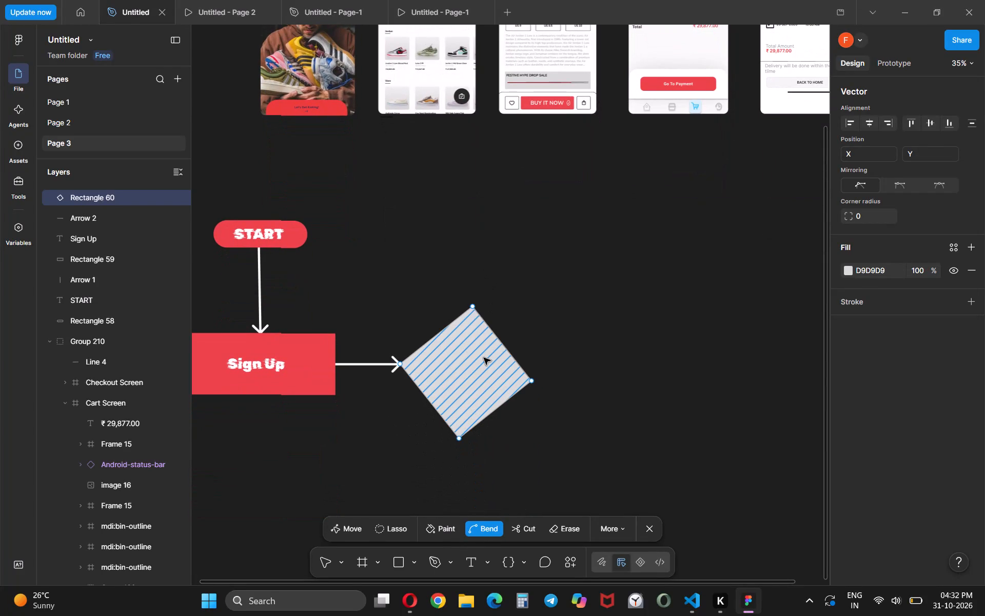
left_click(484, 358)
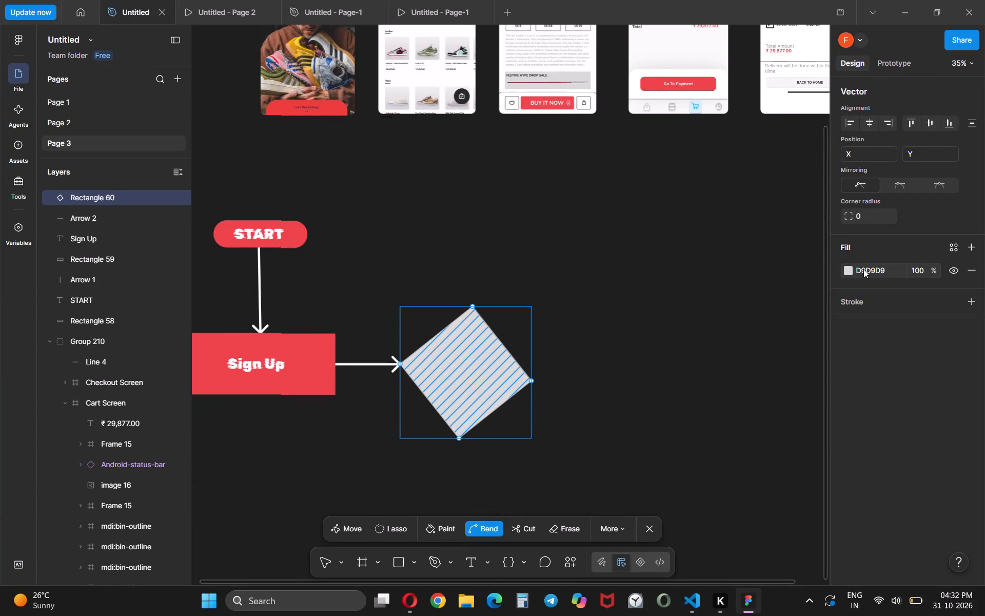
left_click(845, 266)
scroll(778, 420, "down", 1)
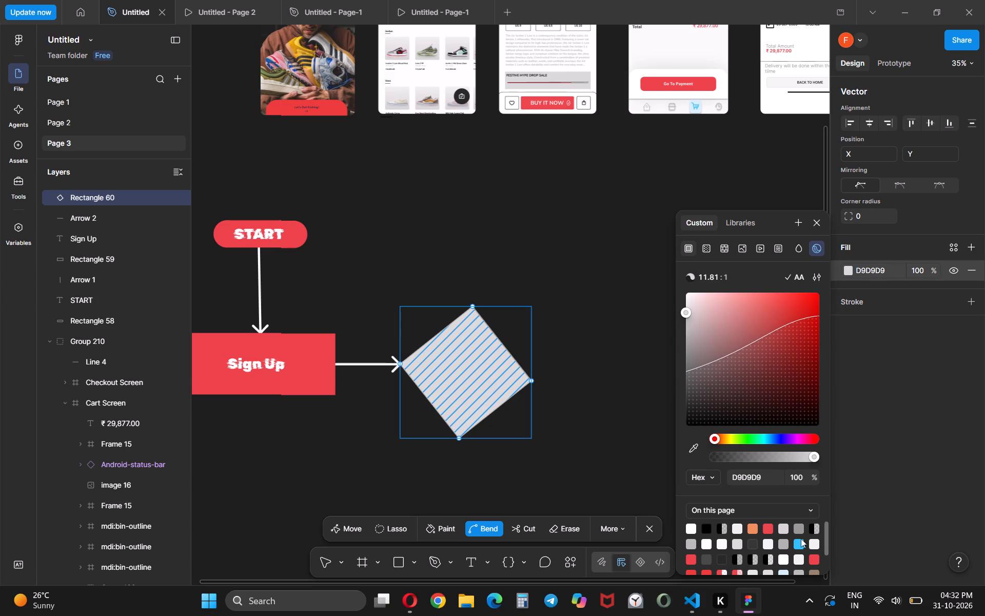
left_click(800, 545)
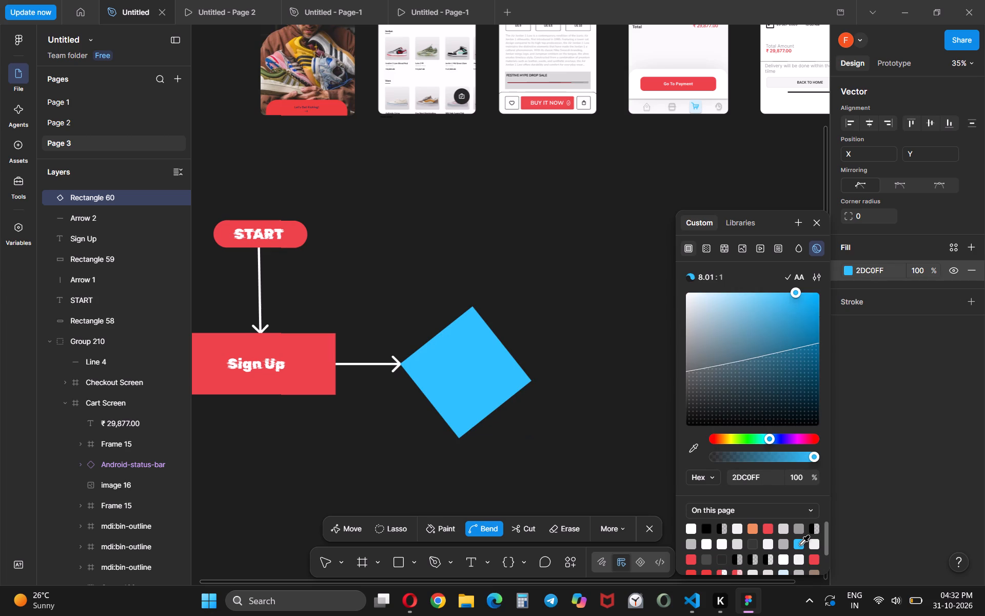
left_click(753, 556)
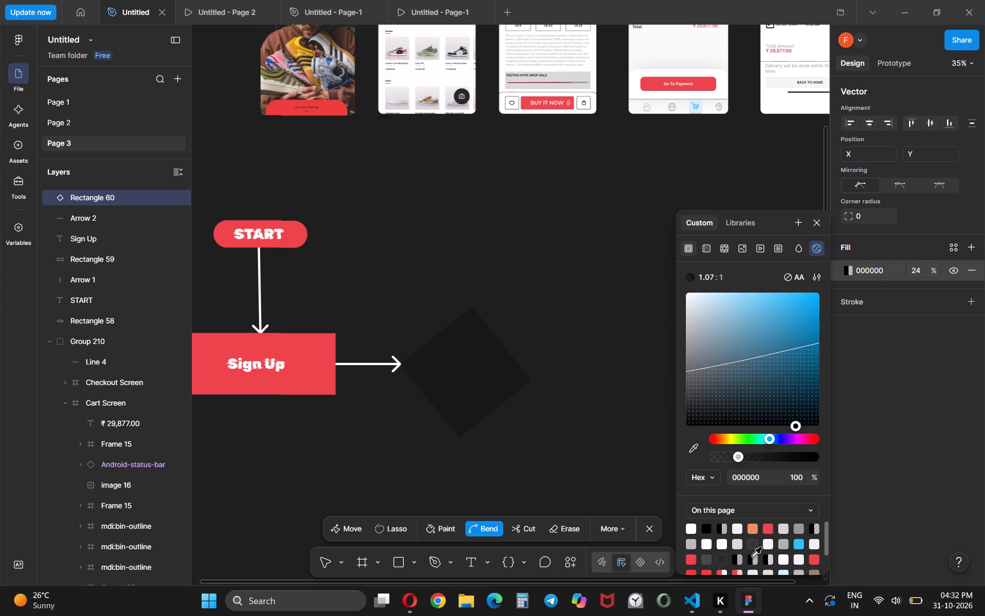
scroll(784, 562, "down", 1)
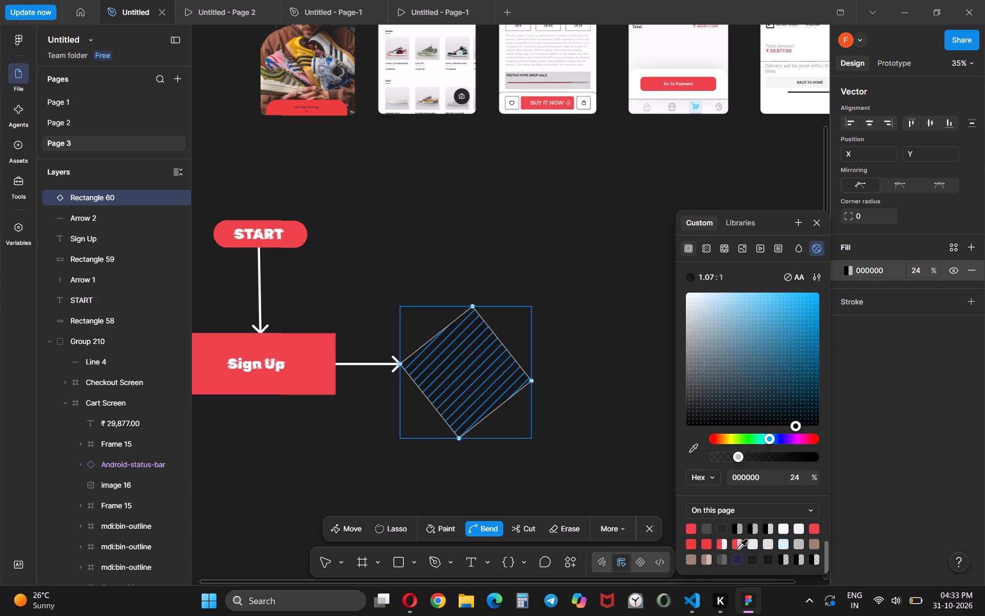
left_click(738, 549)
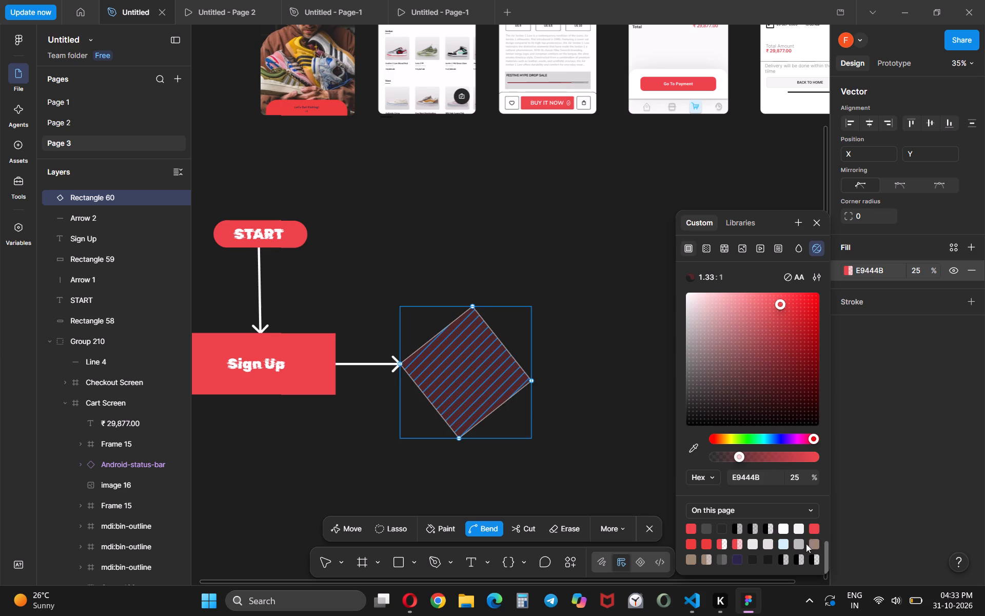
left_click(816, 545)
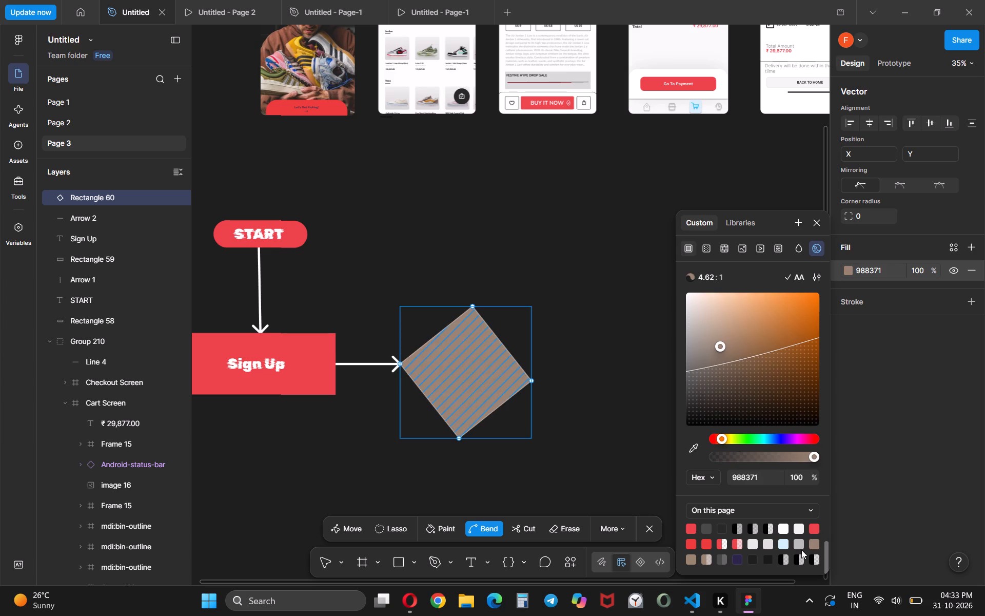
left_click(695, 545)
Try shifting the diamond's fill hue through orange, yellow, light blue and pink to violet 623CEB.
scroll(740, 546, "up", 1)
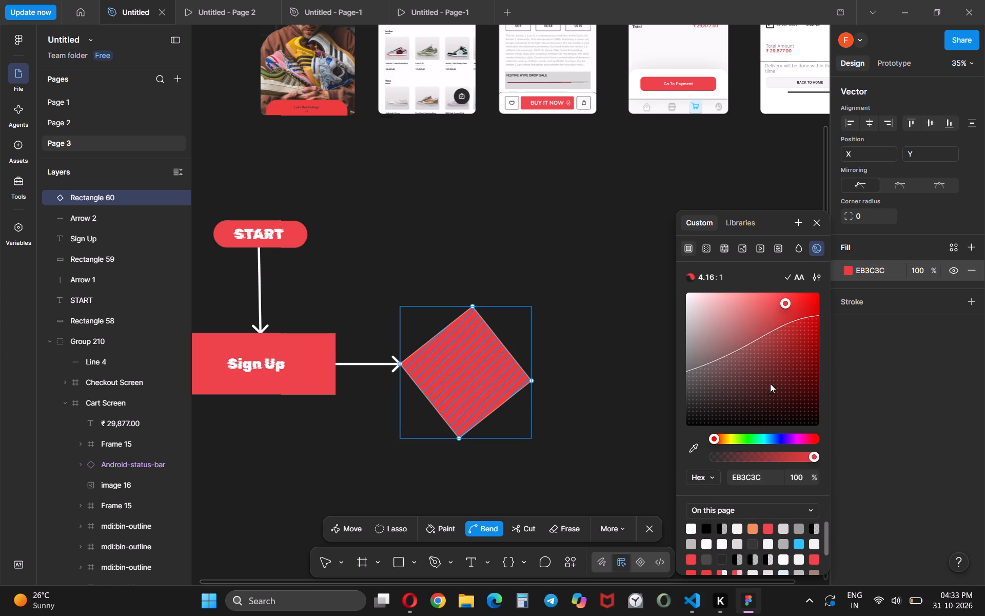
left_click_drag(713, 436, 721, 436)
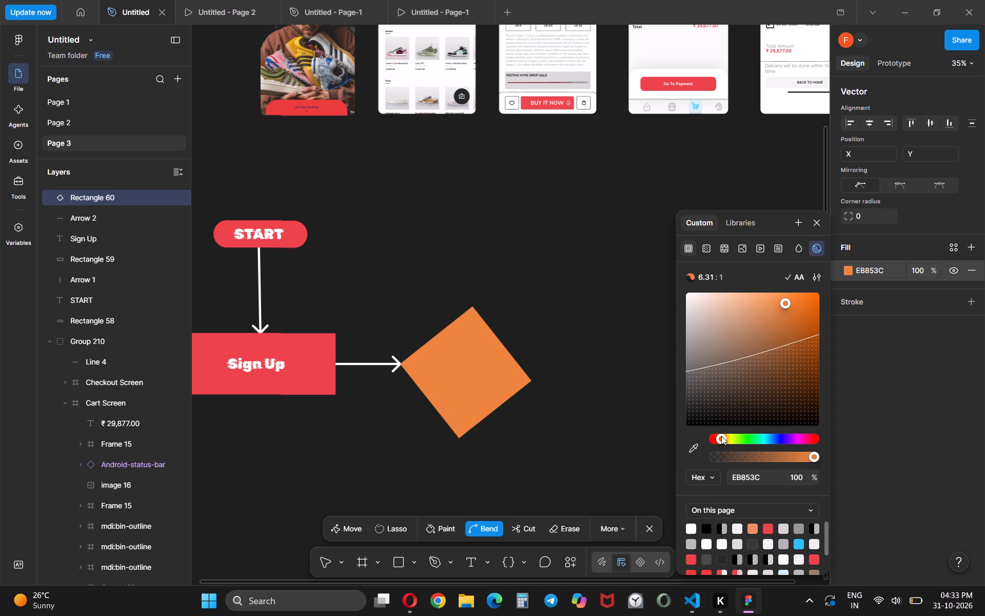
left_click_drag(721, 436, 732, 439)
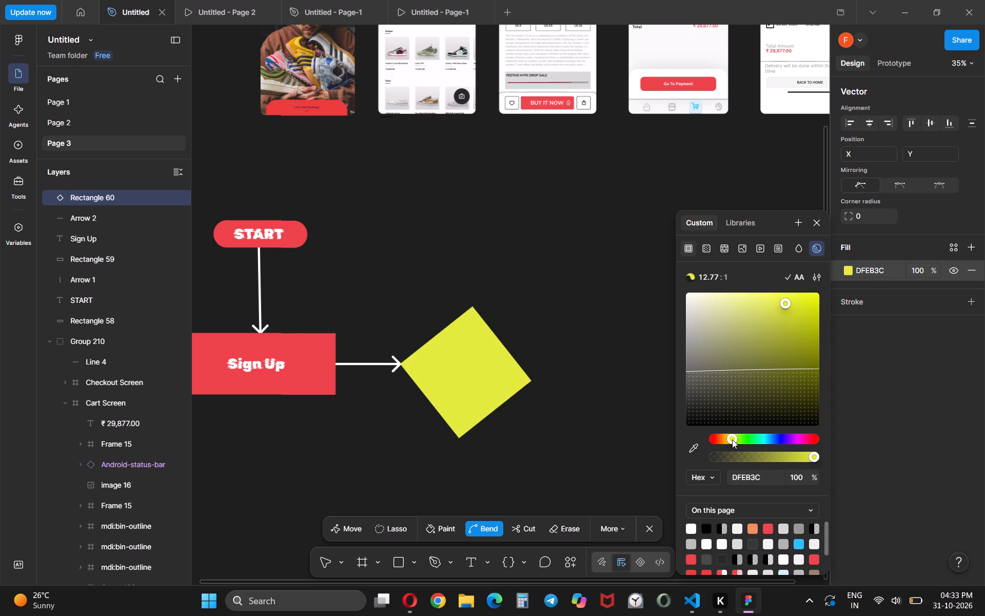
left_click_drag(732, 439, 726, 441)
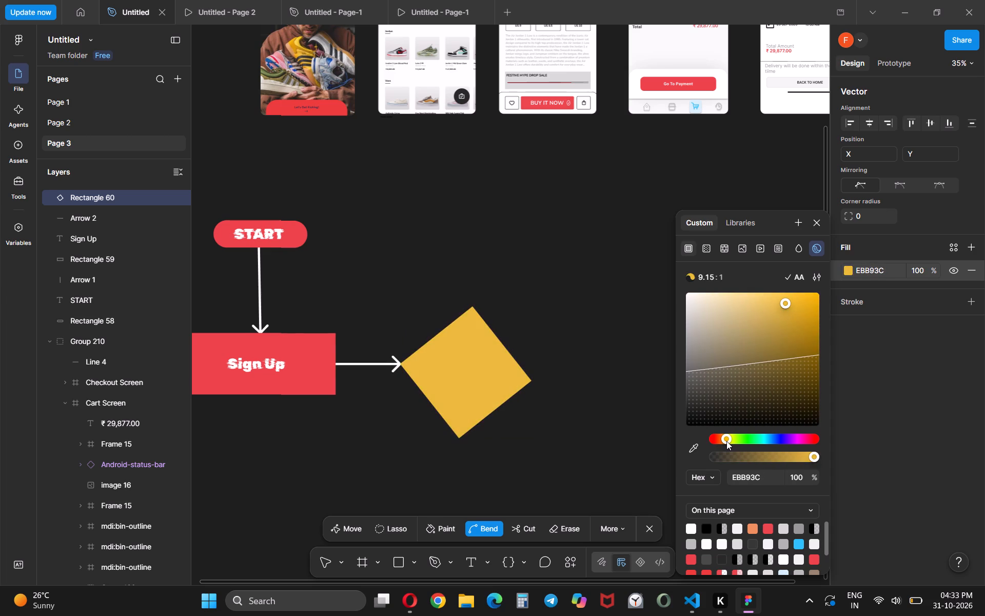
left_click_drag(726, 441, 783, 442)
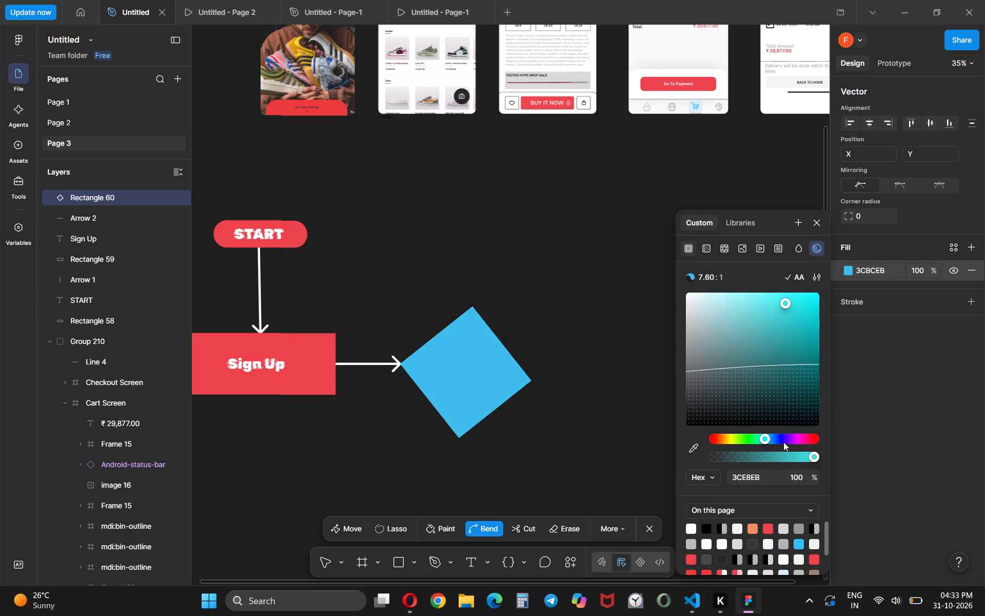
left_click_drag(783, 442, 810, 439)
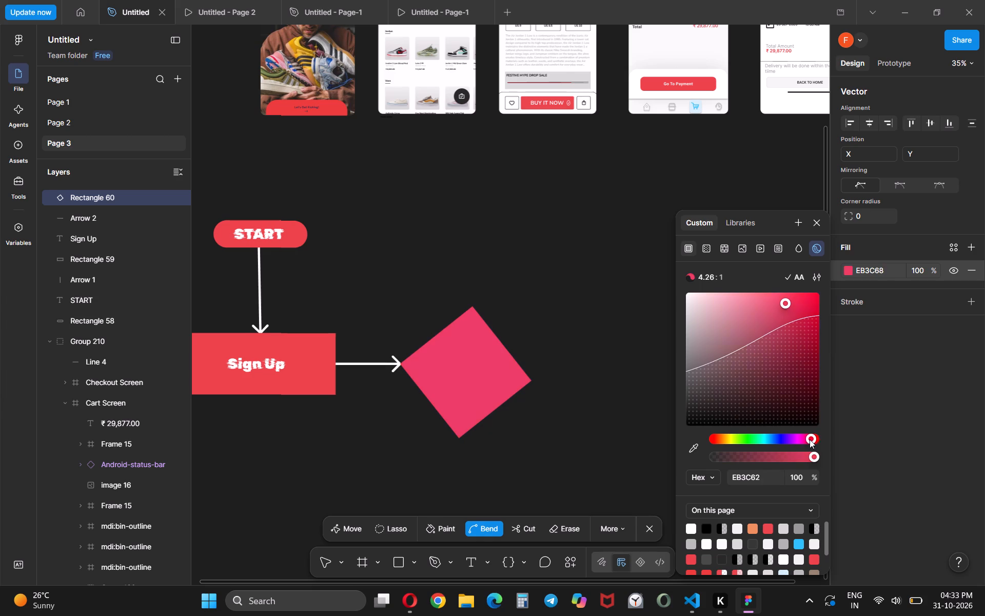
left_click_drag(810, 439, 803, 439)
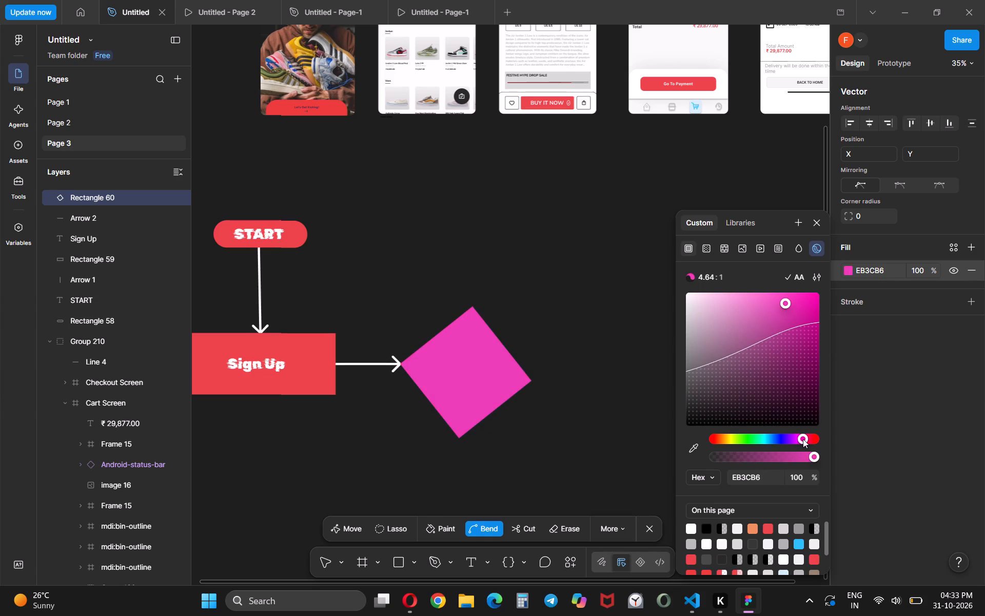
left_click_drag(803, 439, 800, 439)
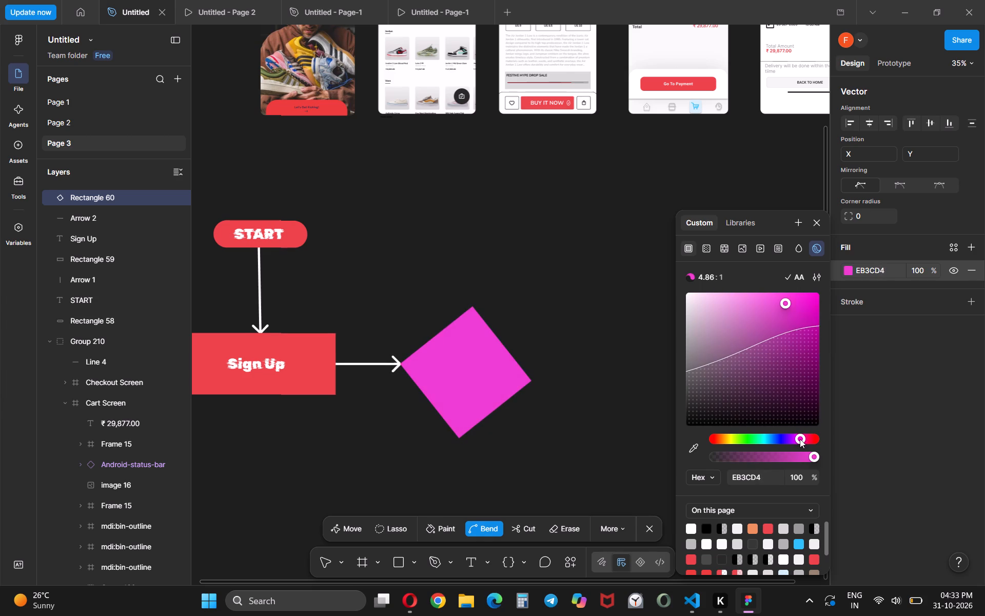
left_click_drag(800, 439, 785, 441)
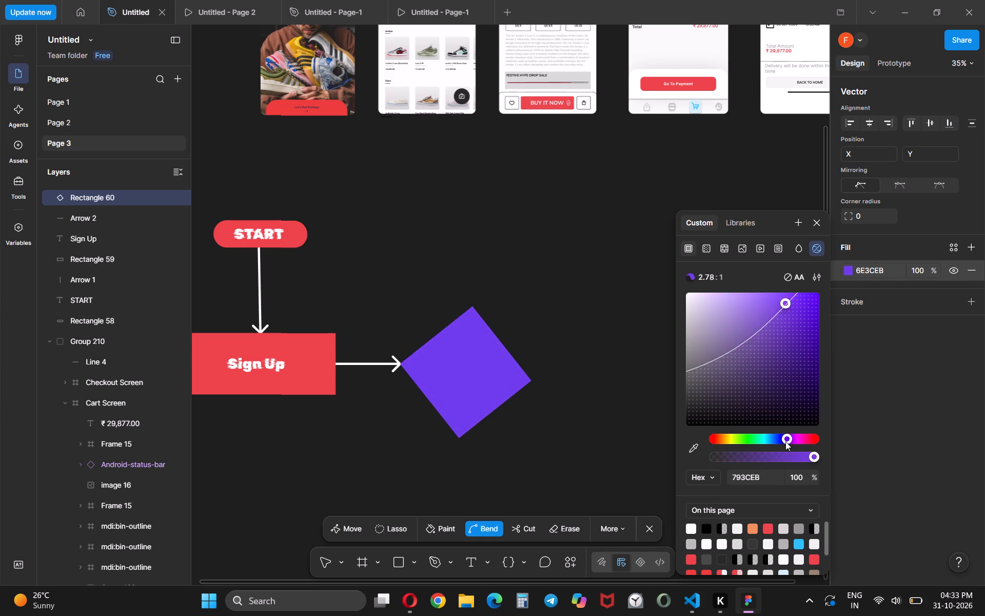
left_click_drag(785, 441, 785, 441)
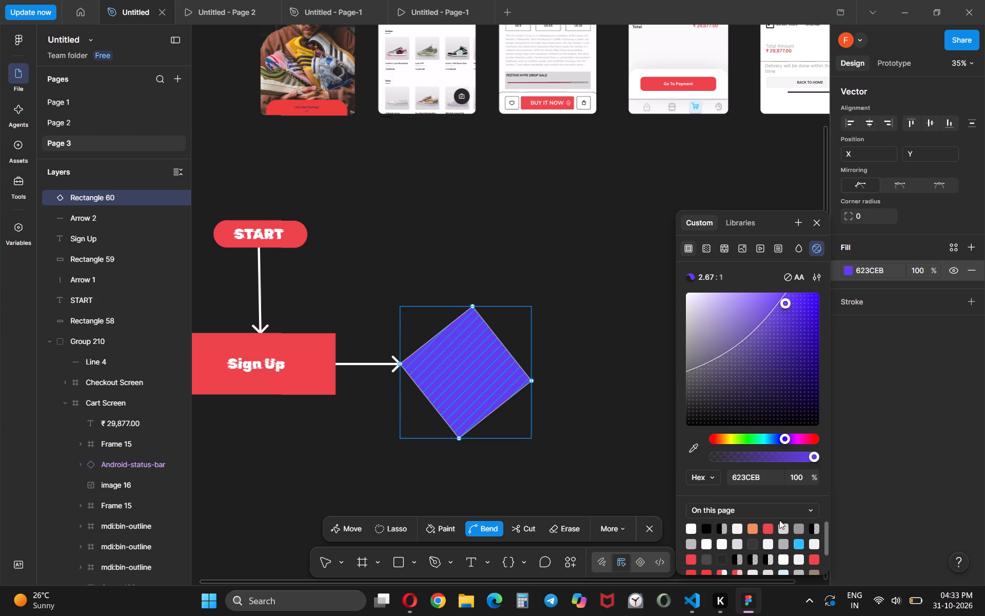
Recolour the diamond from the page's light blue 2DC0FF to deep blue 1425DC, and leave vector editing.
left_click(800, 547)
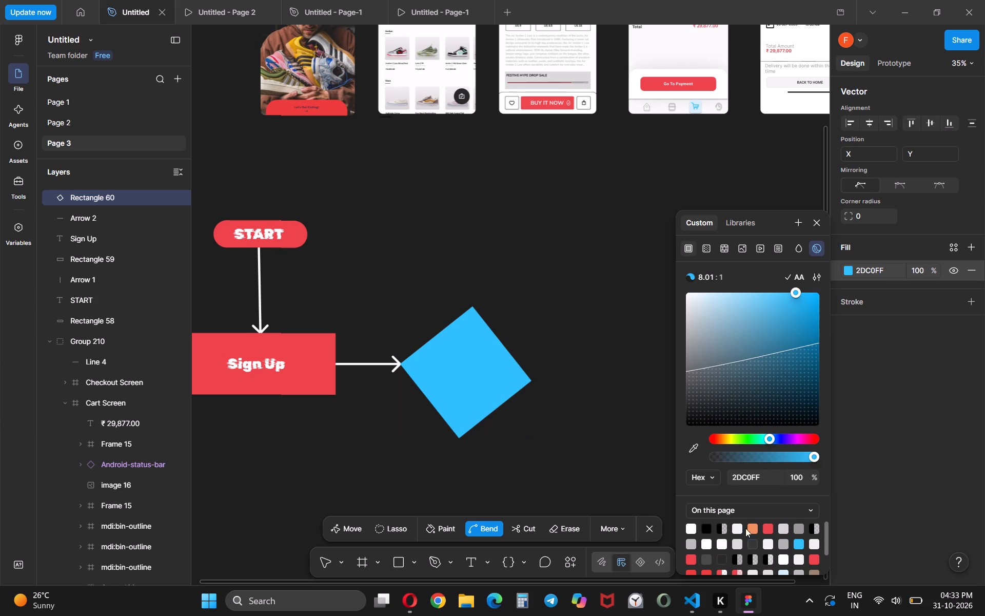
left_click_drag(768, 437, 772, 437)
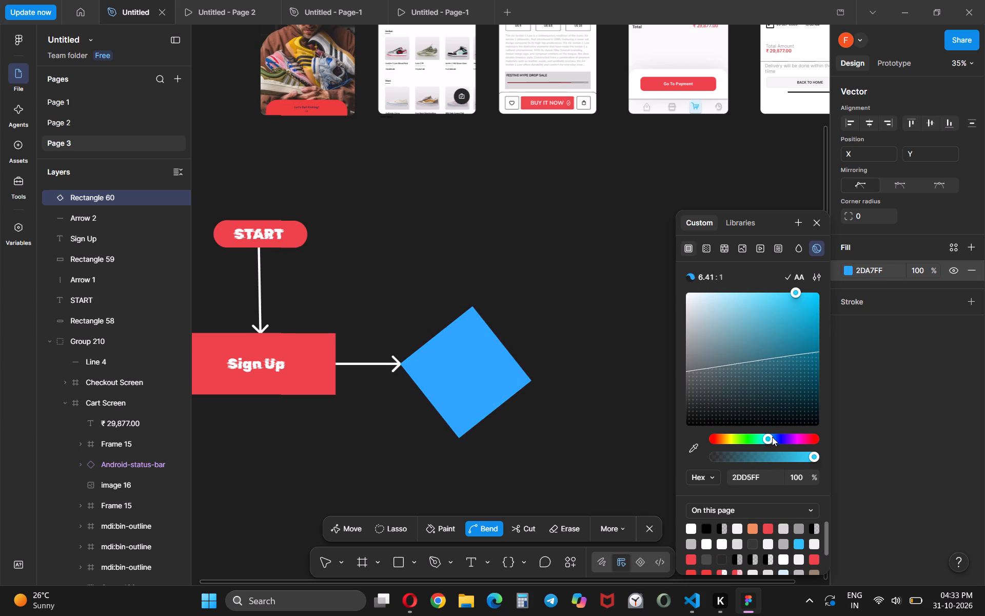
left_click_drag(772, 437, 778, 437)
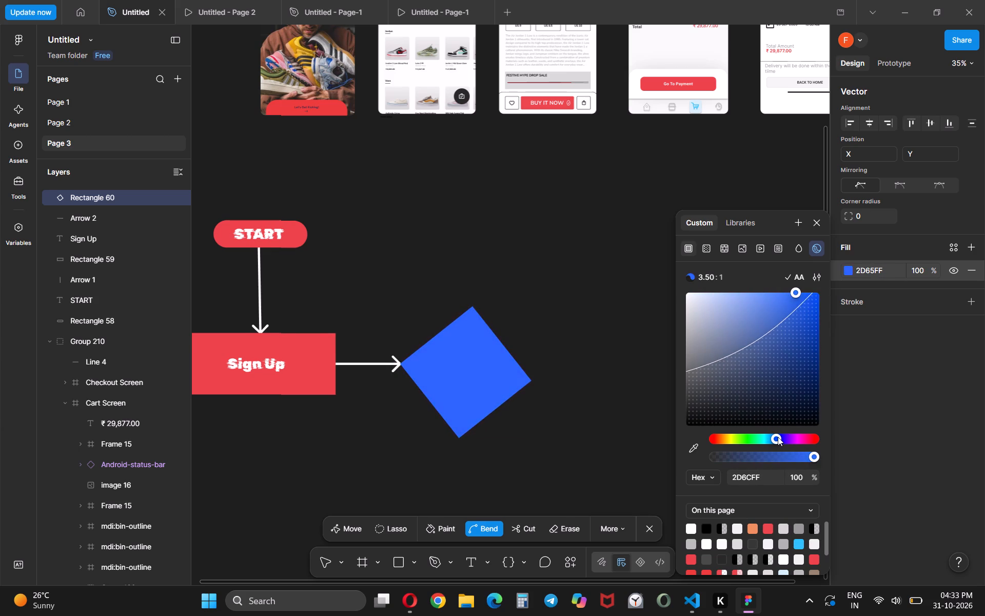
left_click_drag(778, 437, 780, 437)
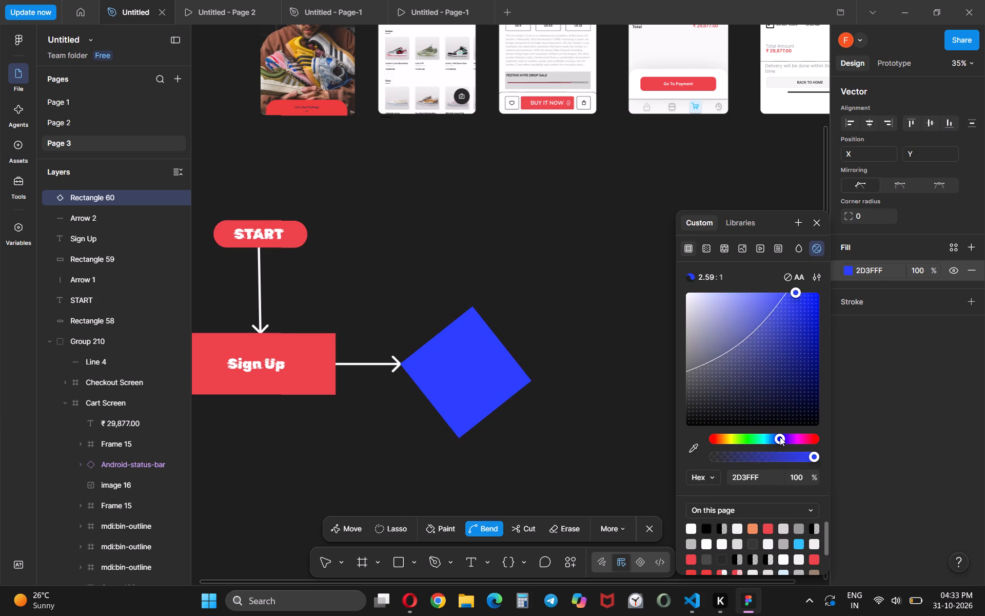
left_click_drag(800, 290, 802, 300)
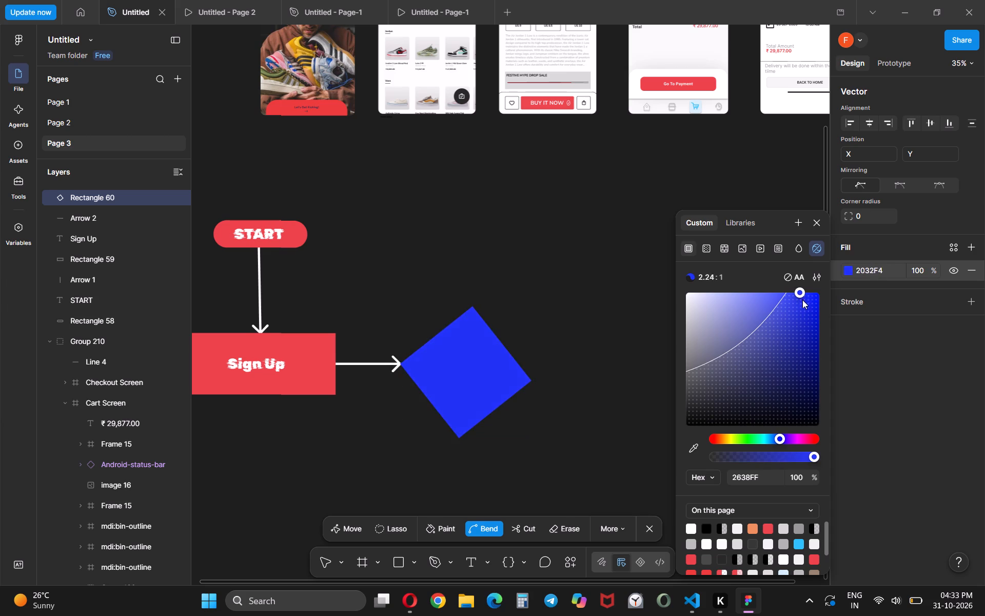
left_click_drag(802, 300, 807, 311)
left_click(589, 330)
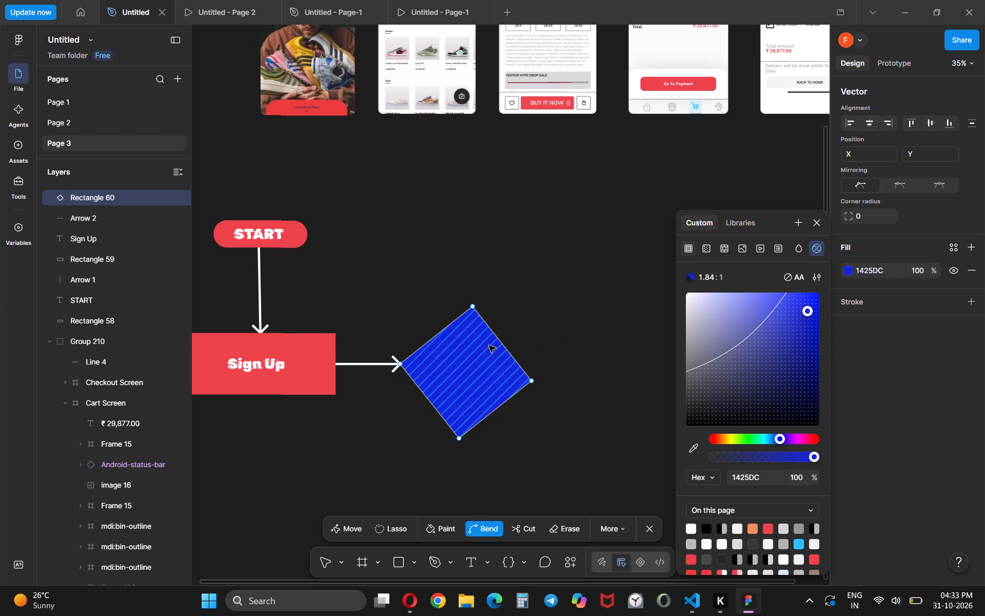
double_click(470, 353)
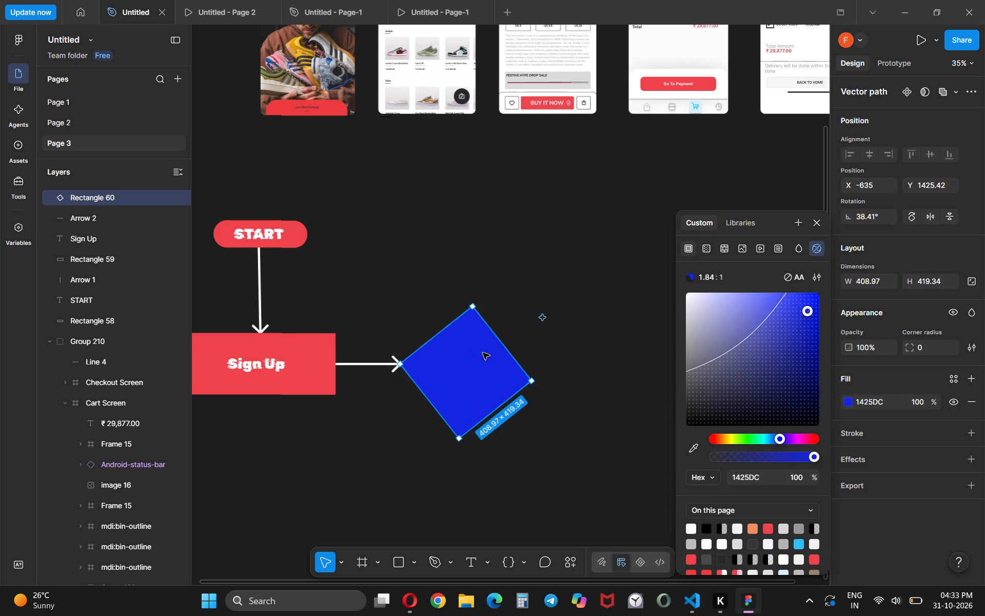
left_click(554, 274)
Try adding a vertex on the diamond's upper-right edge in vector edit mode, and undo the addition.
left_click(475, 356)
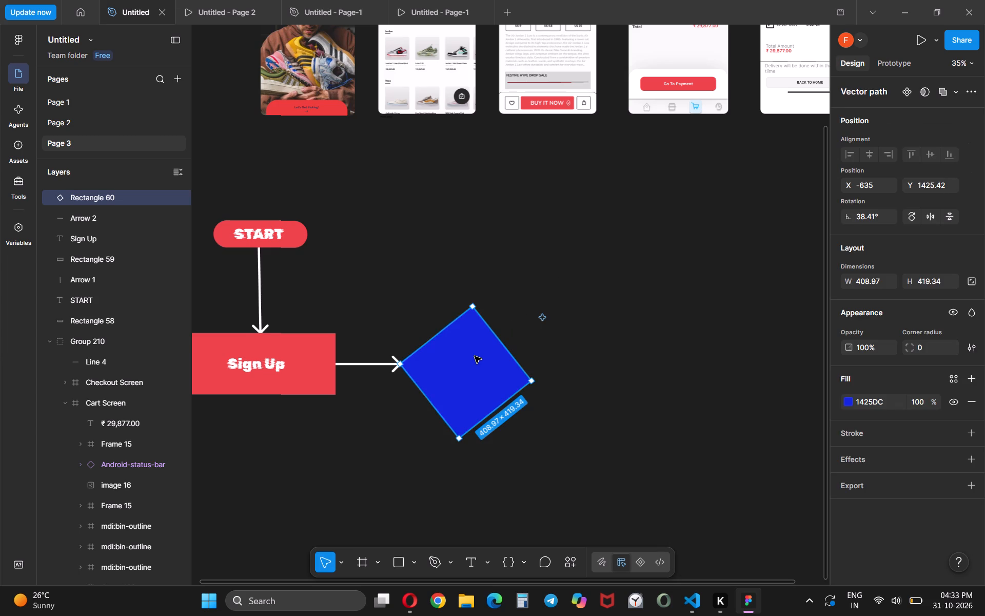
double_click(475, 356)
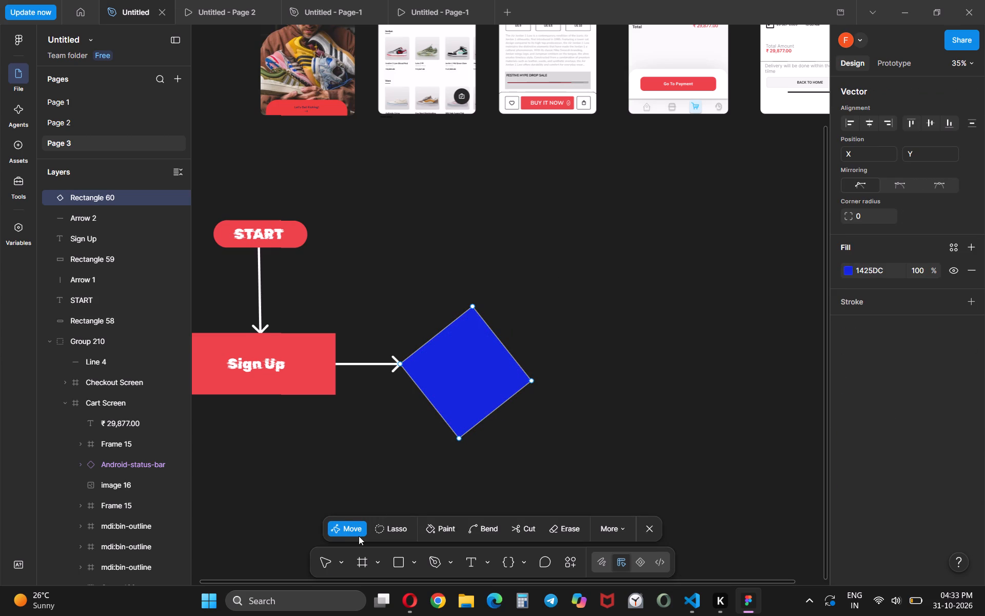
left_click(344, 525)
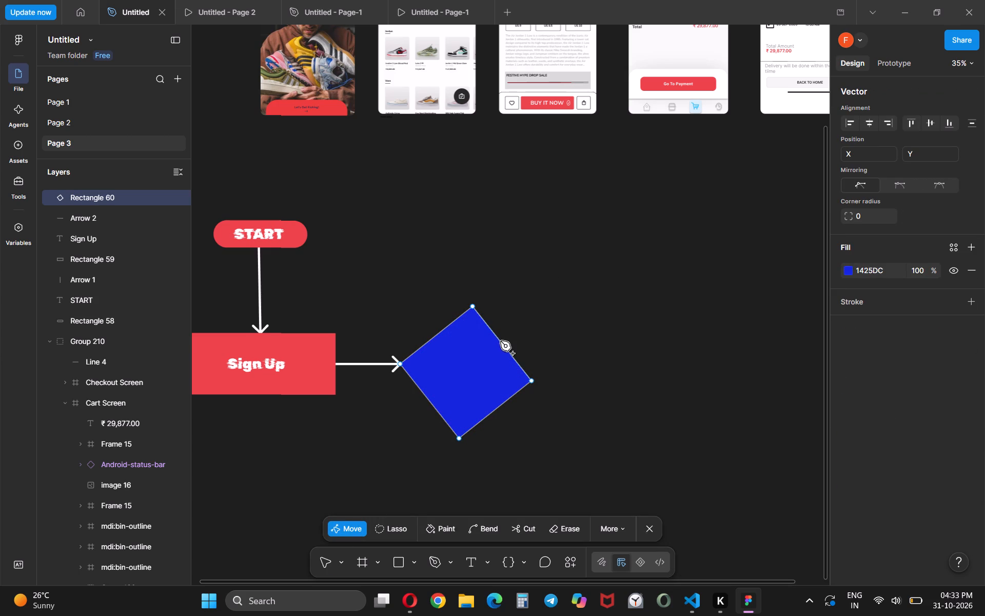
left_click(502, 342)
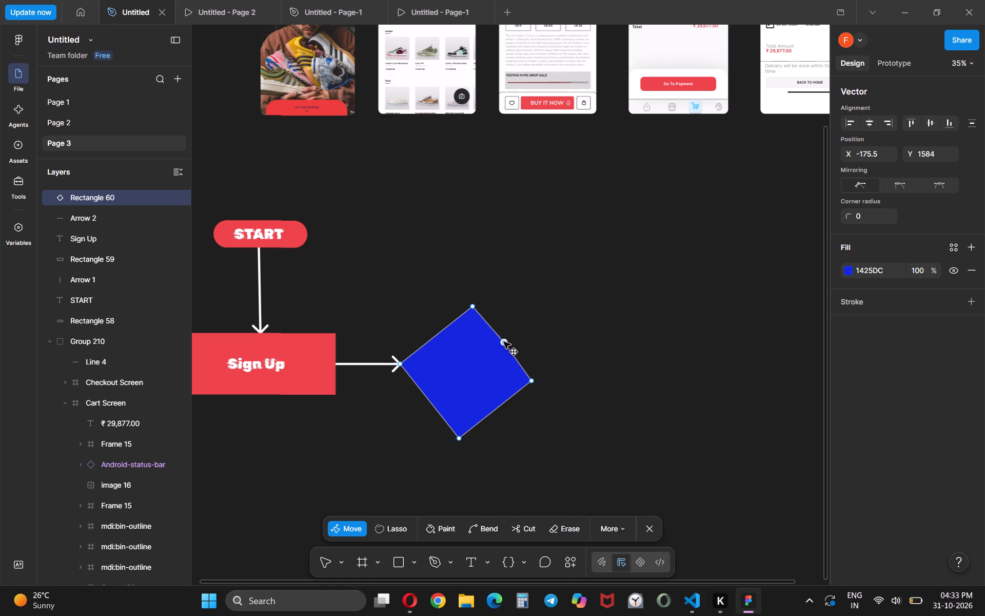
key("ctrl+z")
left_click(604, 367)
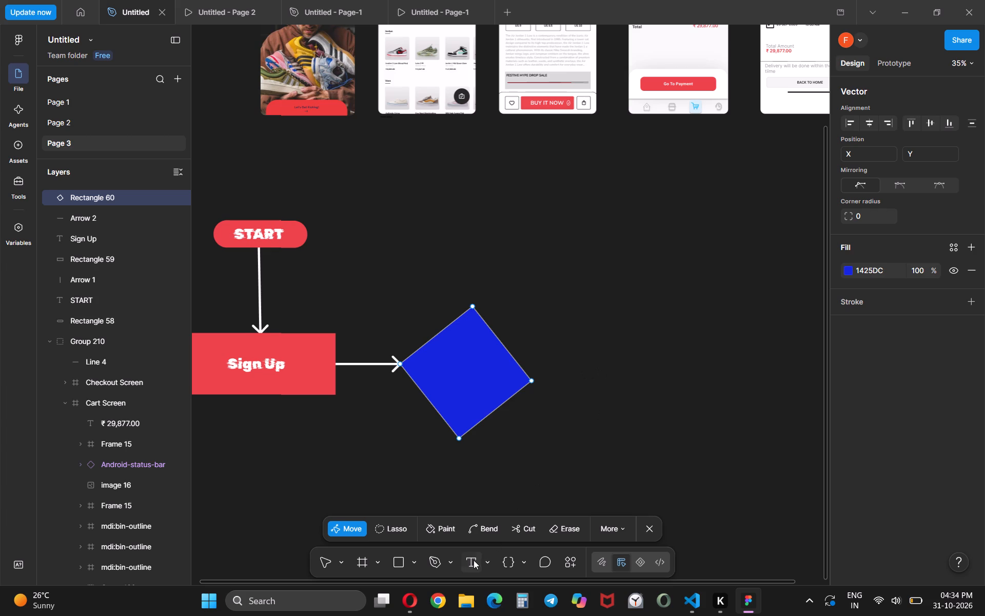
Add the text label "Already Registered" on two lines inside the blue diamond.
left_click(475, 560)
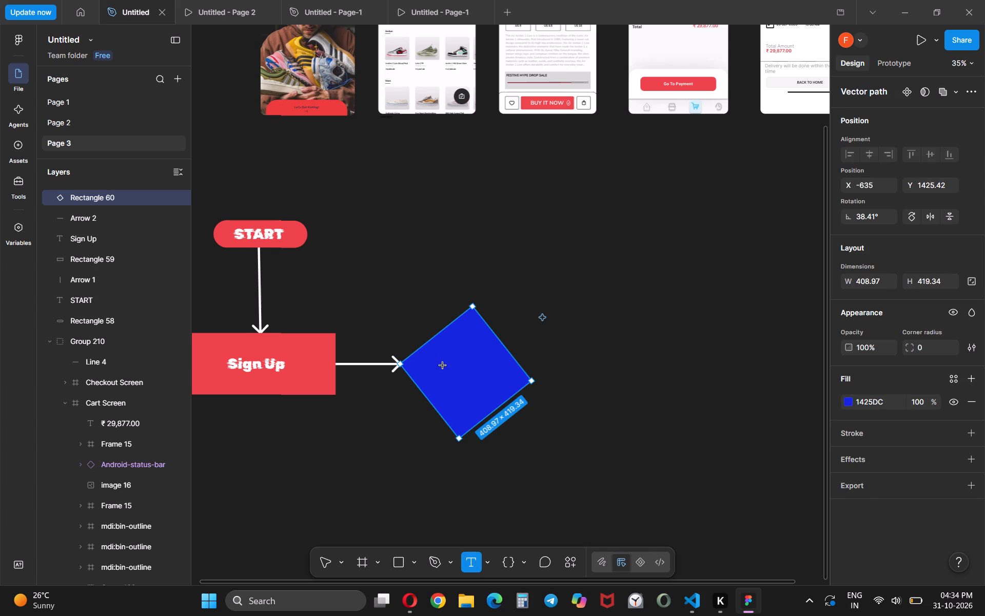
double_click(443, 365)
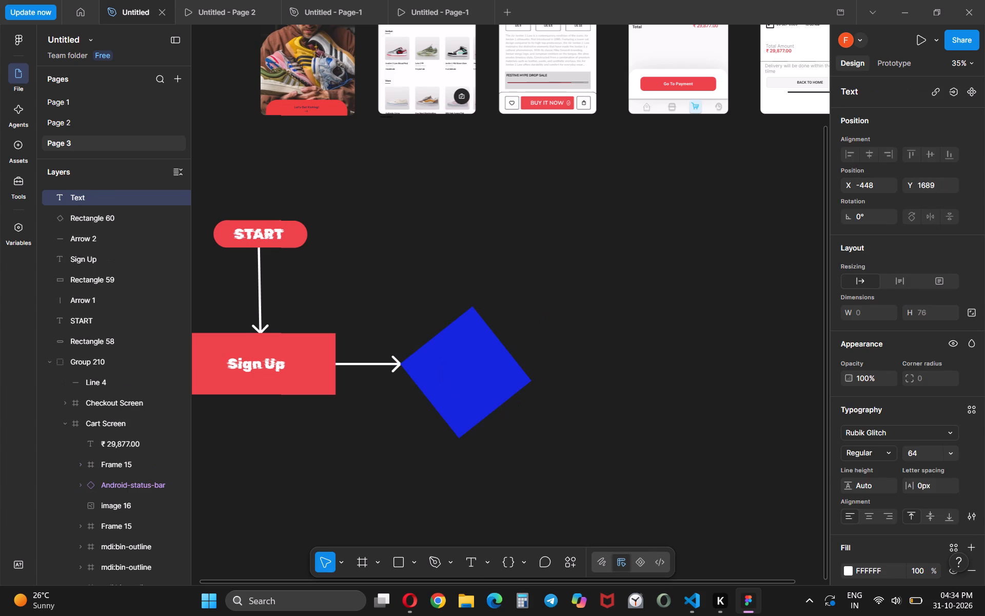
scroll(443, 342, "up", 1)
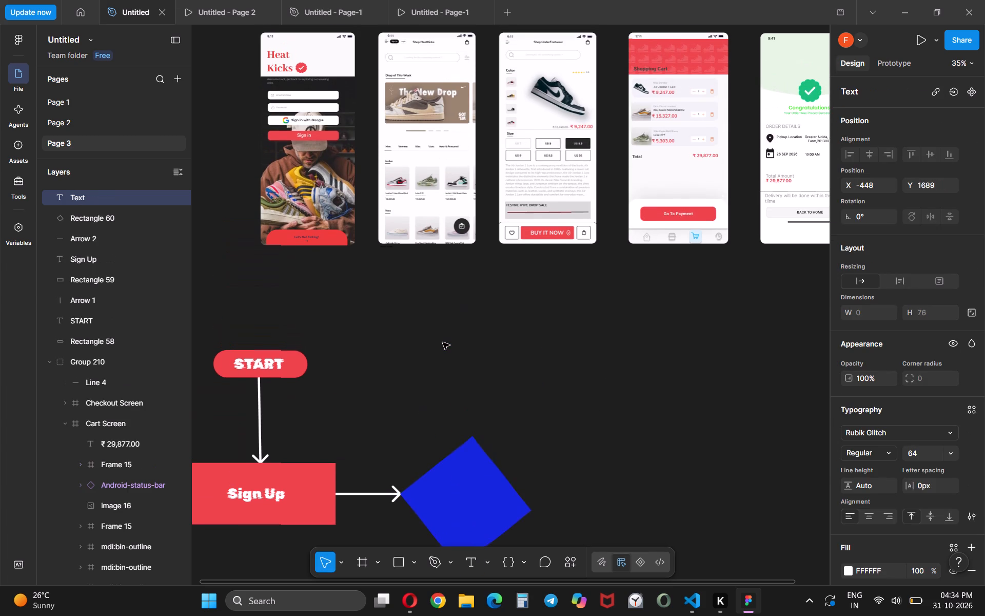
scroll(443, 342, "up", 1)
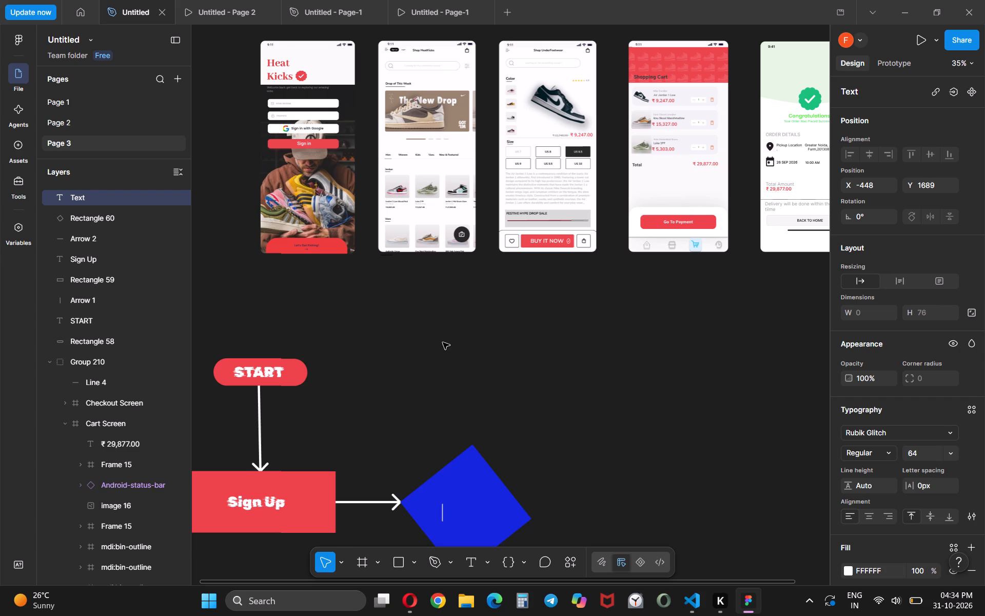
type("Al")
type("ready")
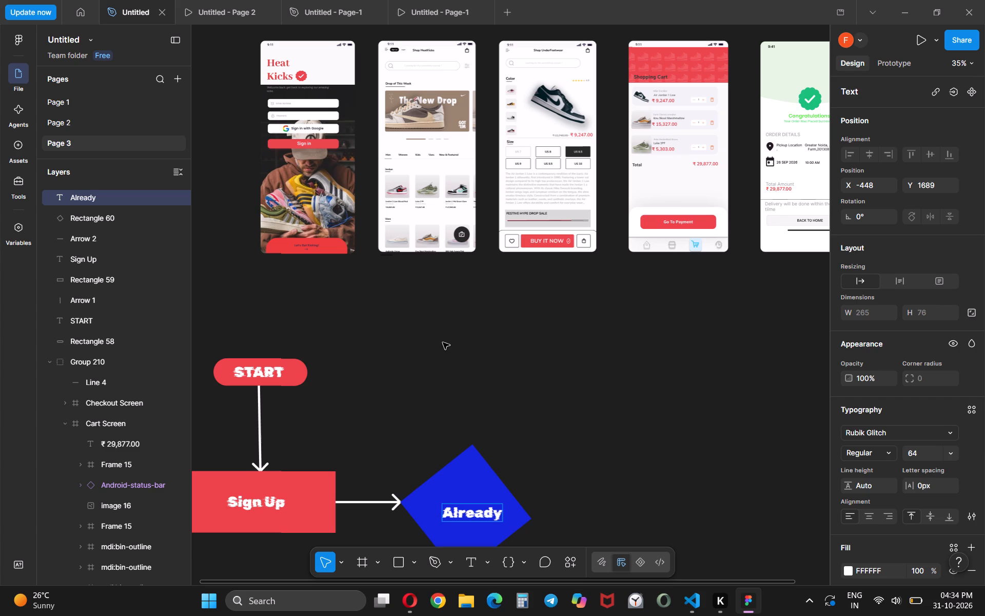
key("Return")
type("re")
key("BackSpace")
key("BackSpace")
type("Re")
type("gistere")
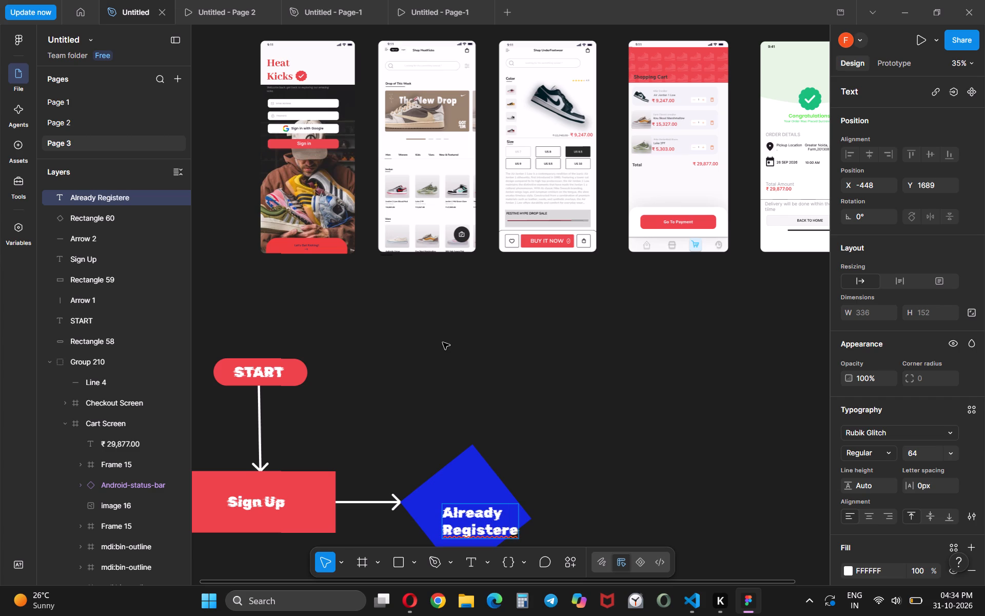
key("d")
left_click(646, 425)
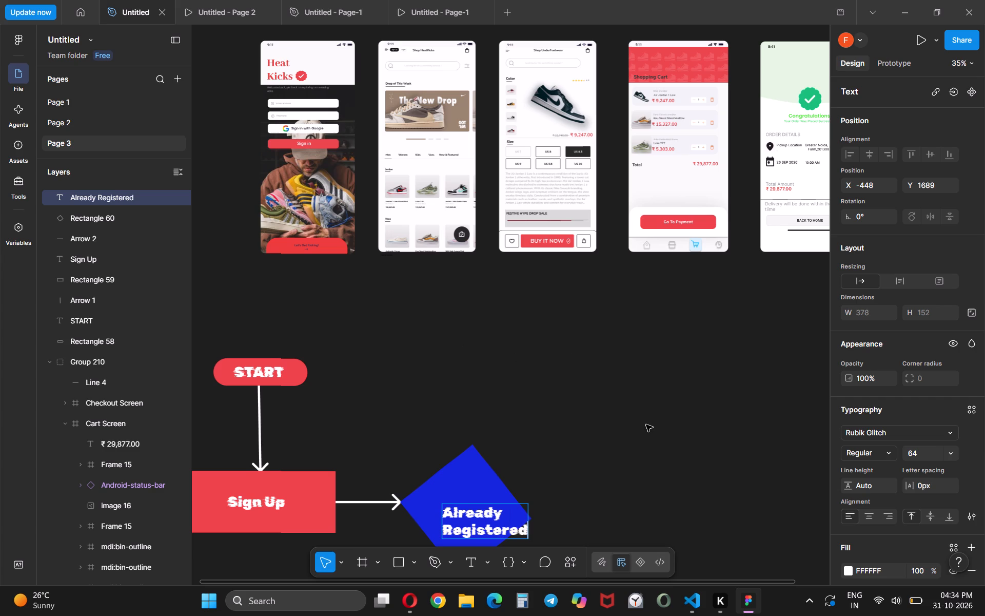
Move the Already Registered label back inside the diamond, to about X -513, Y 1641.
left_click_drag(499, 524, 478, 507)
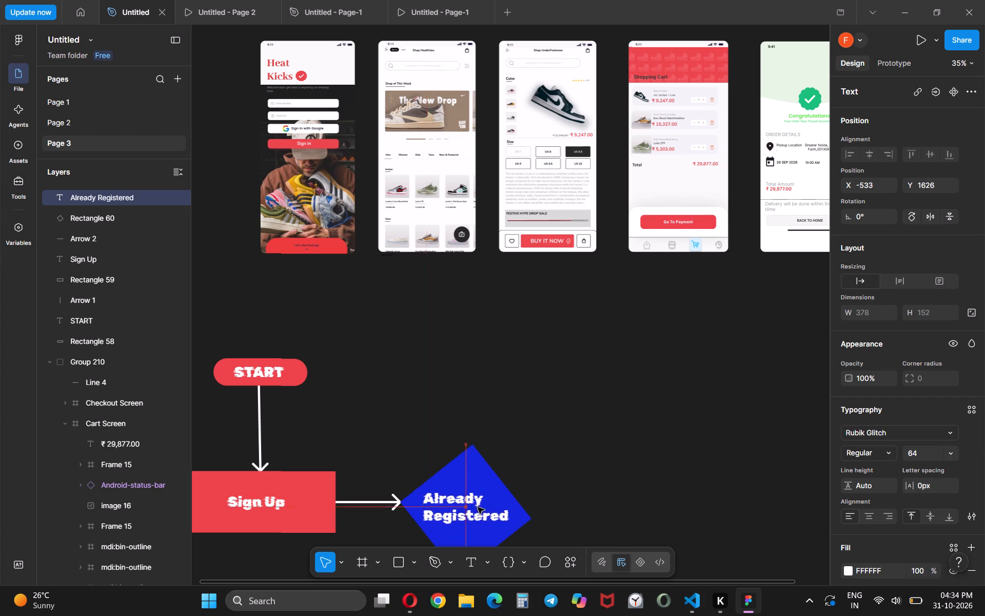
left_click_drag(478, 507, 486, 512)
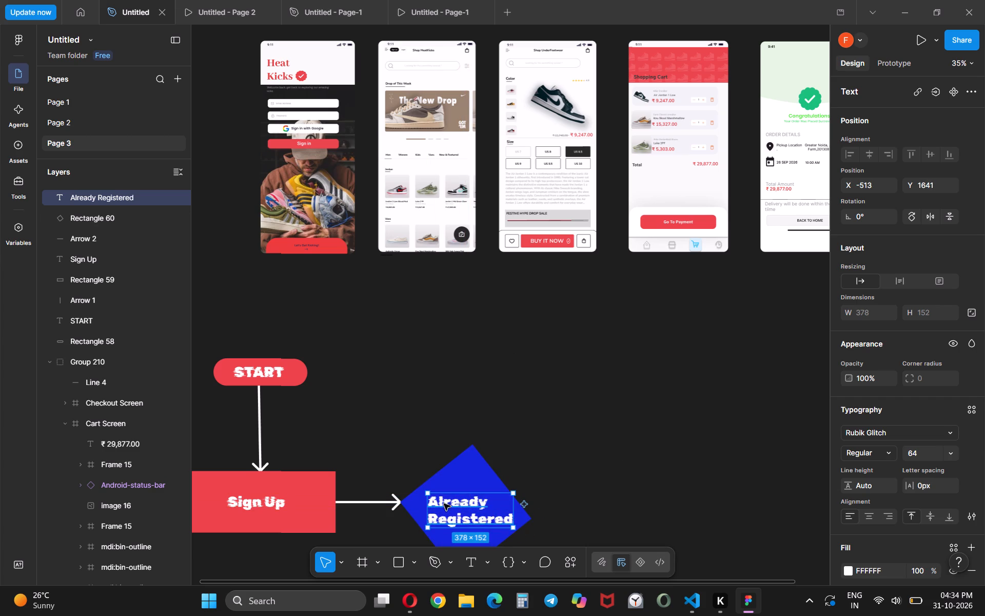
Centre-align both lines of the Already Registered label, keeping auto-width resizing and the Regular font weight.
left_click(434, 503)
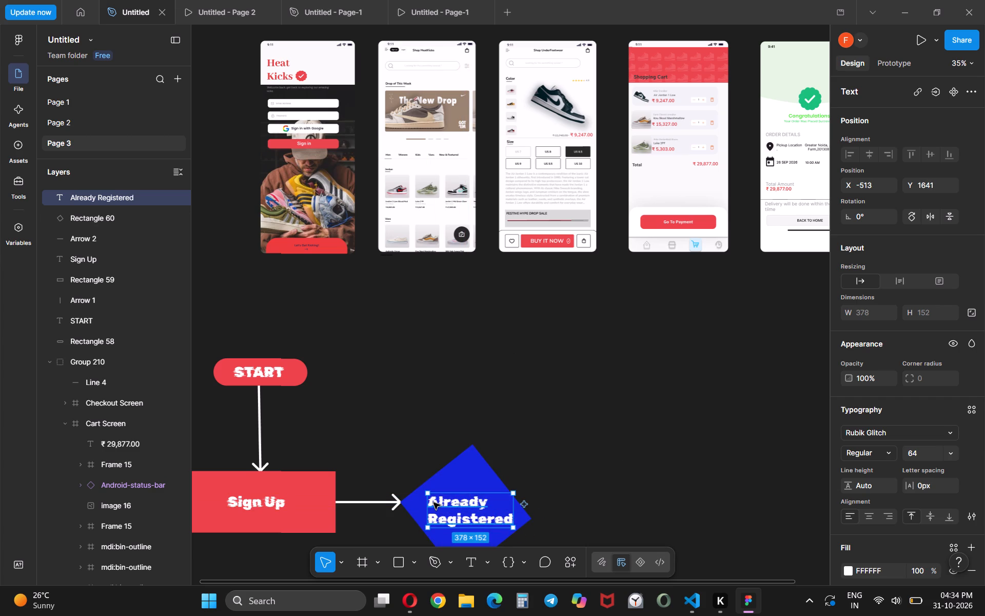
double_click(434, 503)
left_click(434, 503)
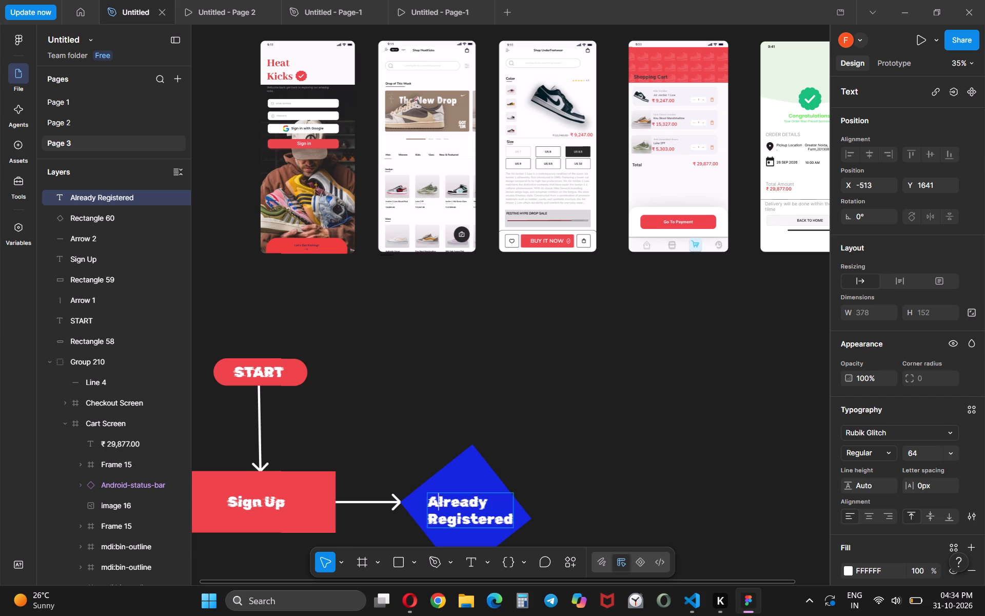
left_click(898, 279)
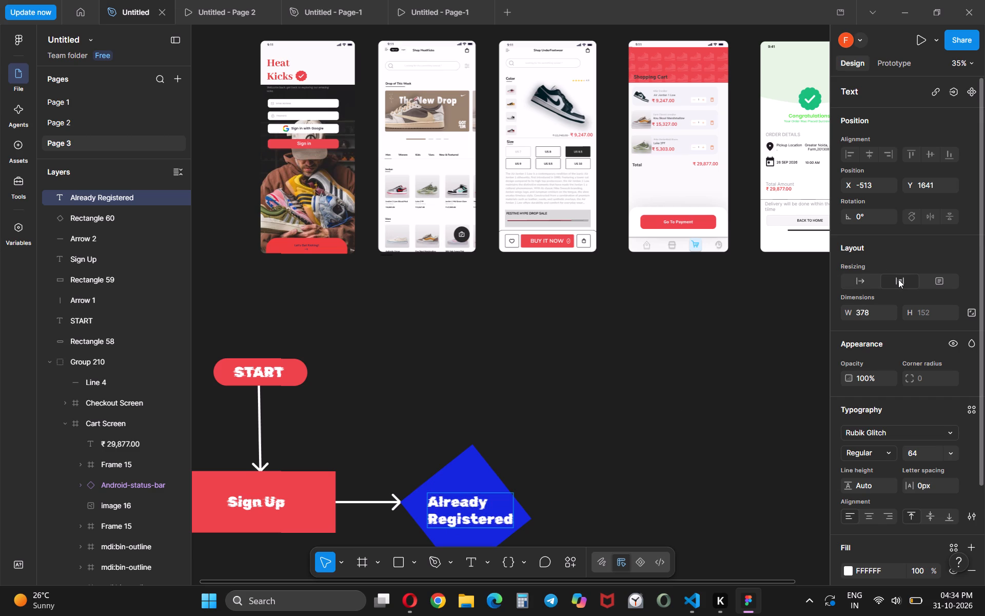
left_click_drag(508, 517, 465, 505)
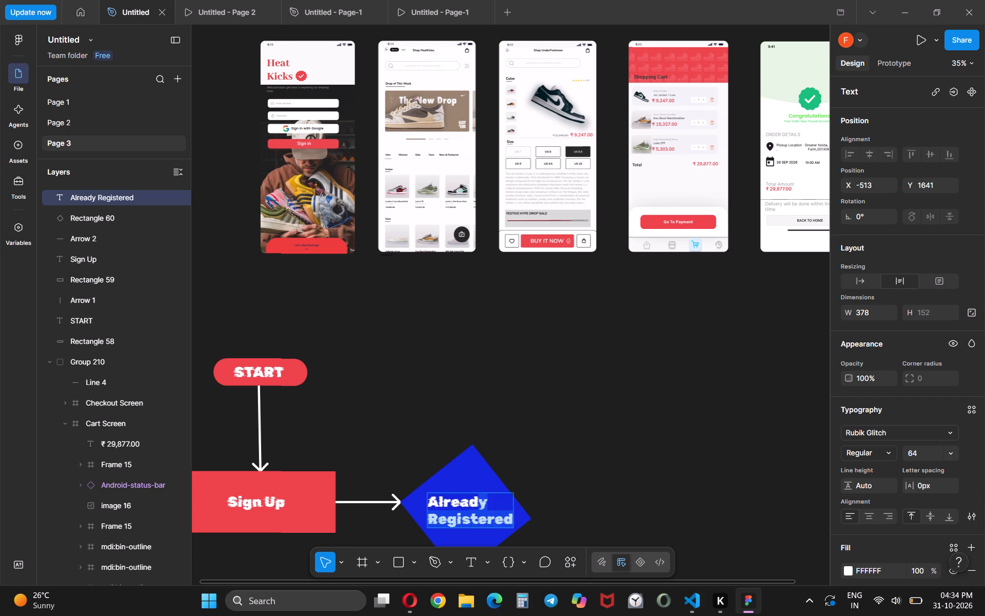
left_click_drag(465, 505, 429, 499)
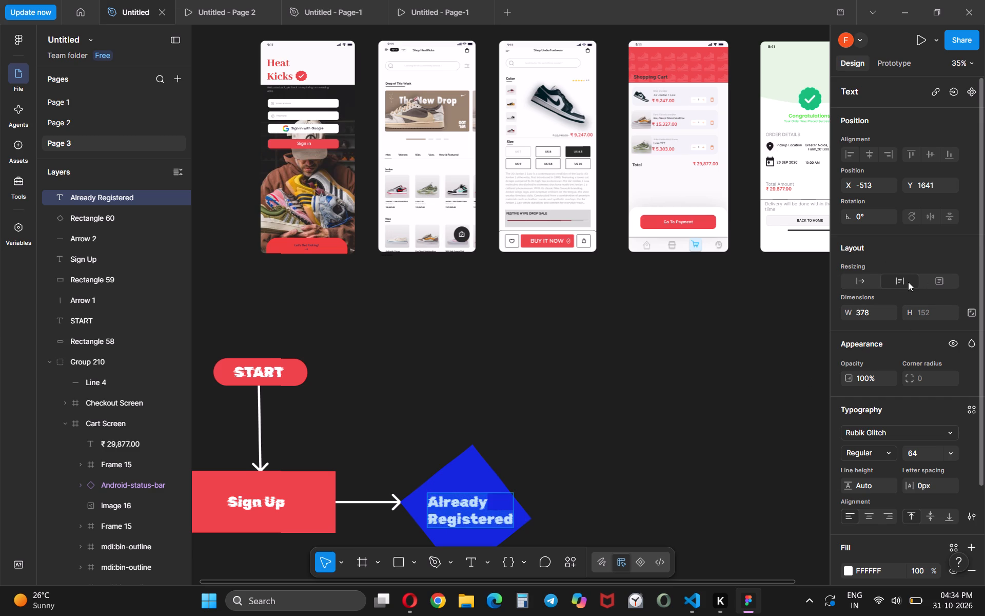
left_click(908, 282)
left_click(869, 282)
scroll(872, 339, "down", 1)
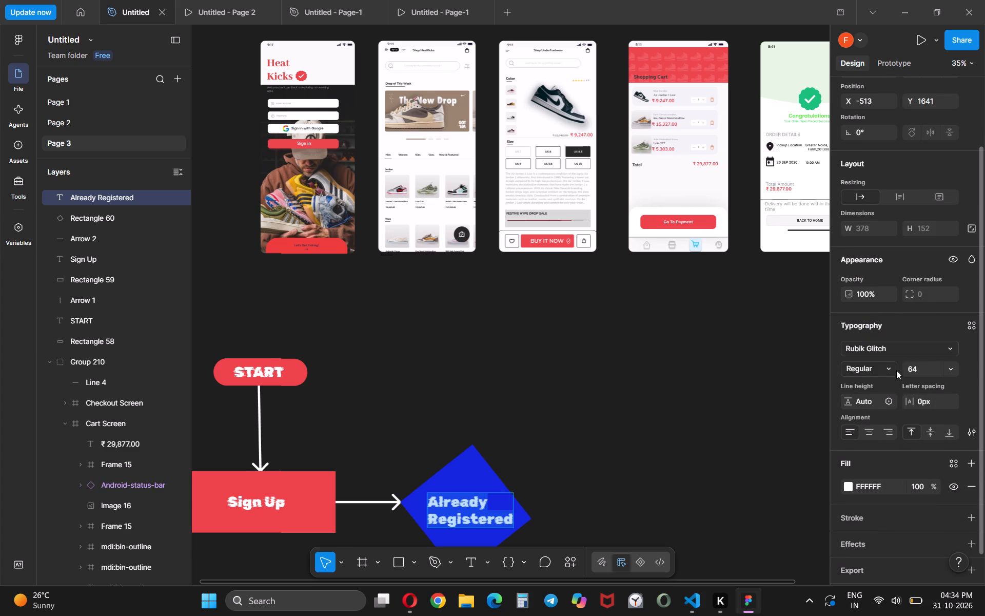
left_click(893, 370)
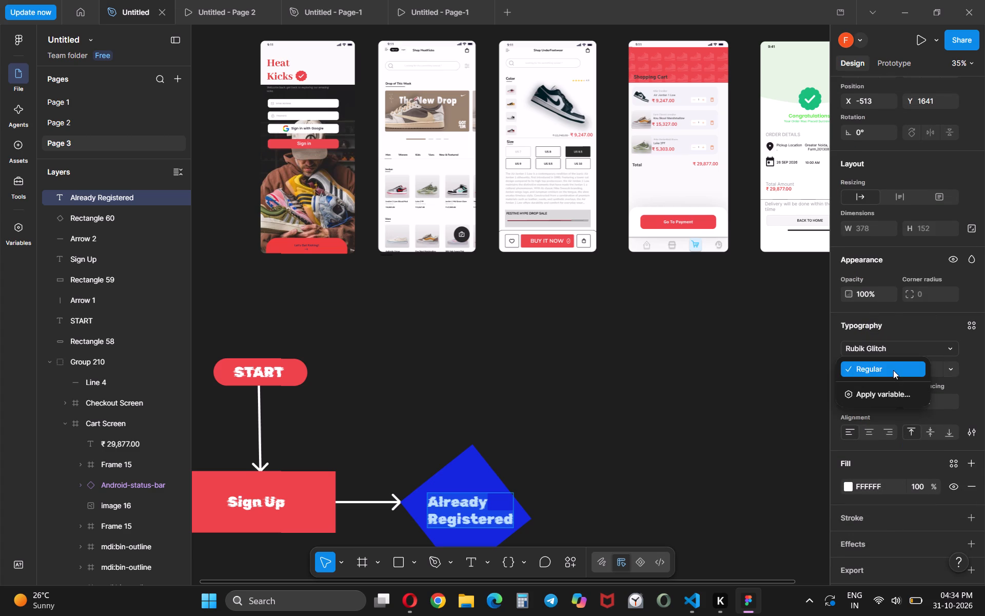
left_click(879, 368)
left_click(852, 435)
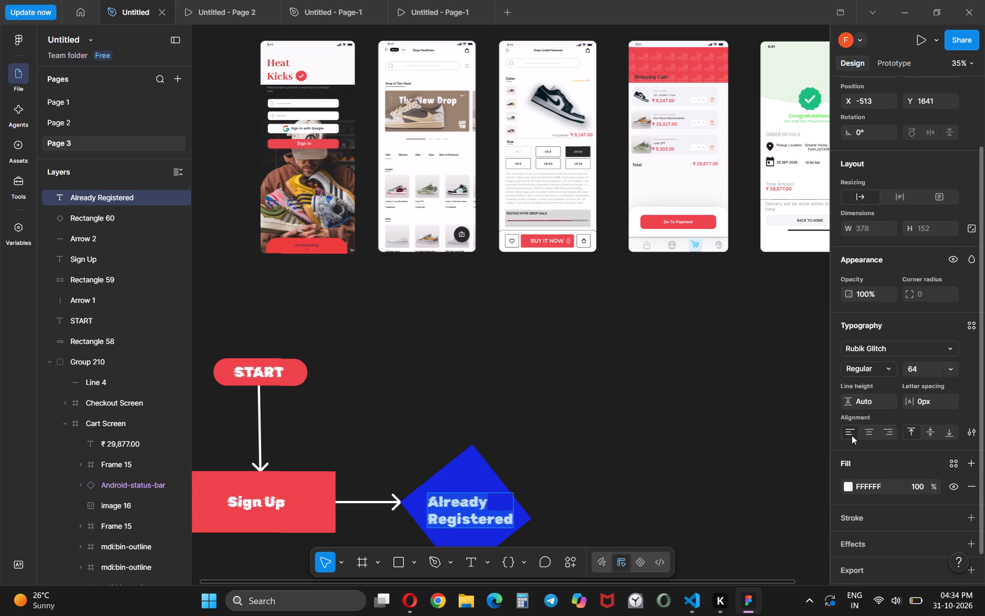
left_click(869, 435)
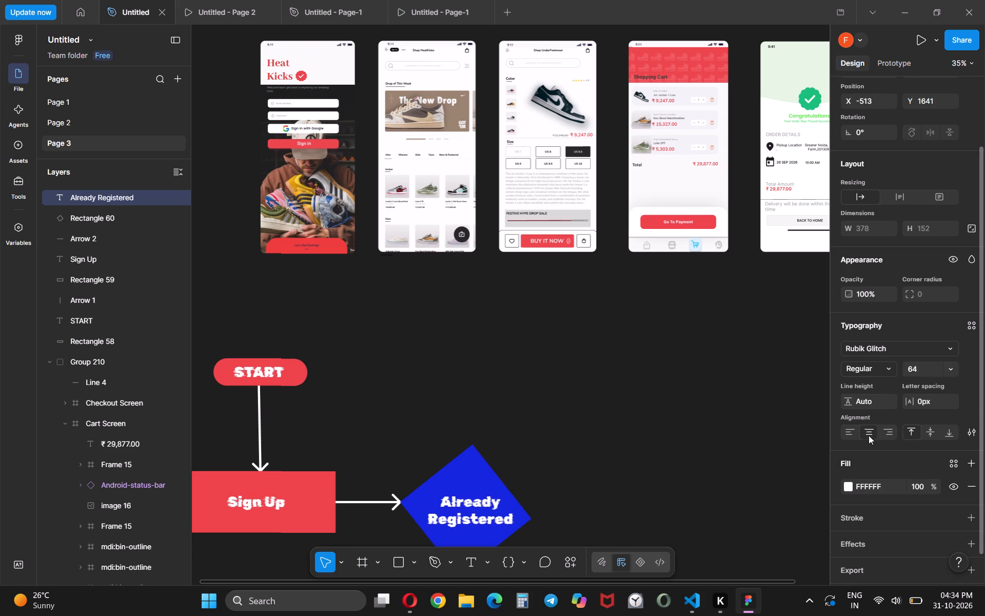
left_click(688, 407)
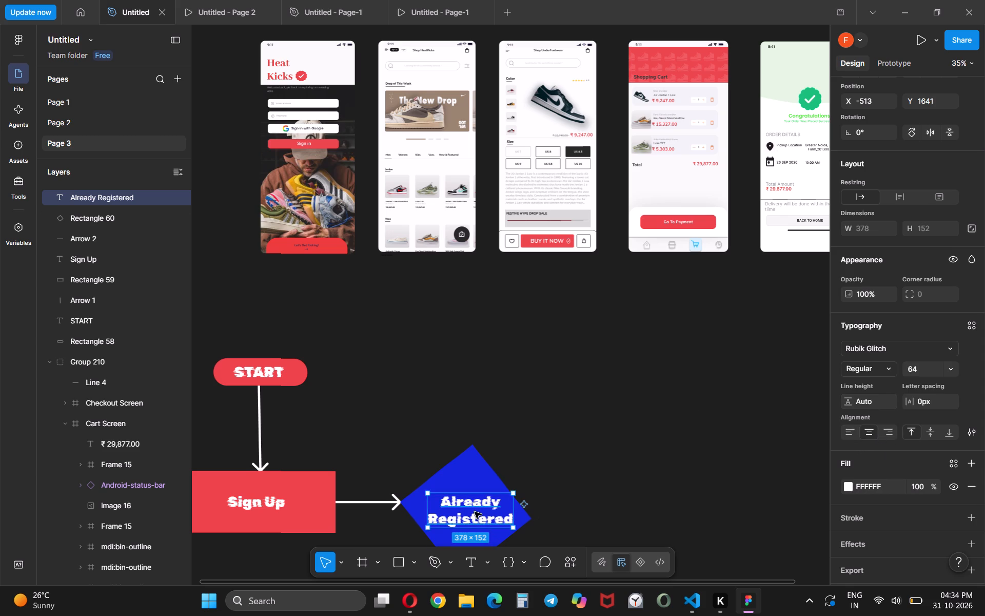
Reposition the Already Registered label within the diamond to about X -533, Y 1657.
left_click(476, 511)
left_click(476, 511)
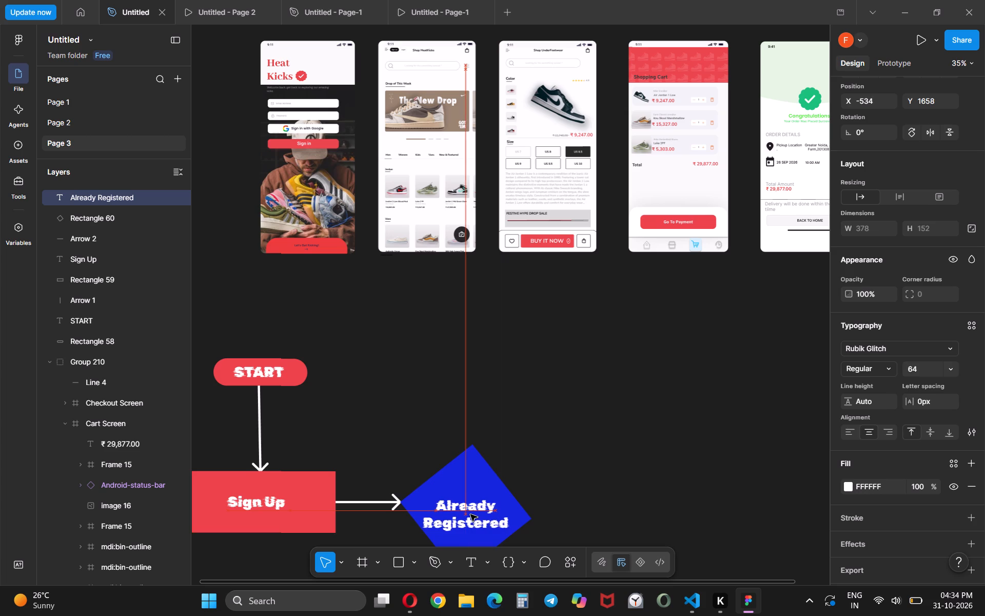
left_click(567, 481)
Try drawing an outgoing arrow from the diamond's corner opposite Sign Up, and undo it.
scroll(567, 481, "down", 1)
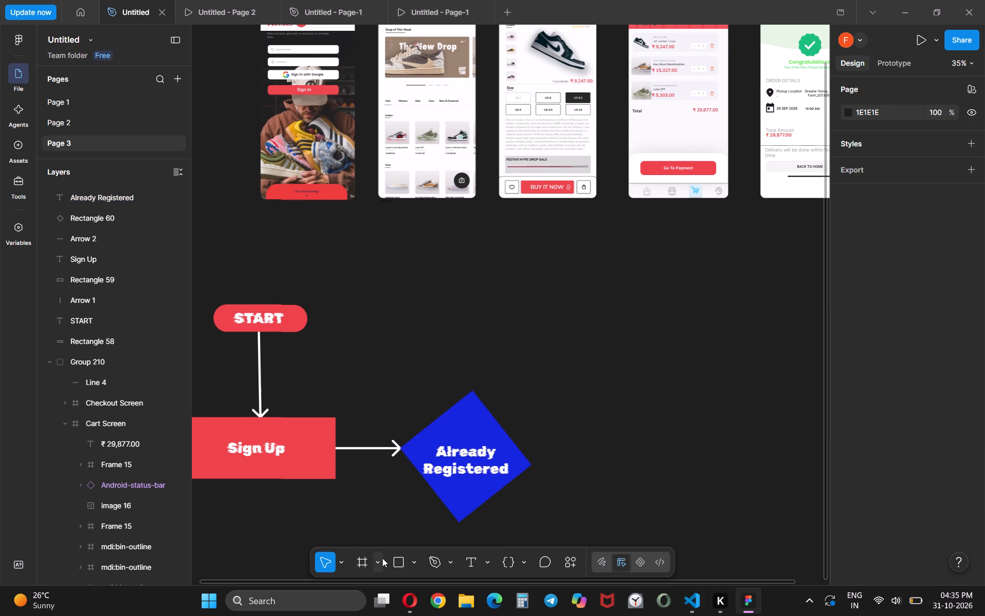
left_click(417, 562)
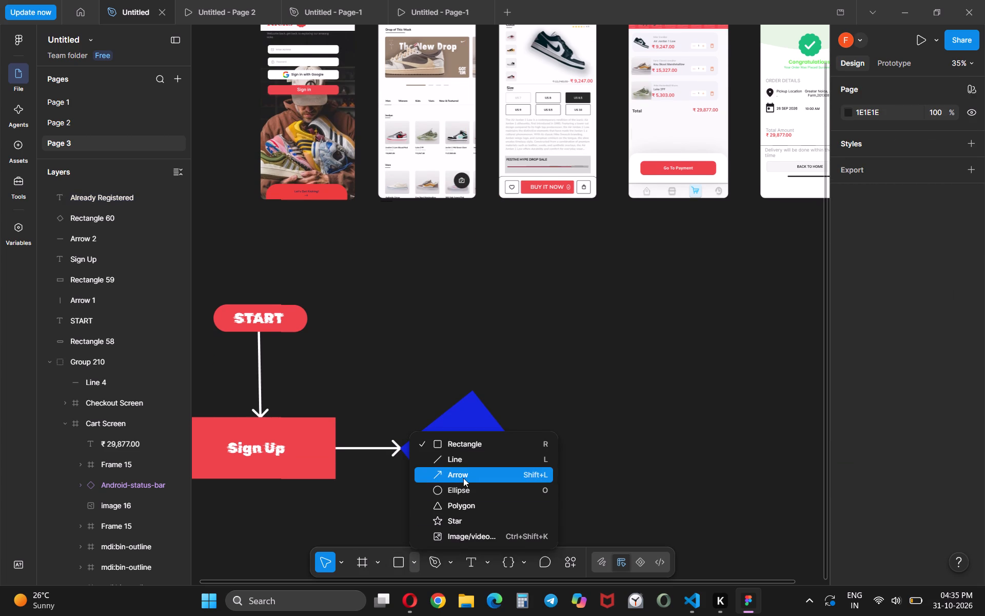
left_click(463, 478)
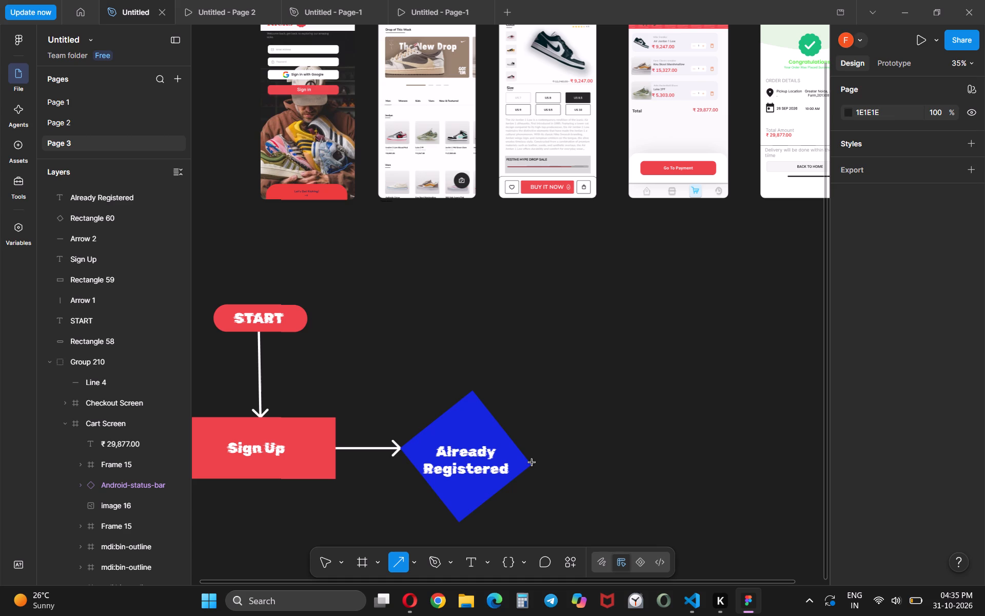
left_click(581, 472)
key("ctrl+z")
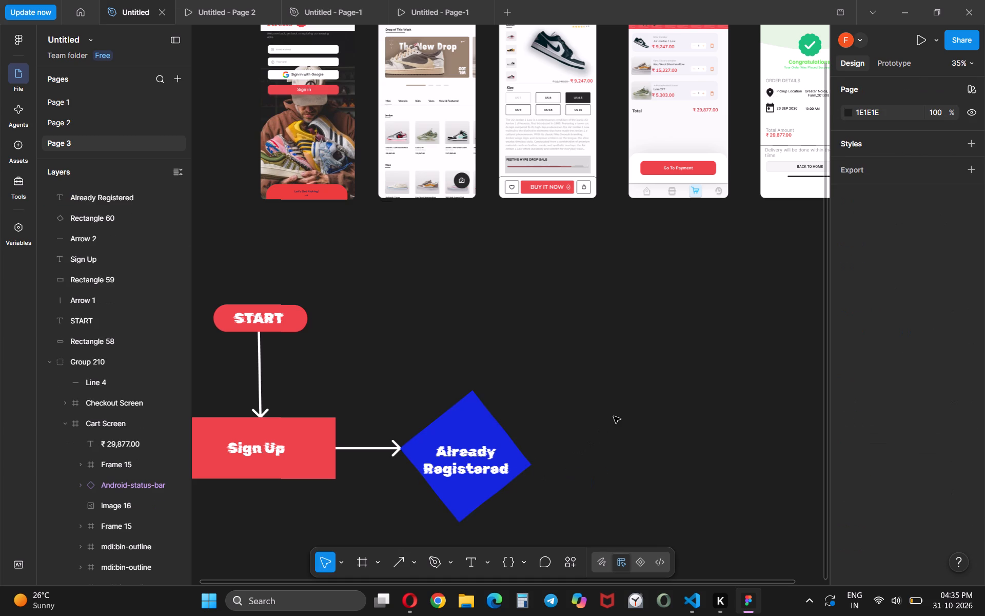
Rotate the blue diamond to about 46.6° so it stands more upright on its point.
left_click(530, 466)
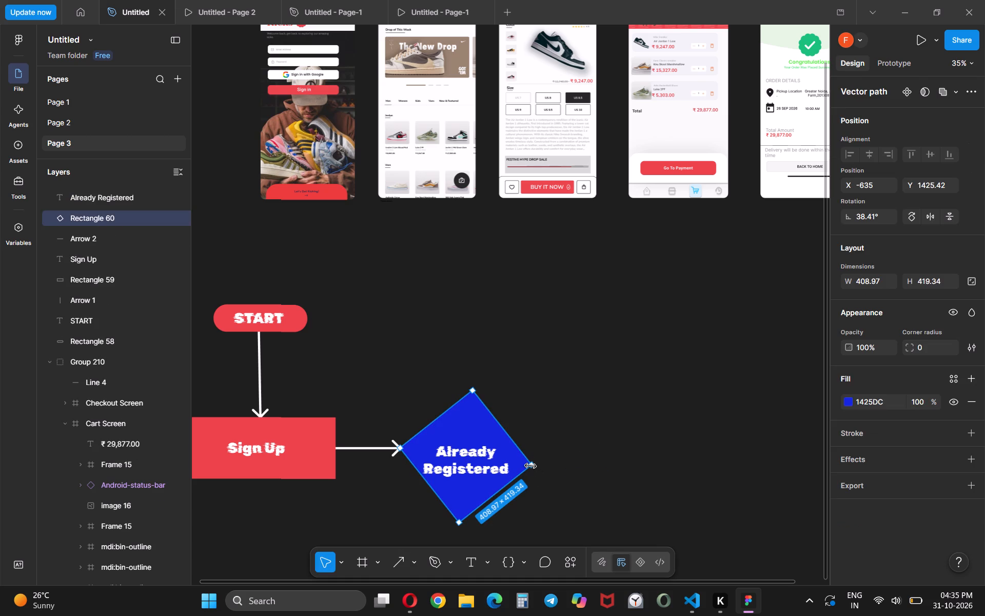
left_click_drag(536, 471, 538, 464)
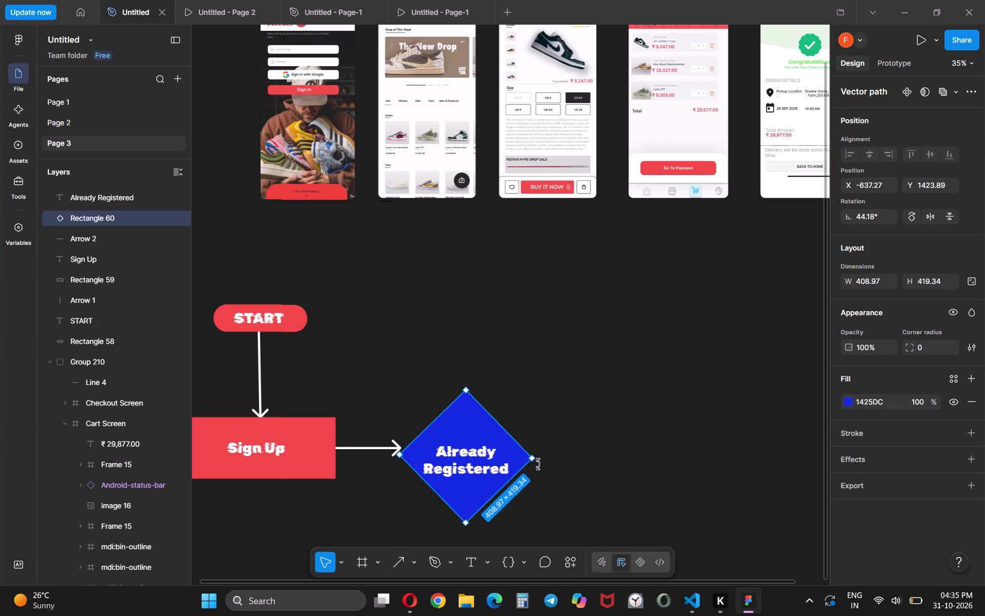
left_click_drag(538, 464, 537, 460)
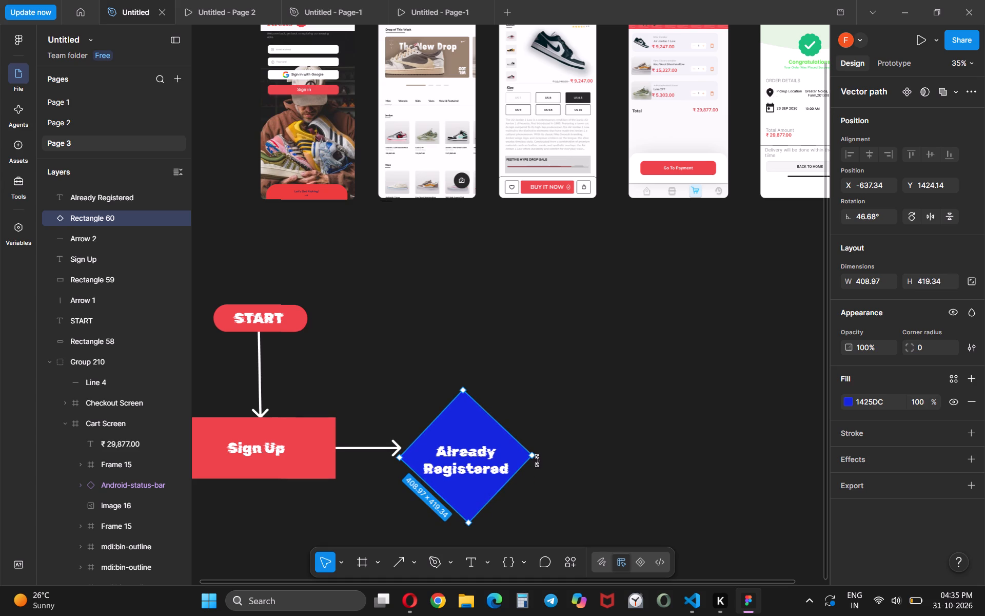
left_click_drag(537, 460, 535, 460)
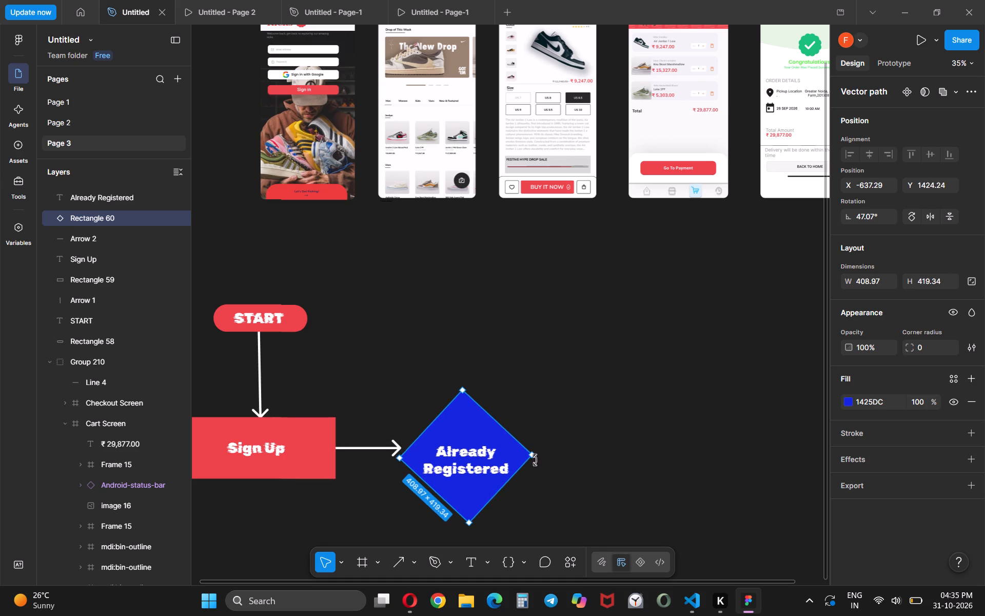
left_click_drag(535, 460, 536, 461)
left_click(614, 408)
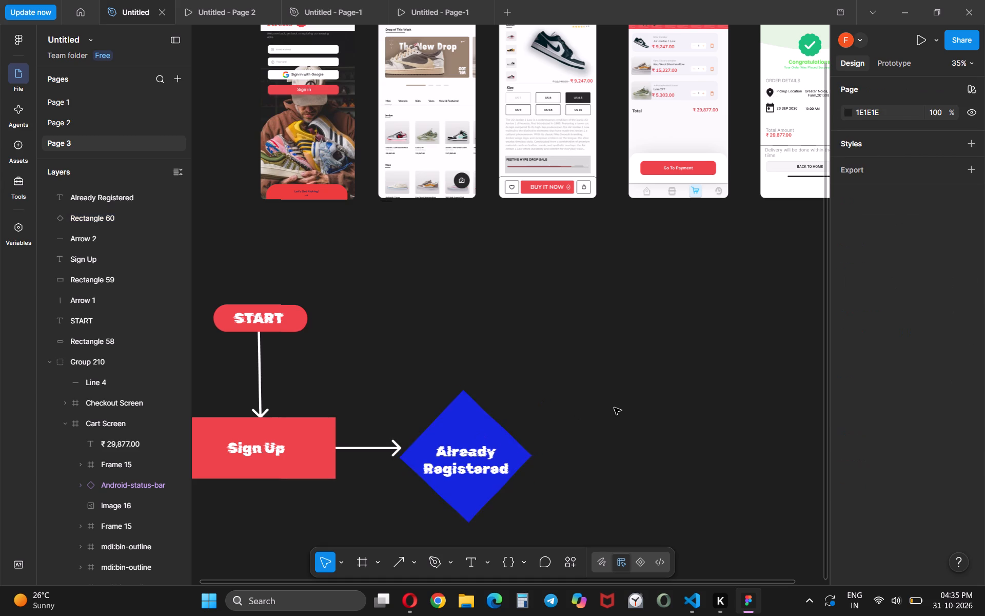
Move the blue diamond up to about X -635, Y 1383, level with the arrow coming from Sign Up.
left_click_drag(474, 436, 474, 426)
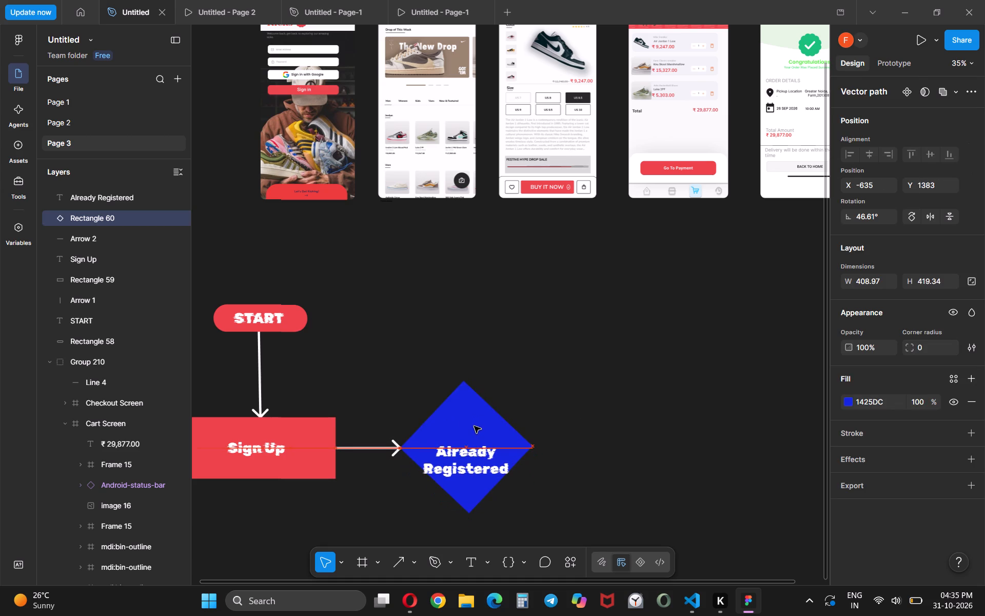
left_click_drag(474, 426, 475, 426)
left_click(582, 456)
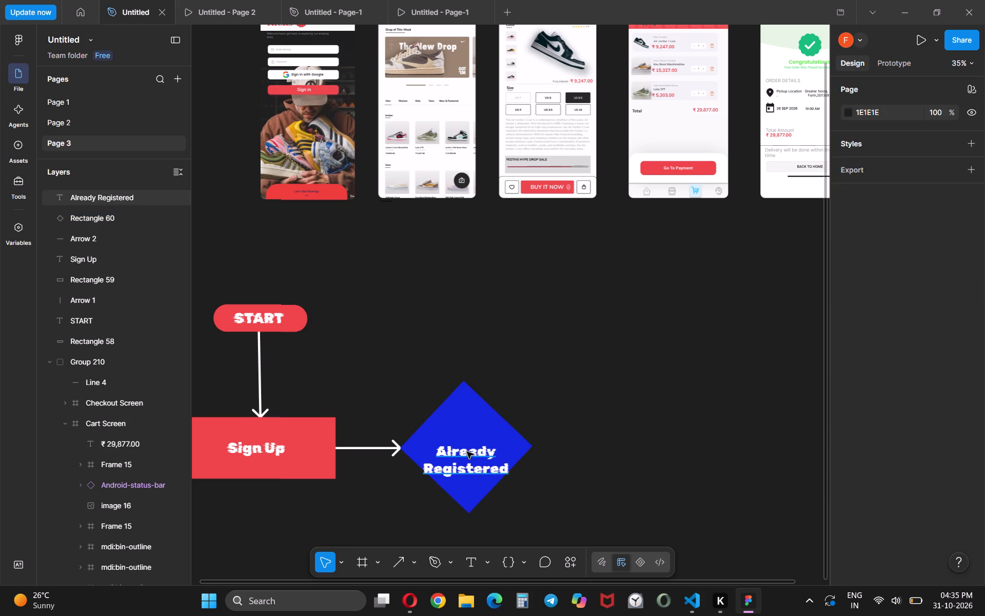
Move the Already Registered label up to about X -531, Y 1600 so it is centred in the diamond.
left_click(459, 454)
left_click_drag(463, 459, 463, 454)
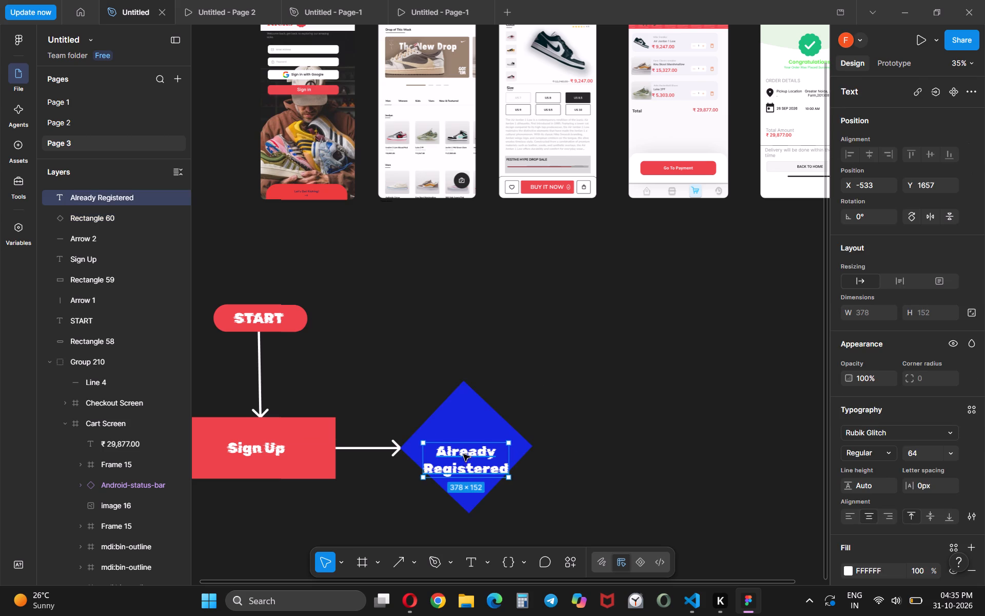
left_click_drag(463, 454, 463, 452)
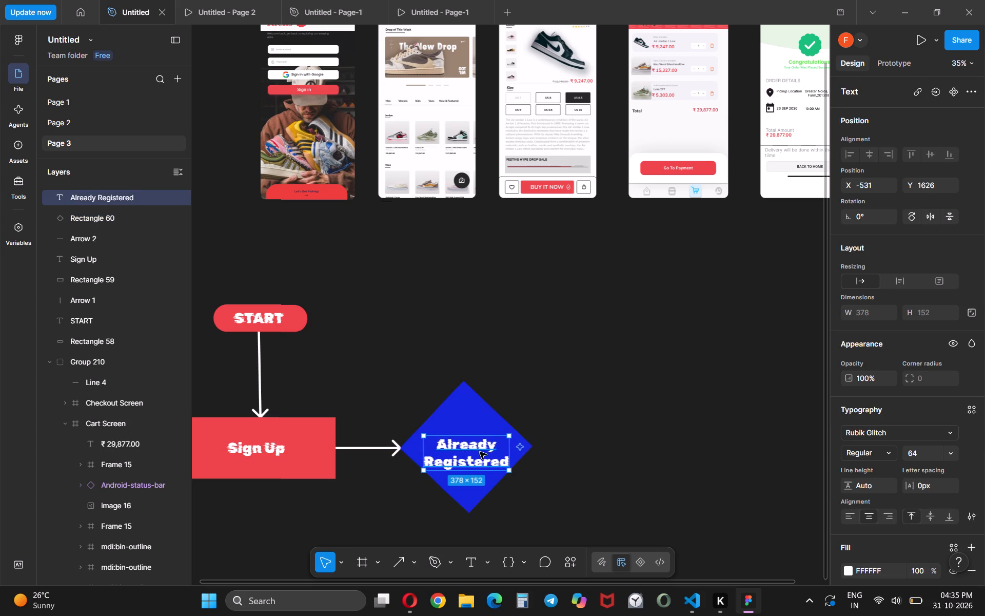
left_click_drag(470, 453, 470, 447)
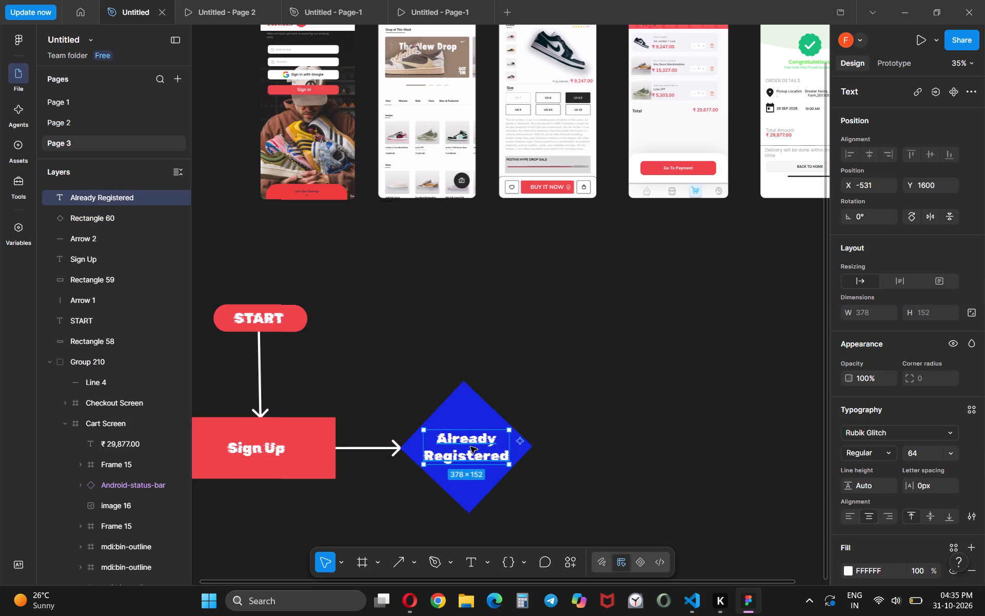
left_click(665, 444)
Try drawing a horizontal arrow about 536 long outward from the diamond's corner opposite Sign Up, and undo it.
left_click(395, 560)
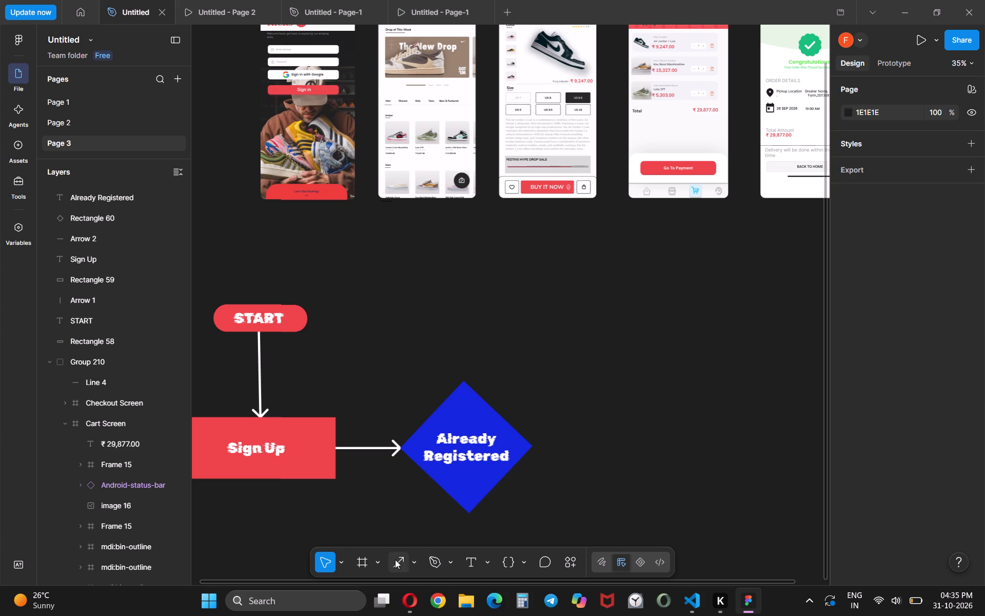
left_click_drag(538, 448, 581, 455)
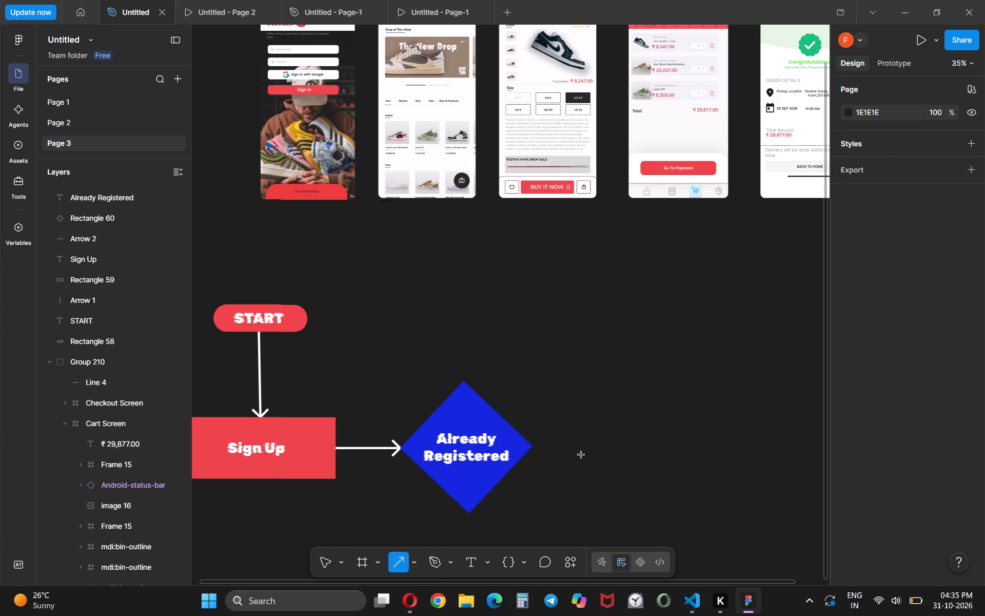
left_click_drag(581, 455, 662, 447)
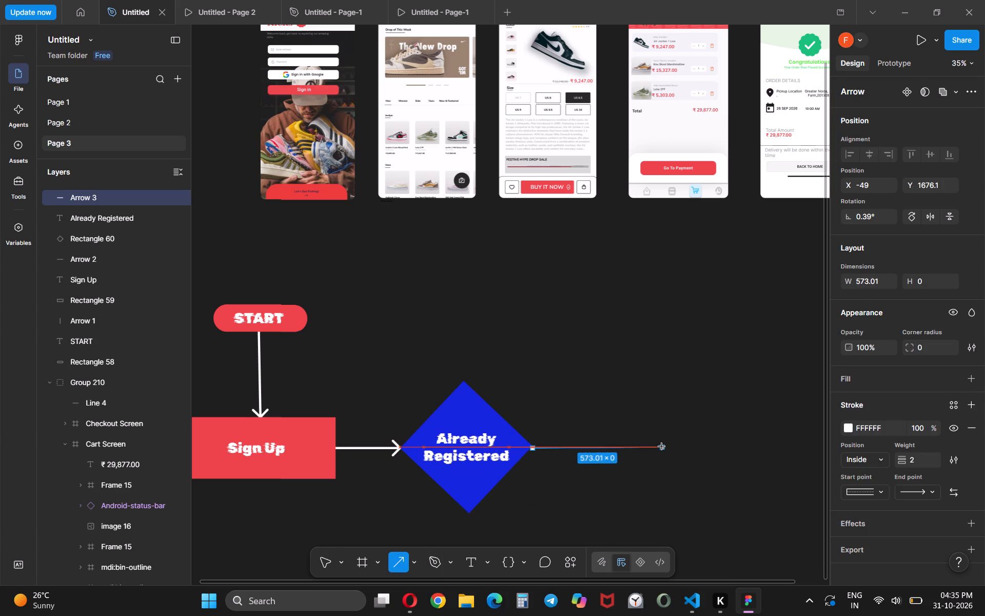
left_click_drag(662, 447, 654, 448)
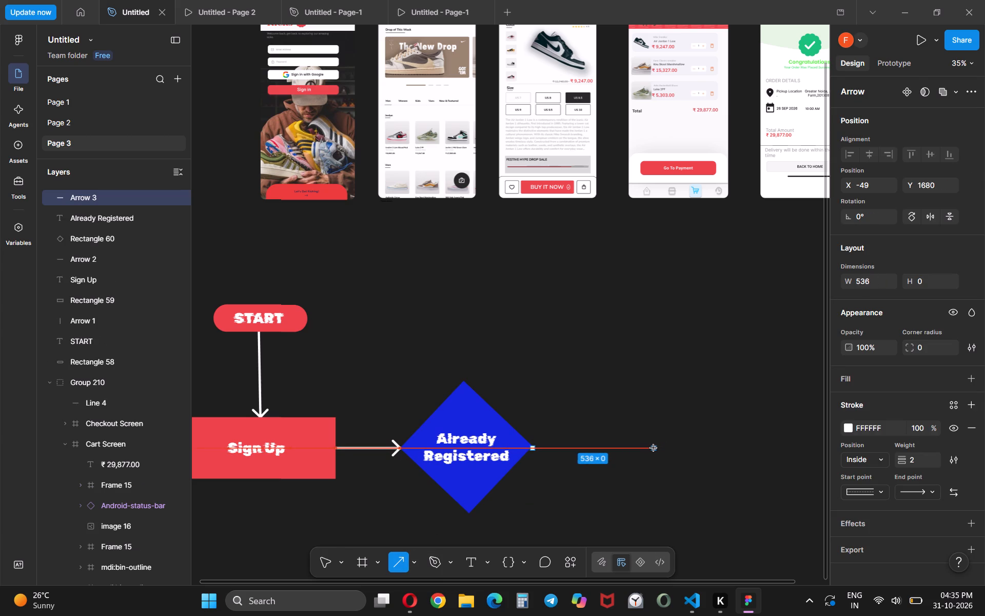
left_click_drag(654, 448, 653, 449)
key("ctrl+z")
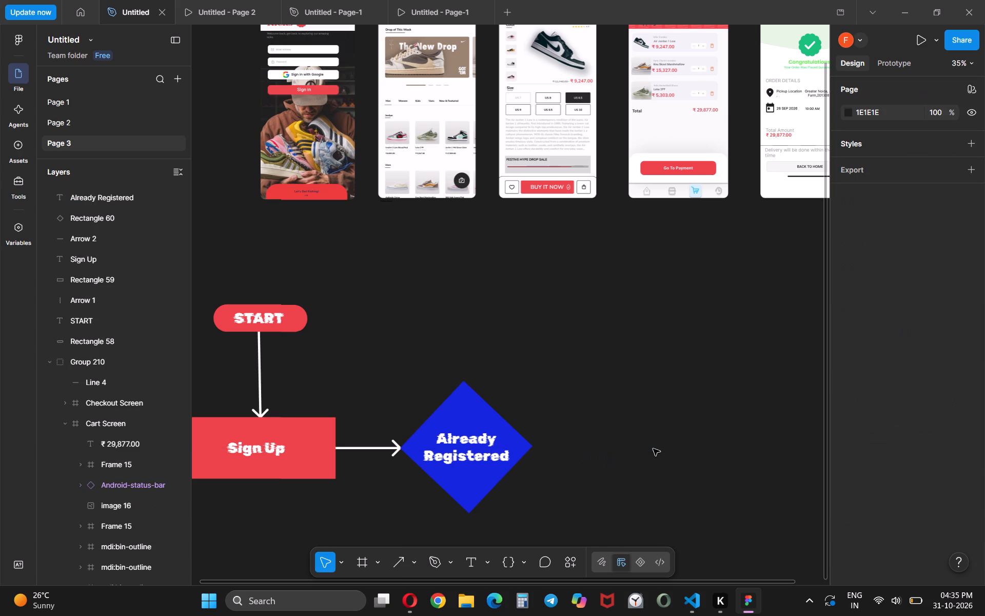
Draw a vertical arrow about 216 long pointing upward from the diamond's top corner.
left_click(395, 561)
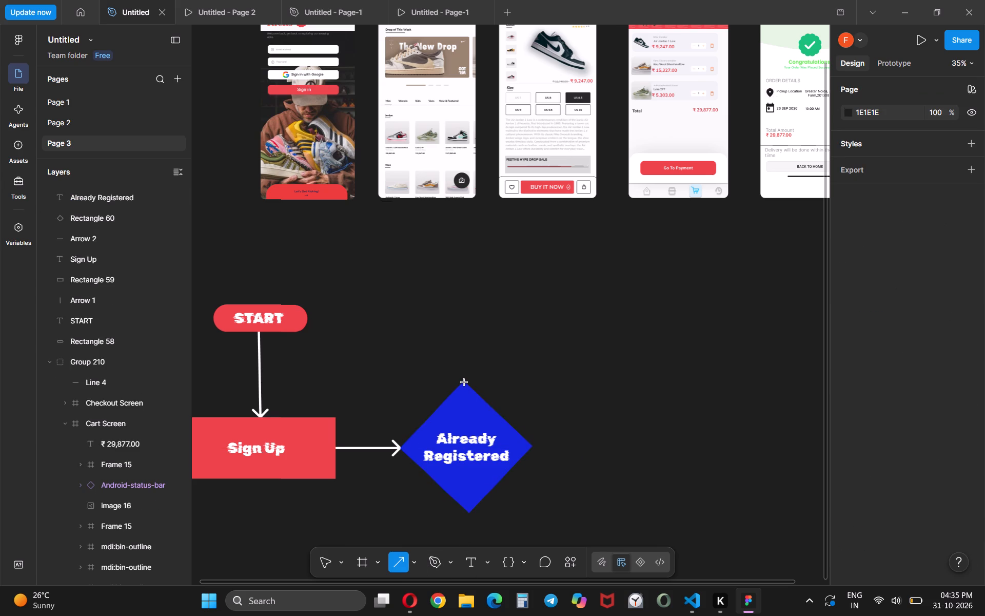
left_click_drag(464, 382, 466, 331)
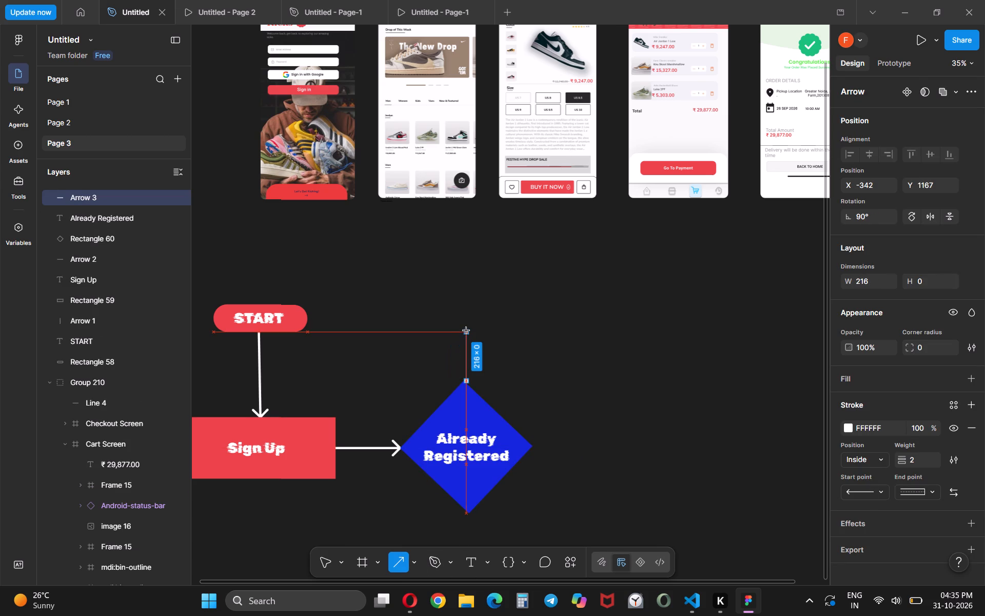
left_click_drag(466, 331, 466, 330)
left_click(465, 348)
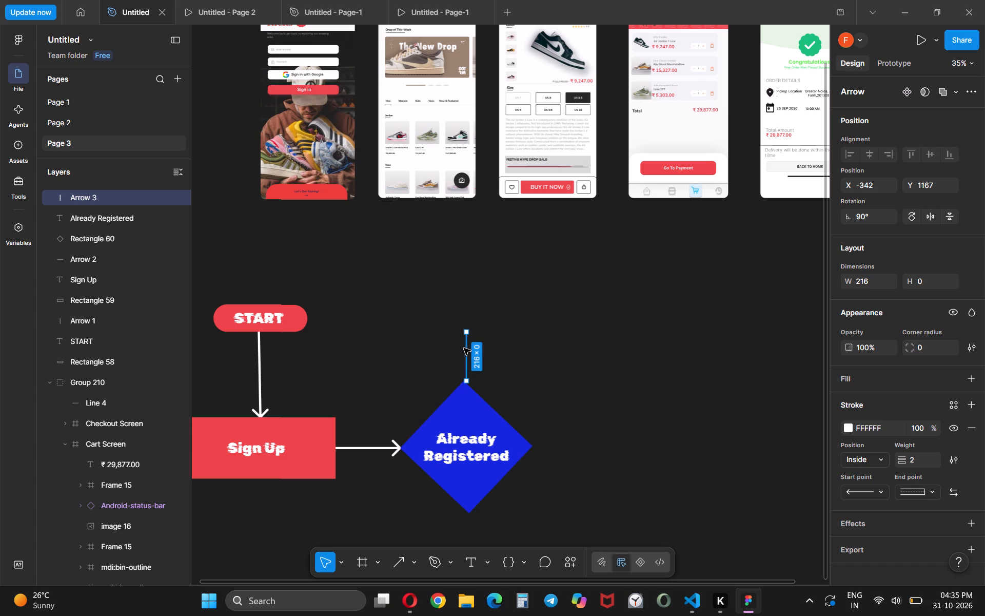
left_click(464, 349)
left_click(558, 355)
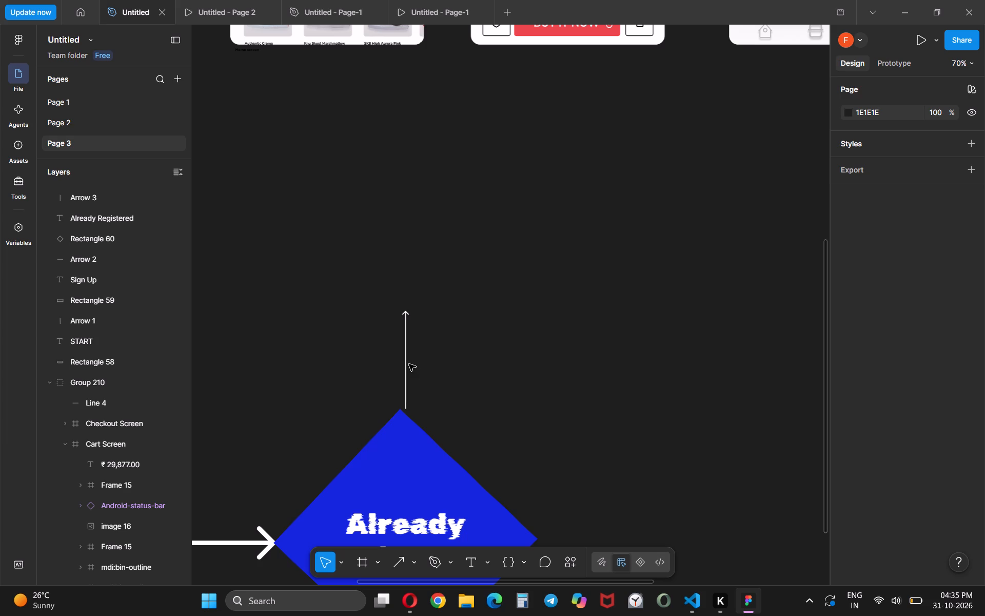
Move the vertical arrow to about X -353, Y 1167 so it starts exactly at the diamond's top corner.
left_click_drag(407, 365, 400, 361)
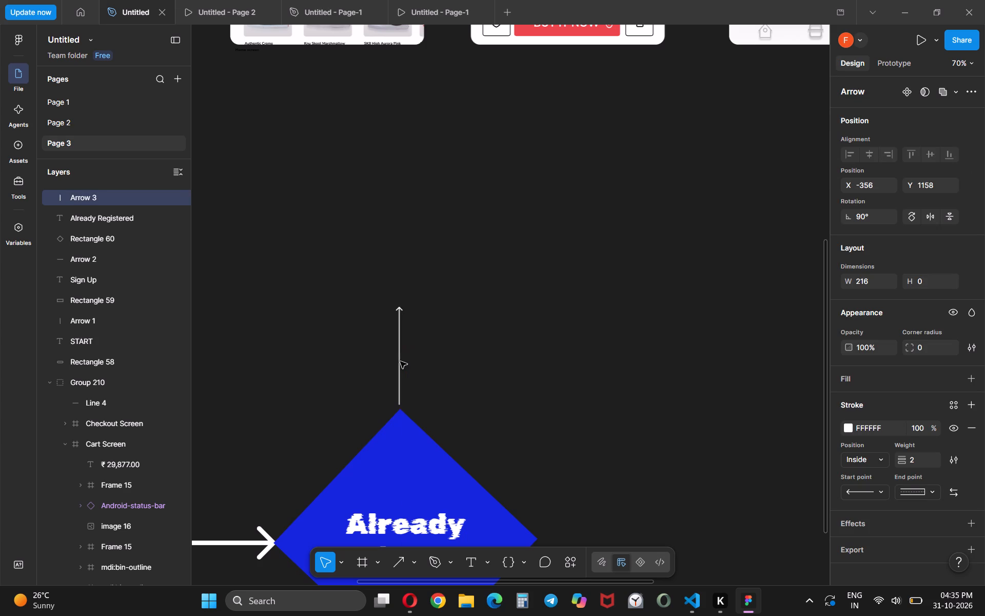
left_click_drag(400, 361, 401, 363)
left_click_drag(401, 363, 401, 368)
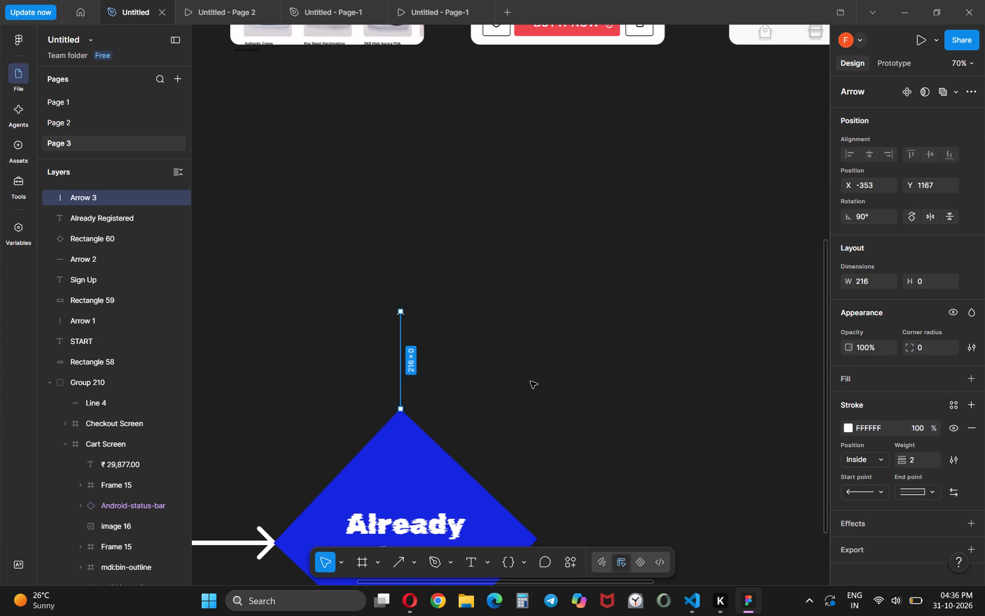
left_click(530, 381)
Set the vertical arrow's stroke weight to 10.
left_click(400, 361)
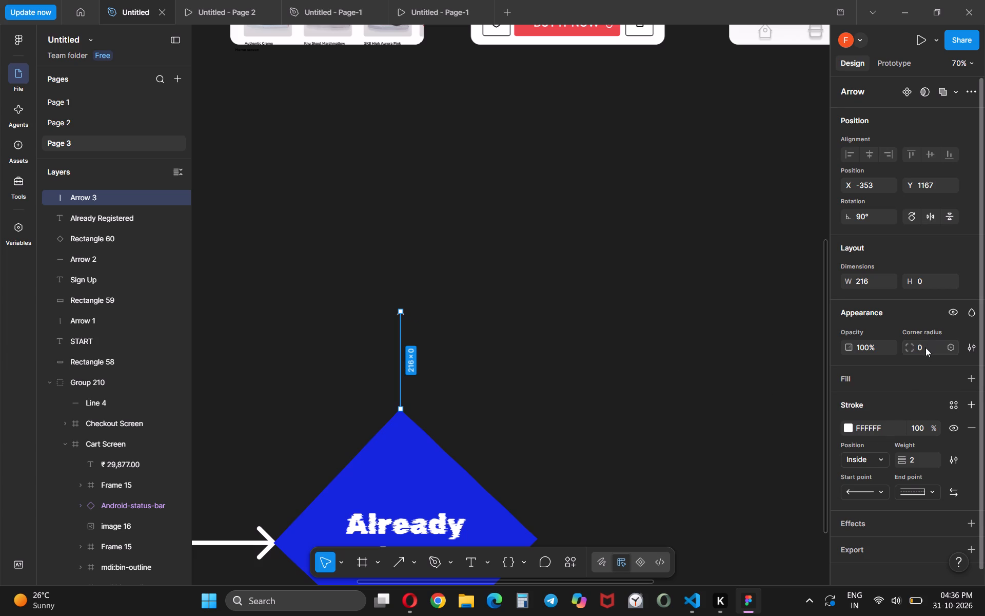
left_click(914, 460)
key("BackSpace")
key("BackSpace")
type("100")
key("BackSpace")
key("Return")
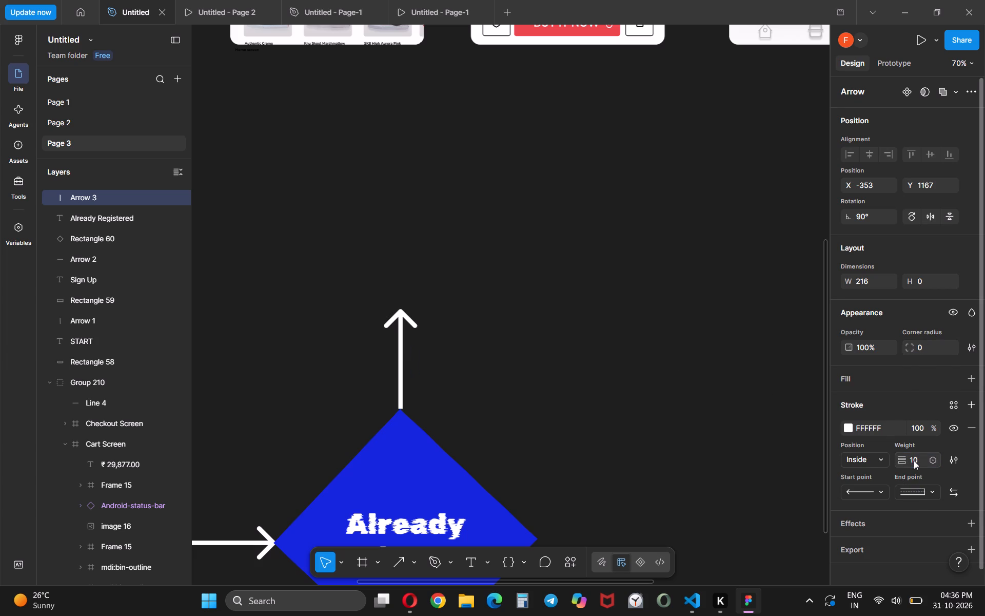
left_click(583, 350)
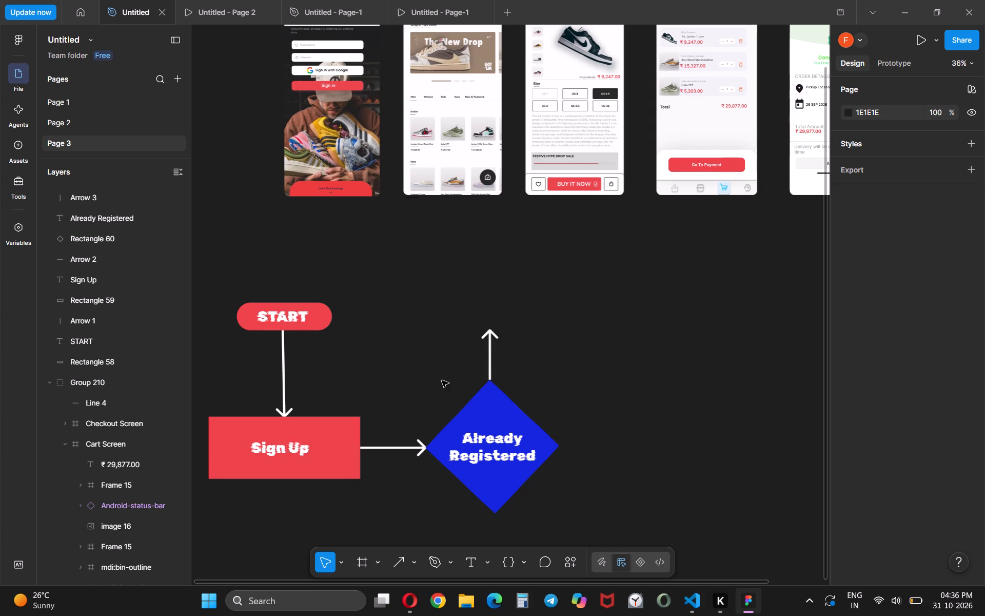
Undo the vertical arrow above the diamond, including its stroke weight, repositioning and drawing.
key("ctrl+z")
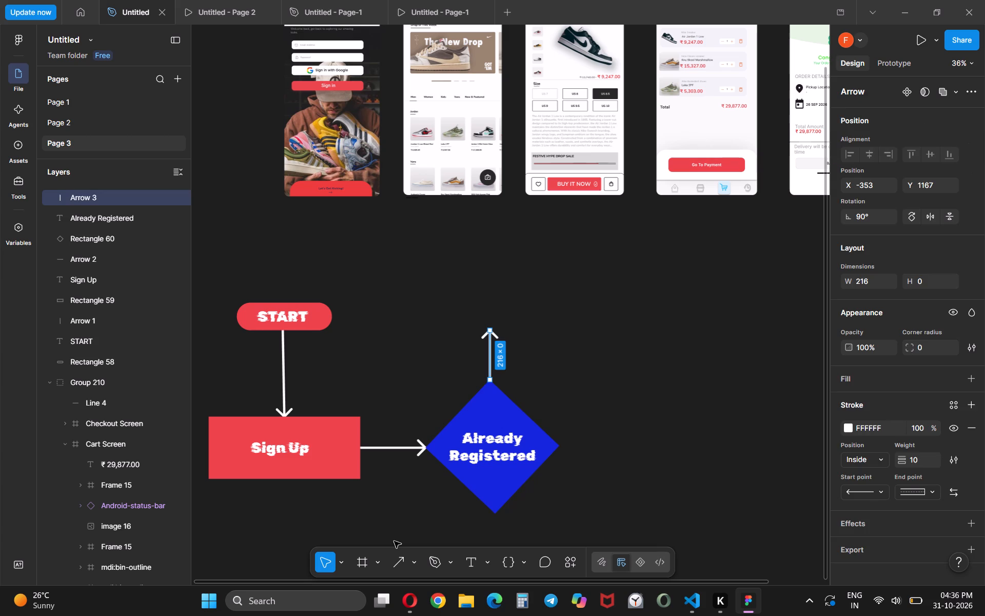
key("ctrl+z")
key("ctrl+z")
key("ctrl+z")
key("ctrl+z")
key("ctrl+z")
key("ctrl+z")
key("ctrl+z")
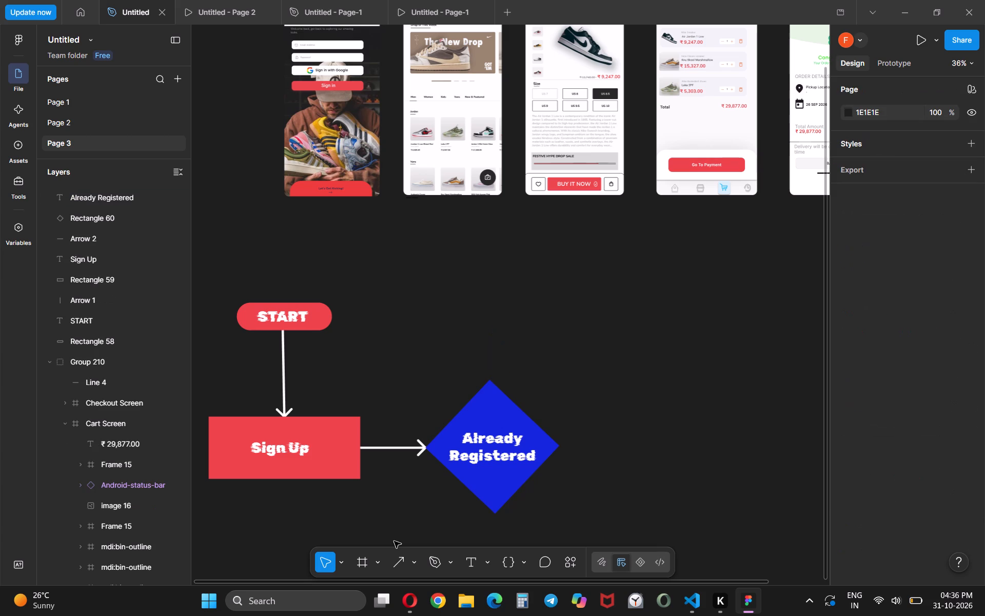
Draw a near-vertical plain line about 202 long upward from the diamond's top corner using the Line tool.
left_click(416, 567)
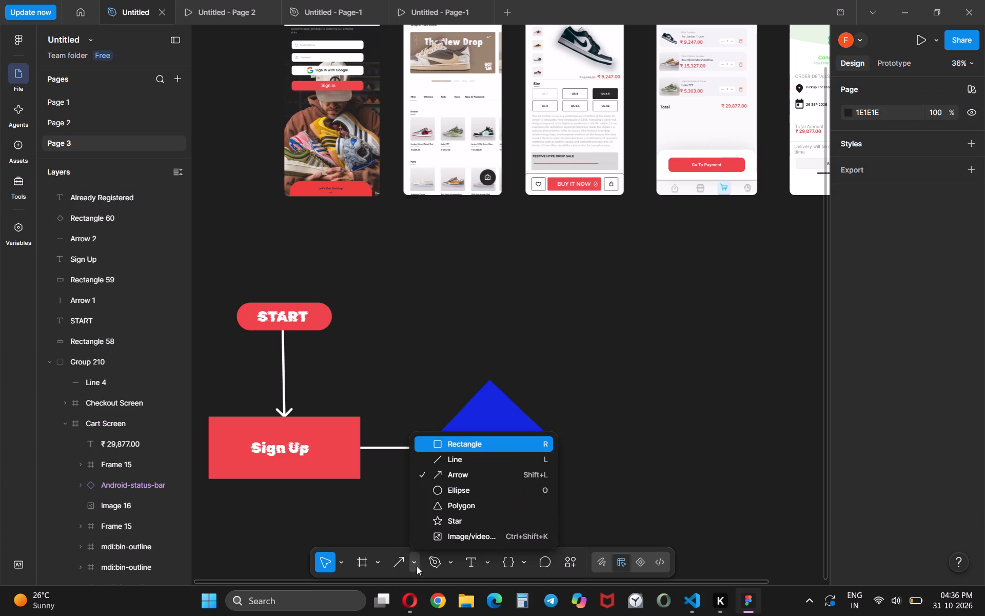
left_click(457, 464)
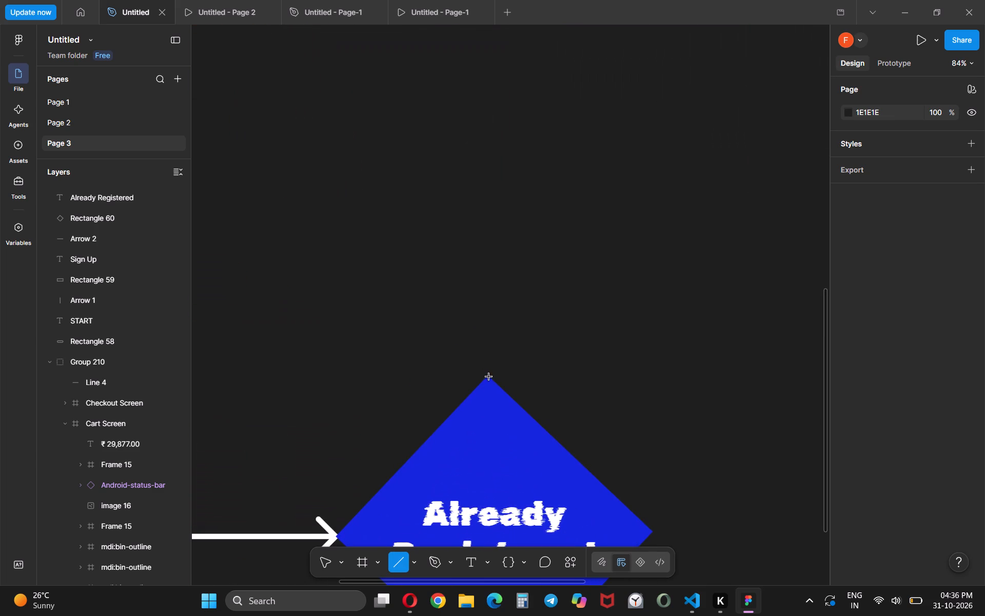
left_click_drag(487, 377, 487, 244)
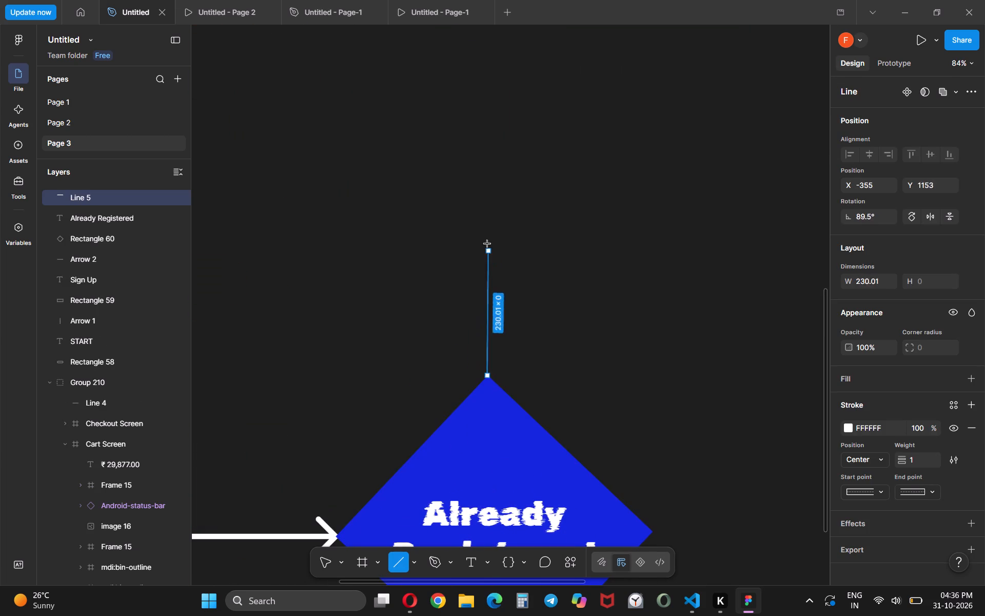
left_click_drag(487, 244, 487, 277)
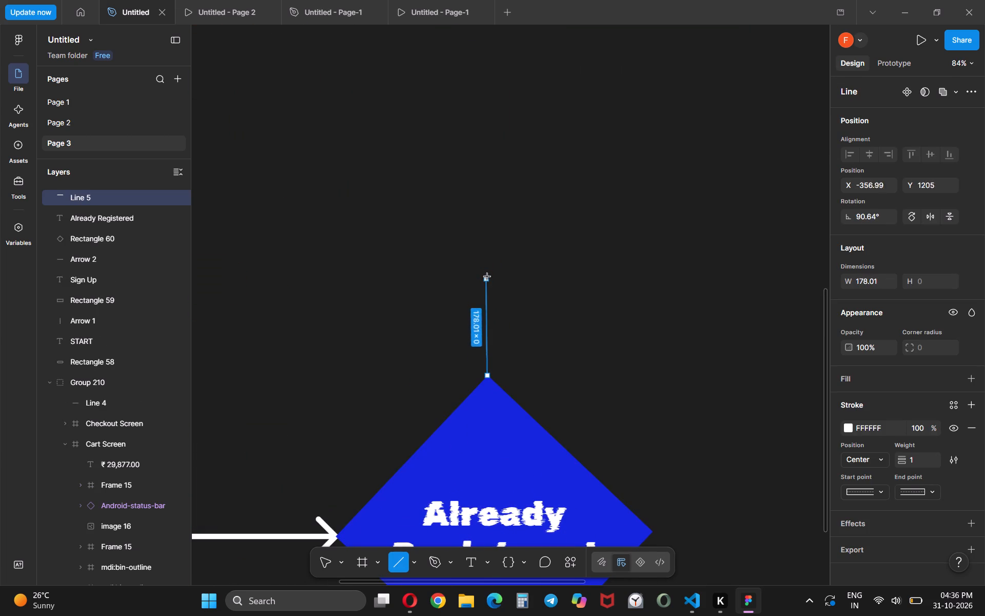
left_click_drag(487, 277, 486, 266)
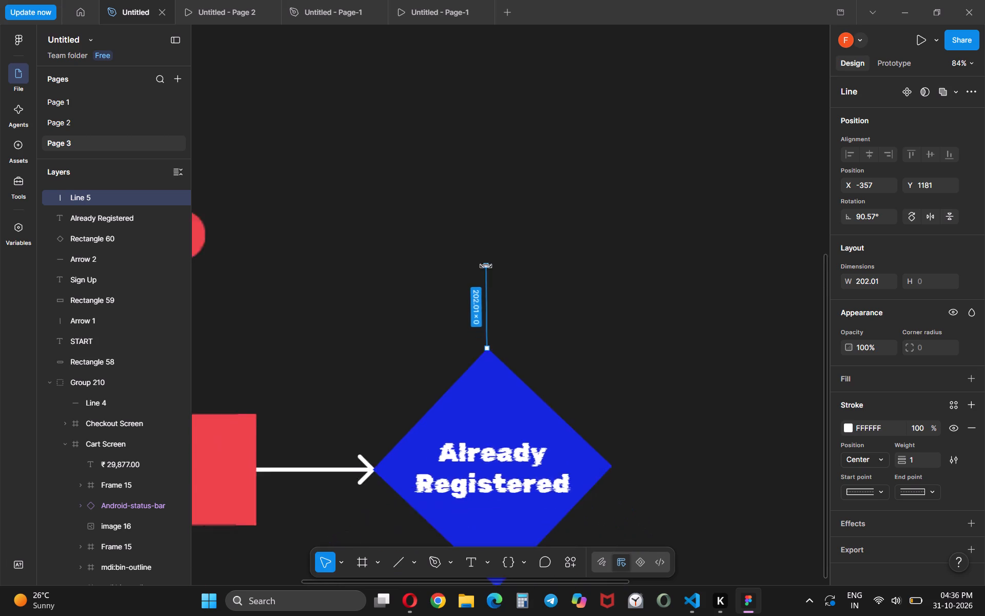
left_click(538, 321)
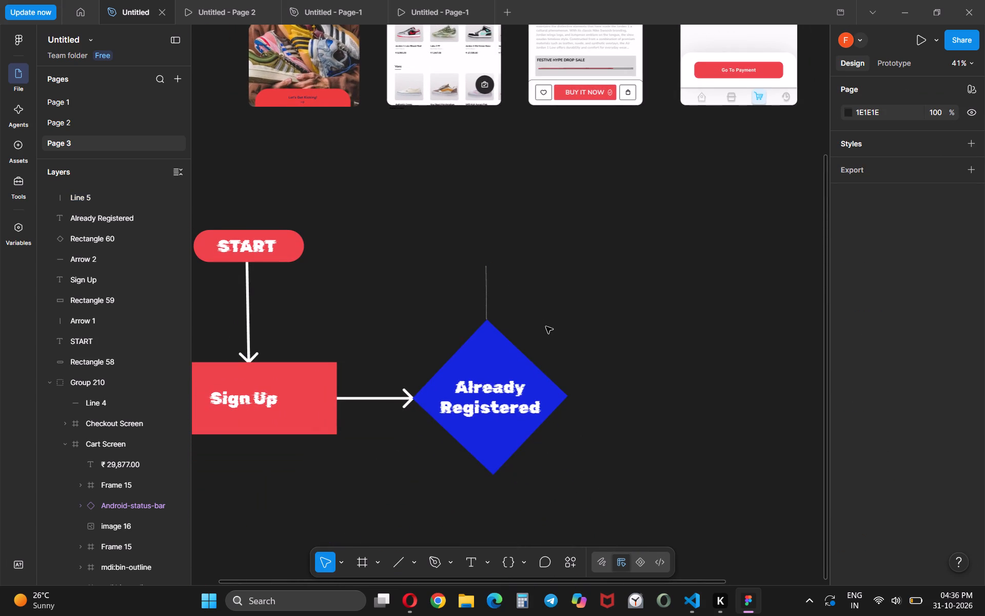
Set the stroke weight of the line above the diamond to 10.
left_click(485, 292)
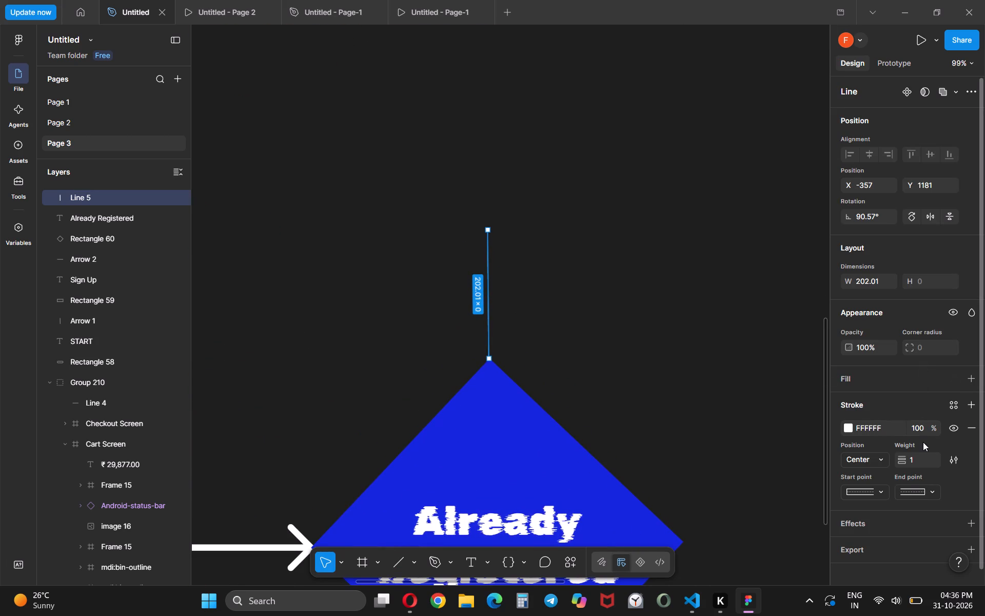
left_click(920, 455)
key("0")
key("BackSpace")
type("10")
key("Return")
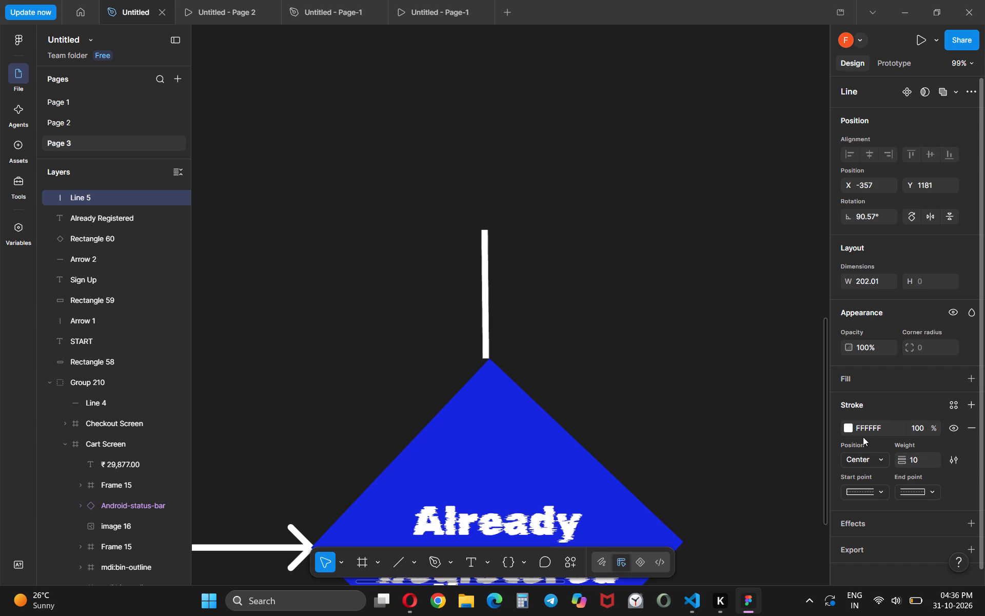
left_click(680, 369)
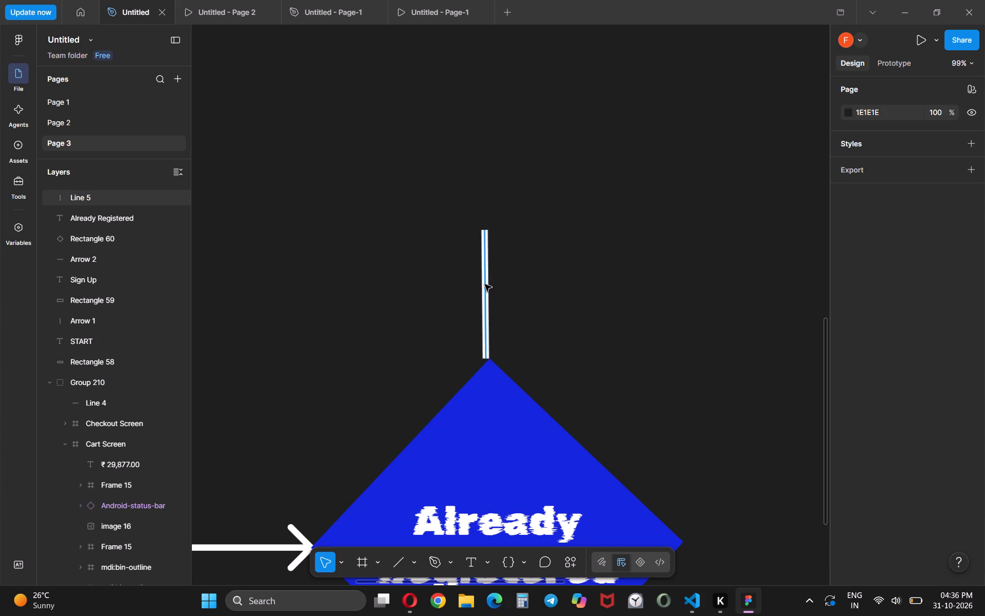
Shift the vertical line above the diamond to X -351, Y 1181 so it meets the diamond's top corner.
left_click(485, 284)
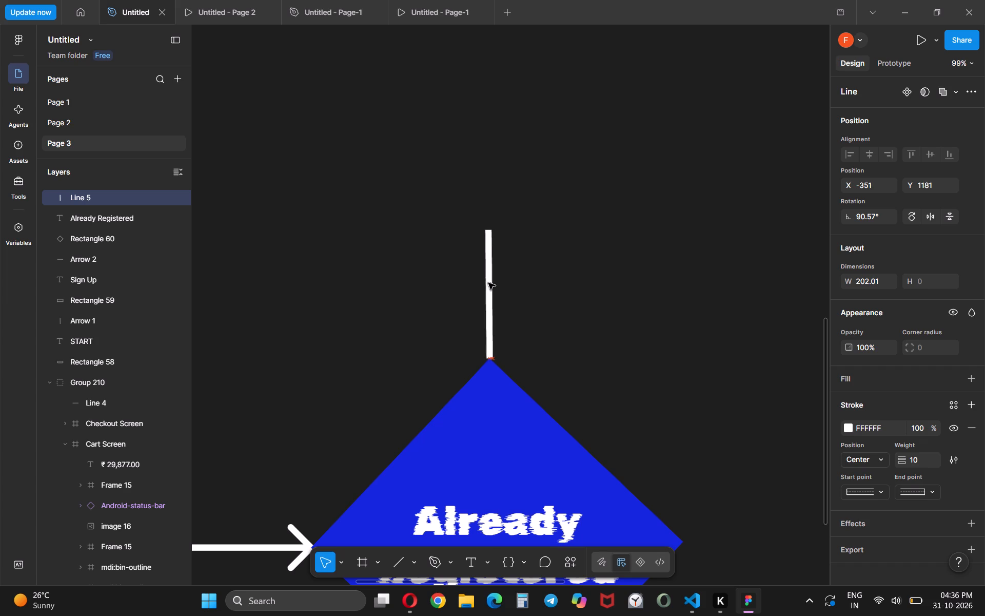
left_click(556, 286)
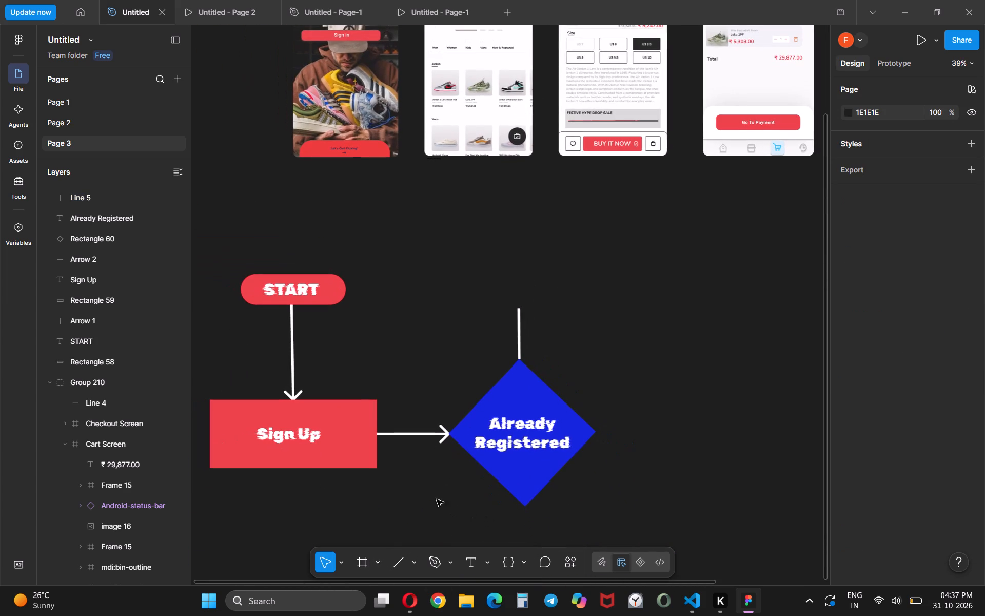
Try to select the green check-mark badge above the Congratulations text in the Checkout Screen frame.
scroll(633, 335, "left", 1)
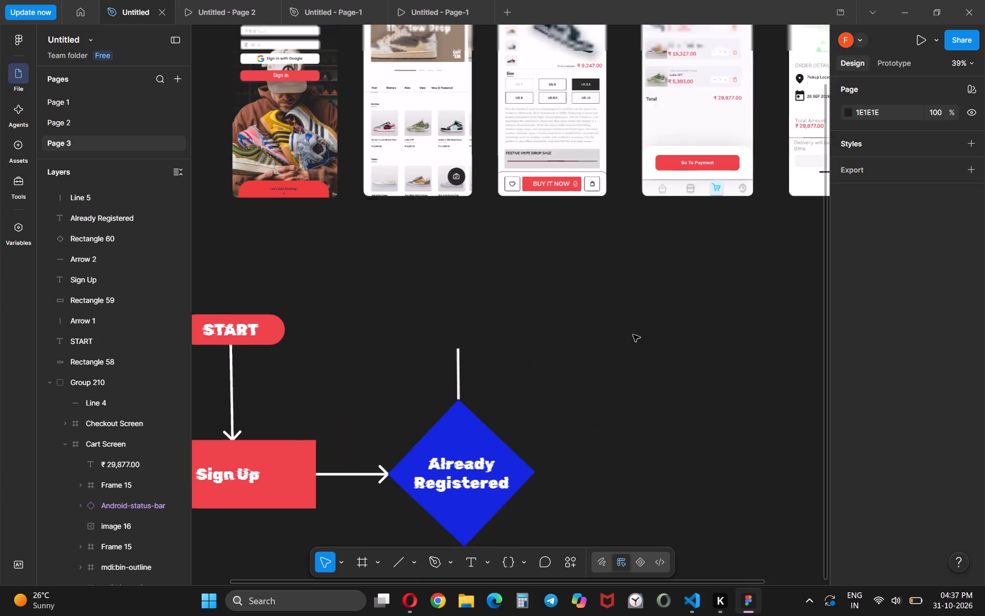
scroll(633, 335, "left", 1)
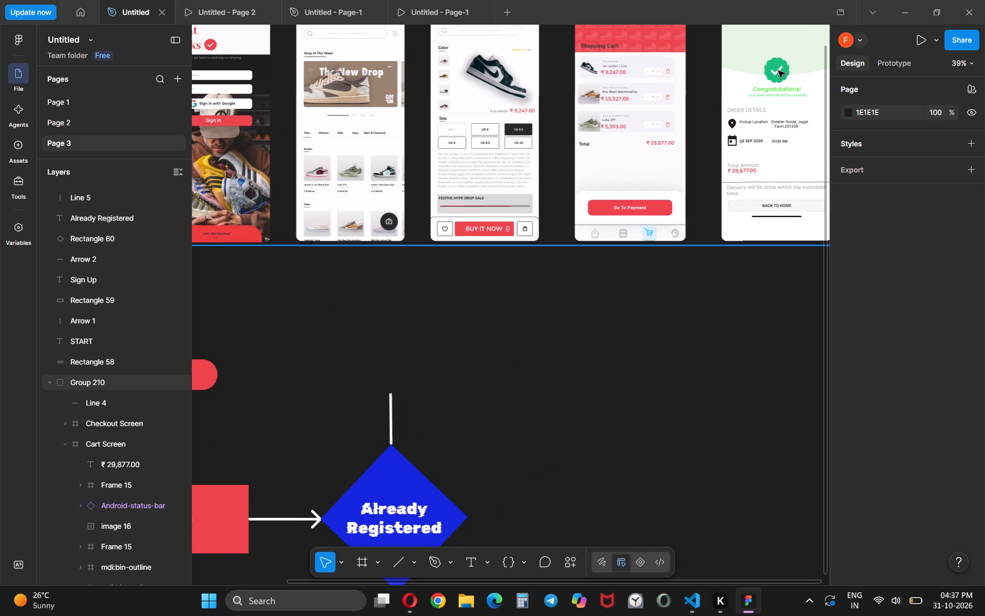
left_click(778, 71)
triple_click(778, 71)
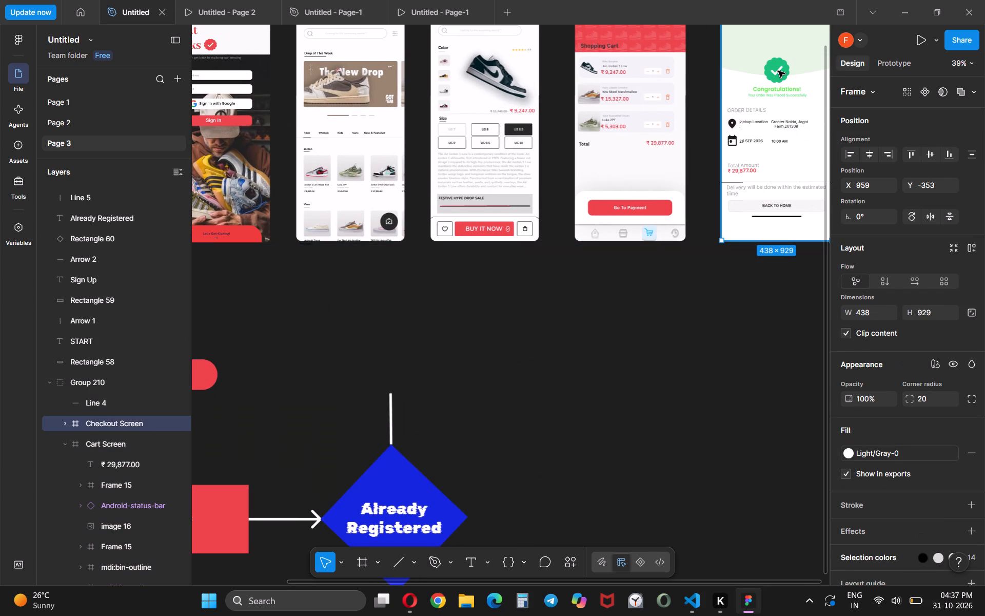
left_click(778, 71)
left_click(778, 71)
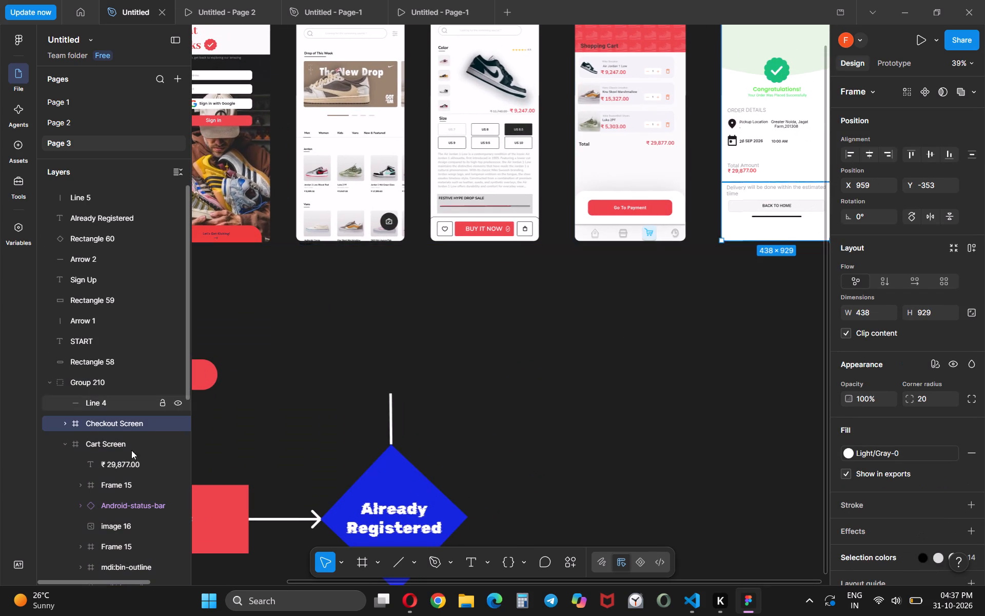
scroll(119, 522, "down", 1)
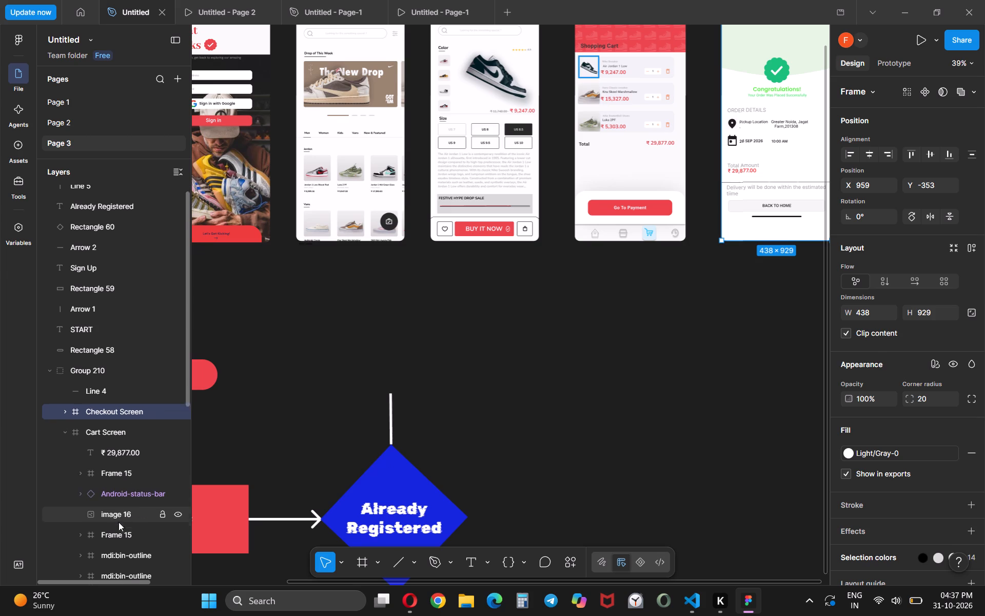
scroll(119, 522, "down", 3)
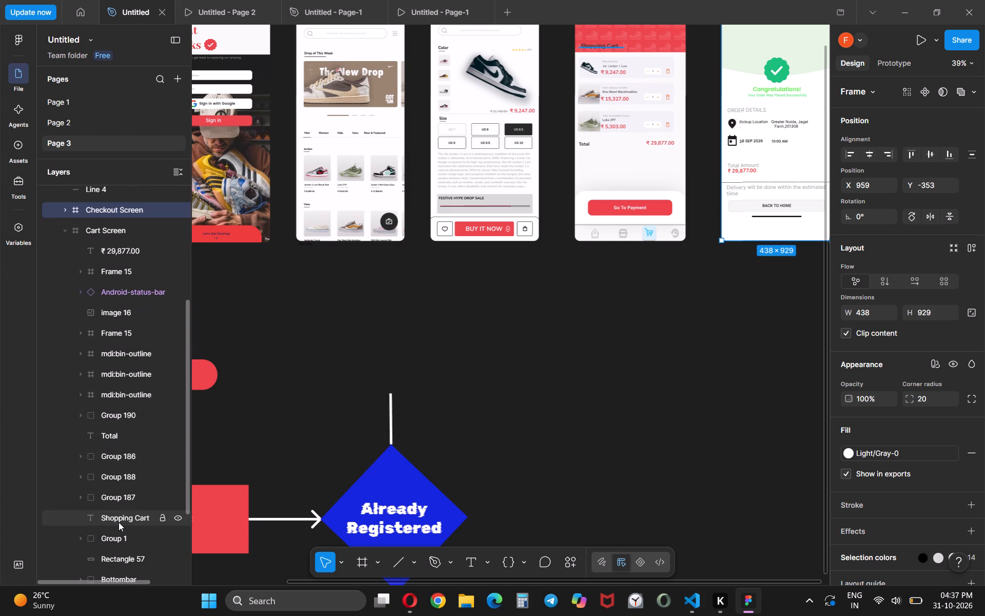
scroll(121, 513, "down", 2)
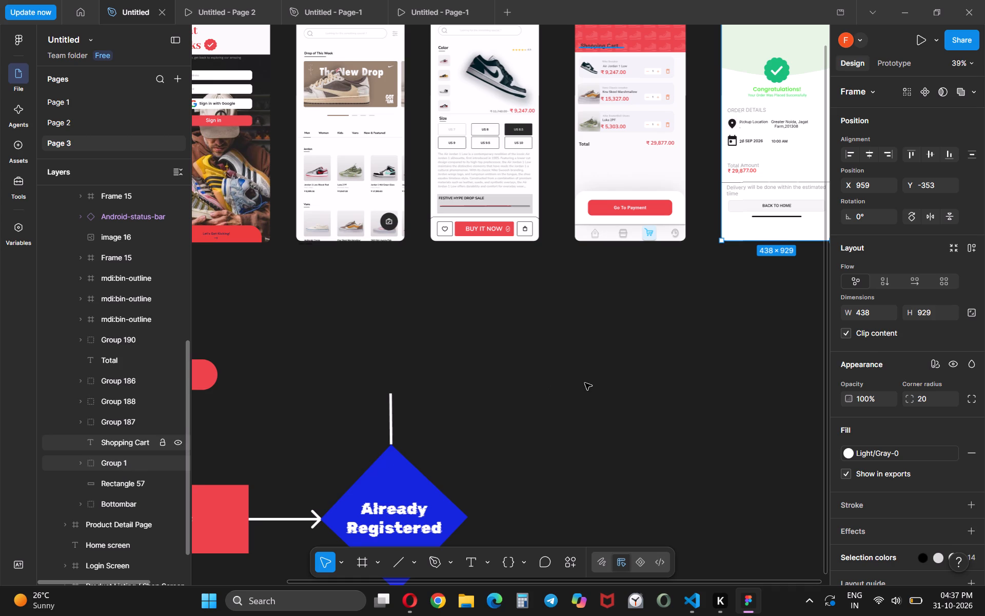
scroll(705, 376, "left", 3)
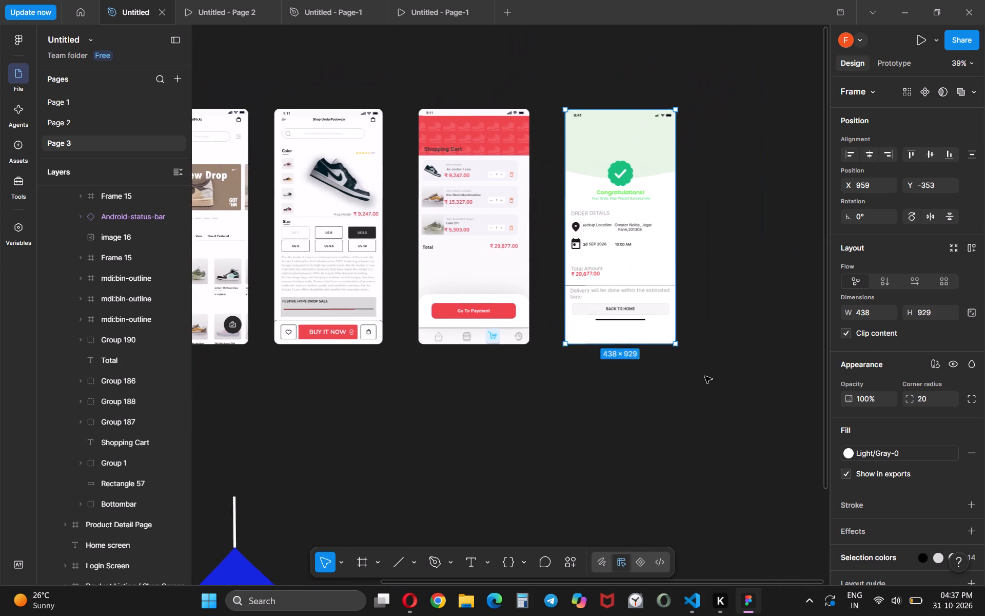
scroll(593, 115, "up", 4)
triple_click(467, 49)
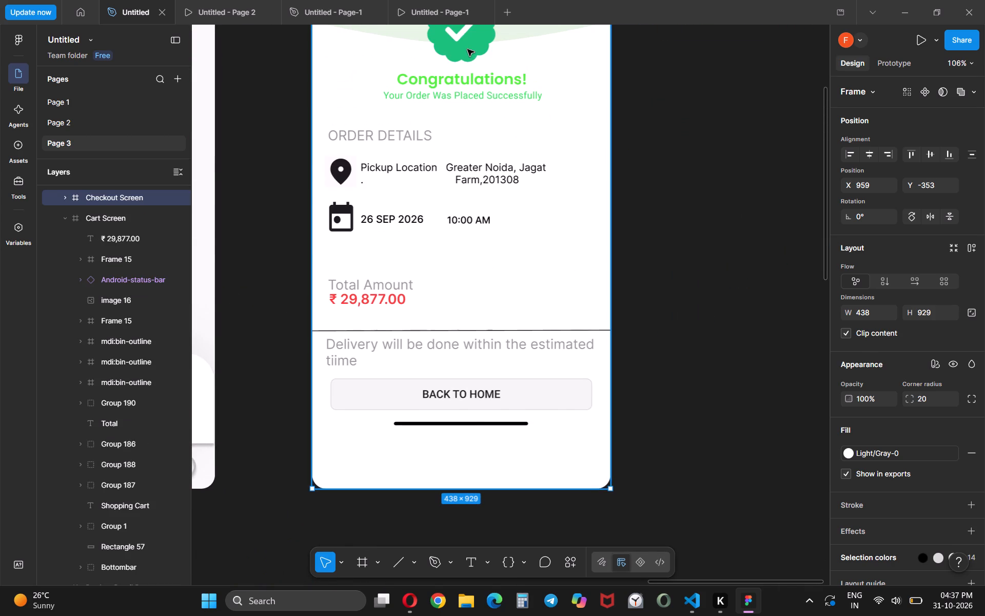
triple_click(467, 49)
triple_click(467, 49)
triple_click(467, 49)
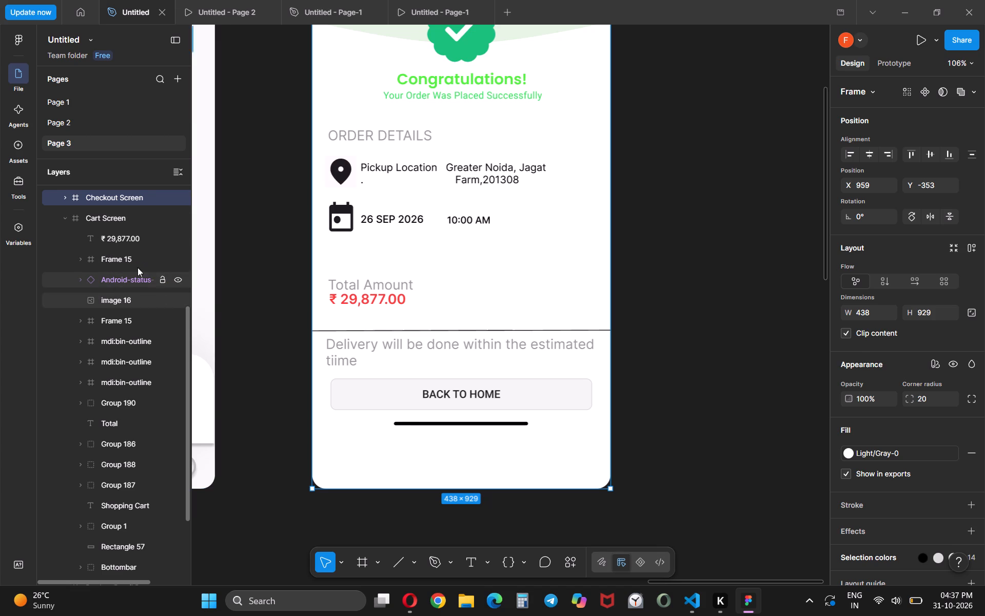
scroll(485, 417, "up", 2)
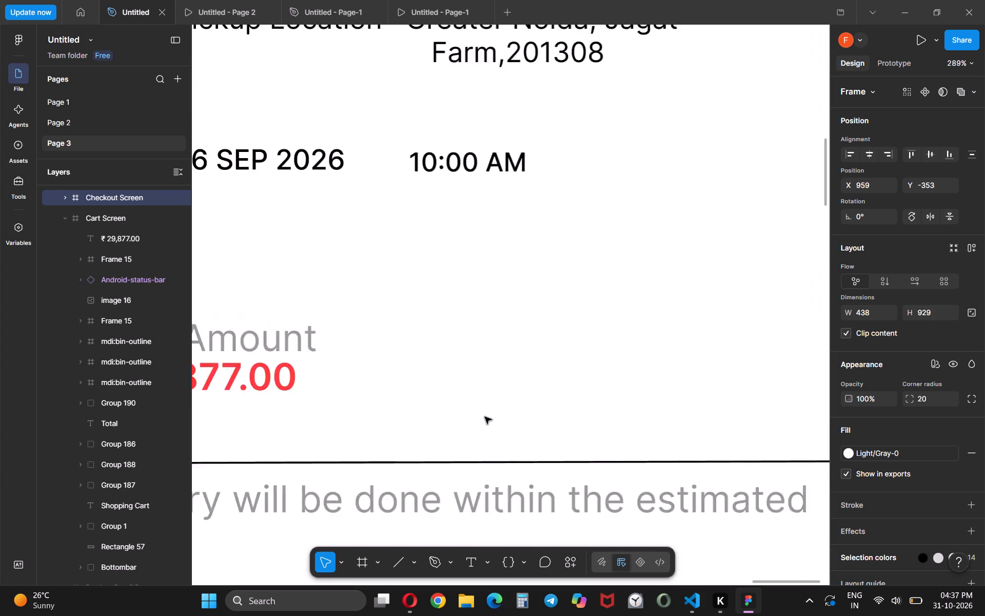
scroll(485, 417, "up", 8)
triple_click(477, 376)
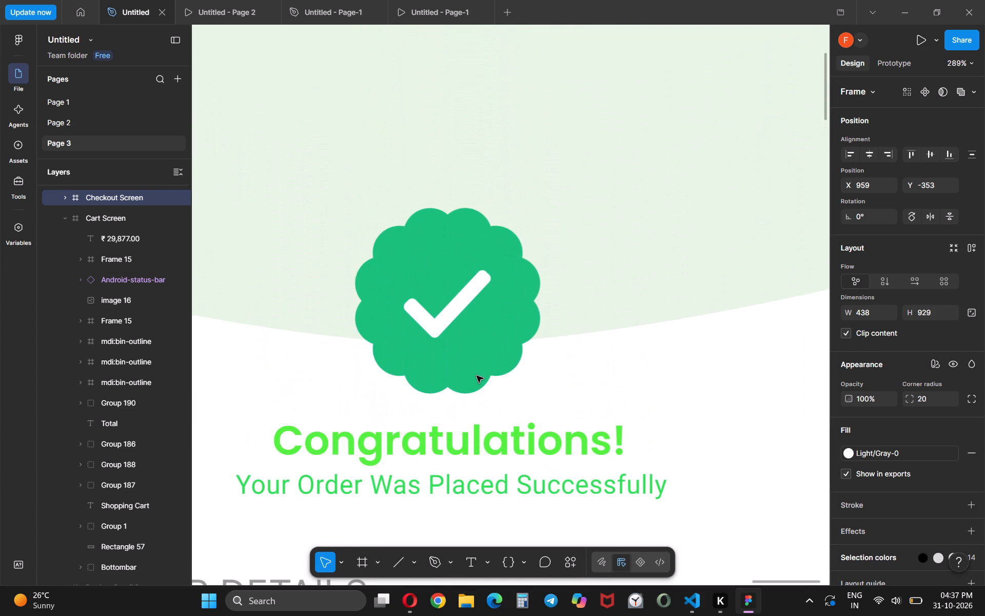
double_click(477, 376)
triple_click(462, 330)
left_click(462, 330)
Unlock the "Your Order Was Placed" text and the Top, Group 23 and Group 47 groups inside the Checkout Screen frame.
left_click(66, 218)
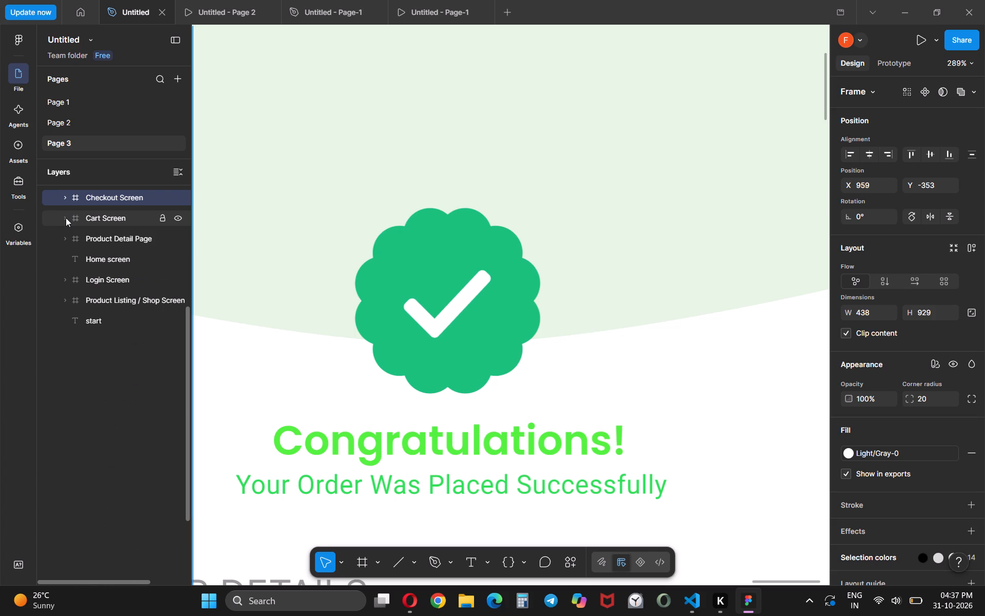
left_click(459, 287)
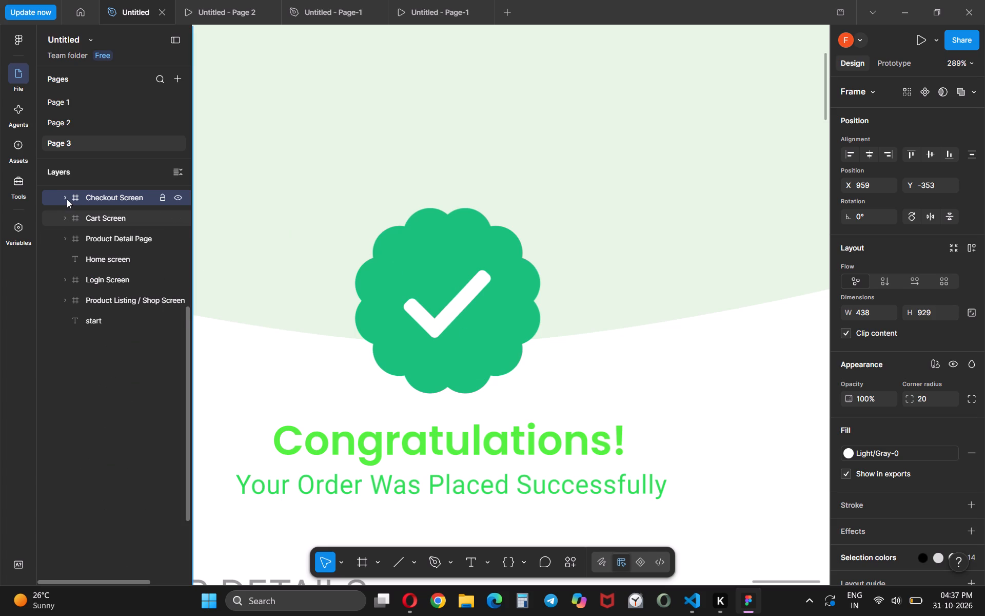
left_click(67, 199)
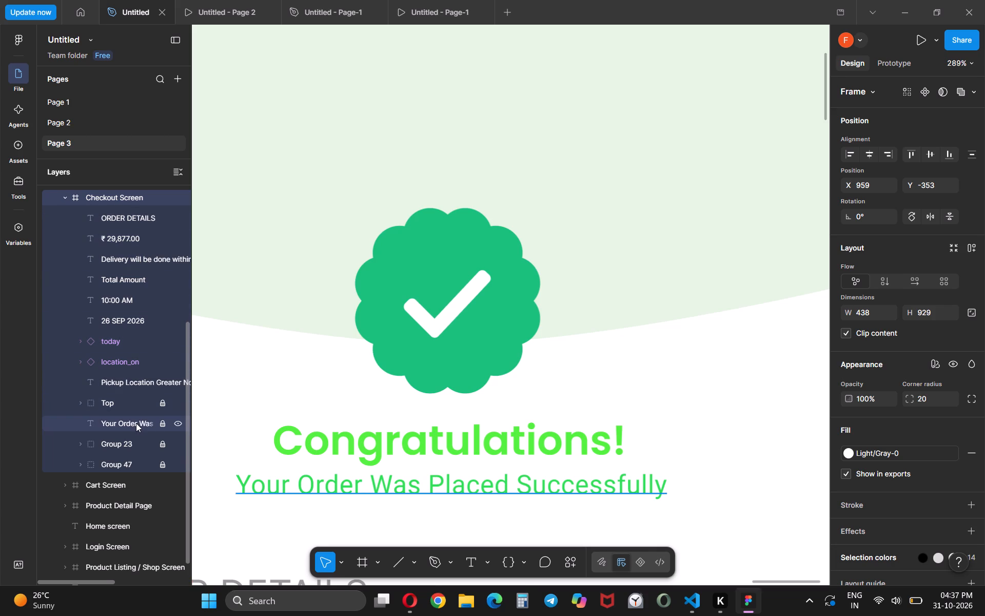
left_click(165, 425)
left_click(161, 403)
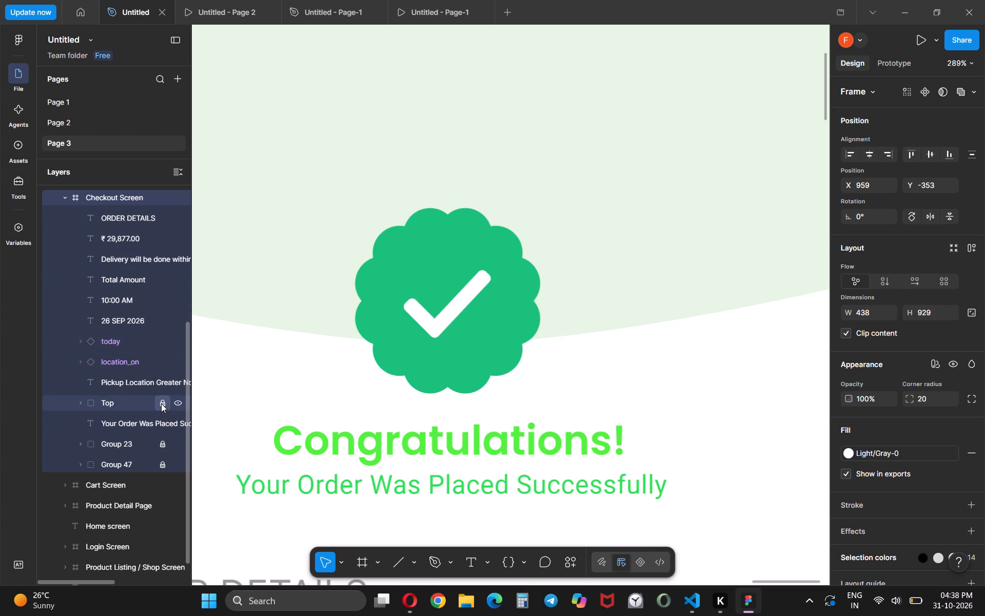
left_click(165, 448)
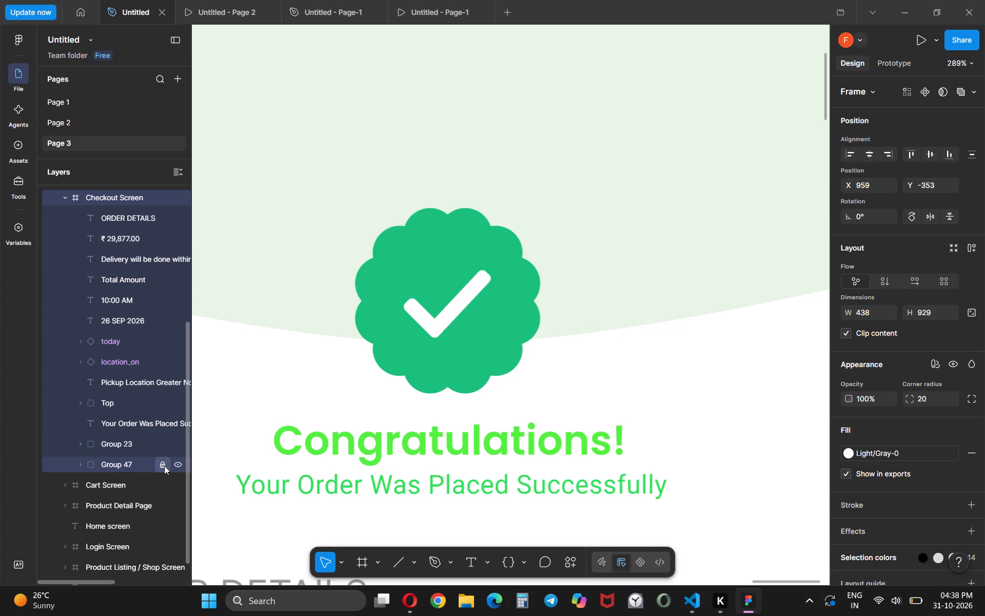
left_click(164, 466)
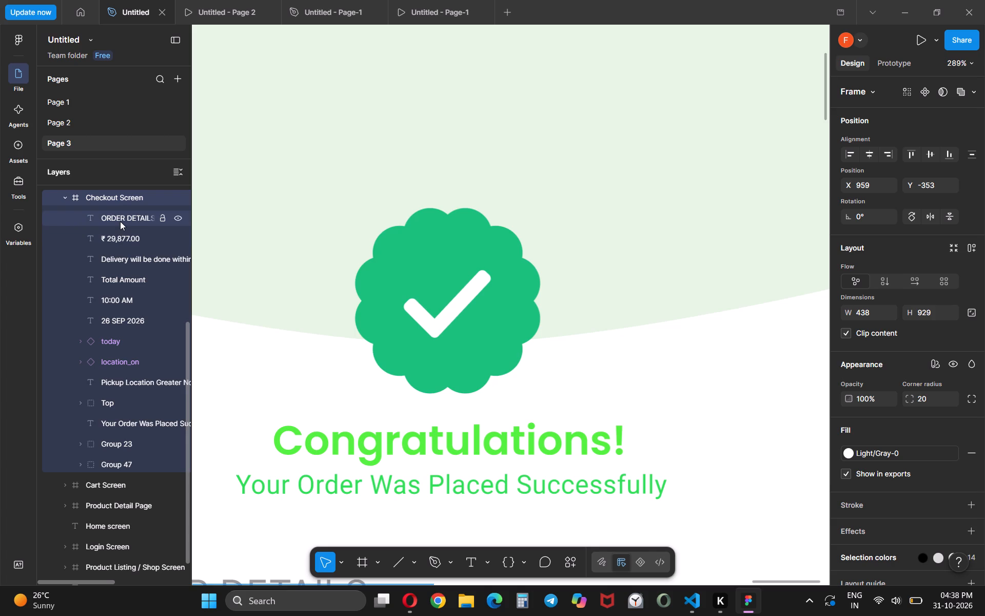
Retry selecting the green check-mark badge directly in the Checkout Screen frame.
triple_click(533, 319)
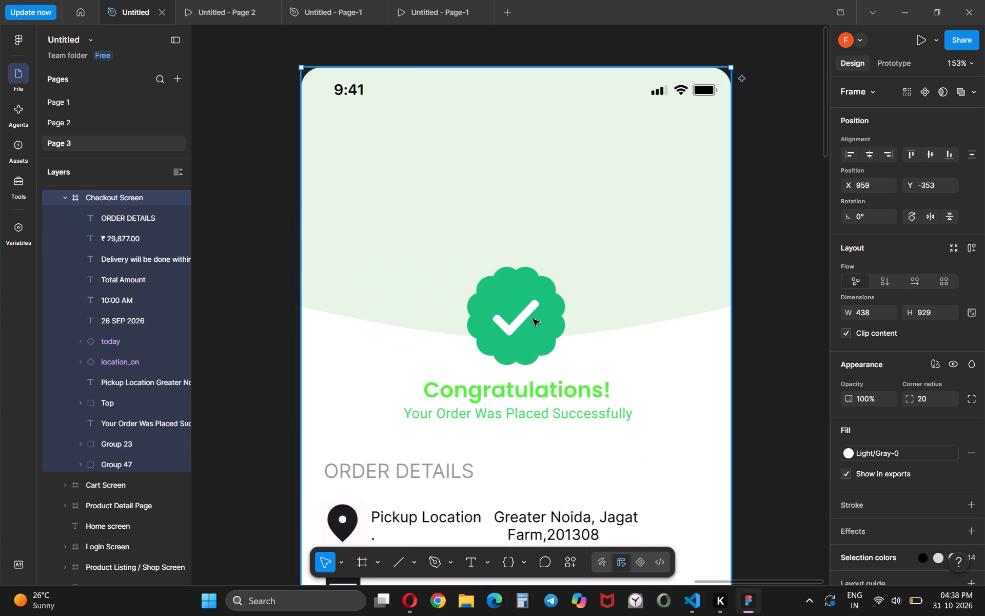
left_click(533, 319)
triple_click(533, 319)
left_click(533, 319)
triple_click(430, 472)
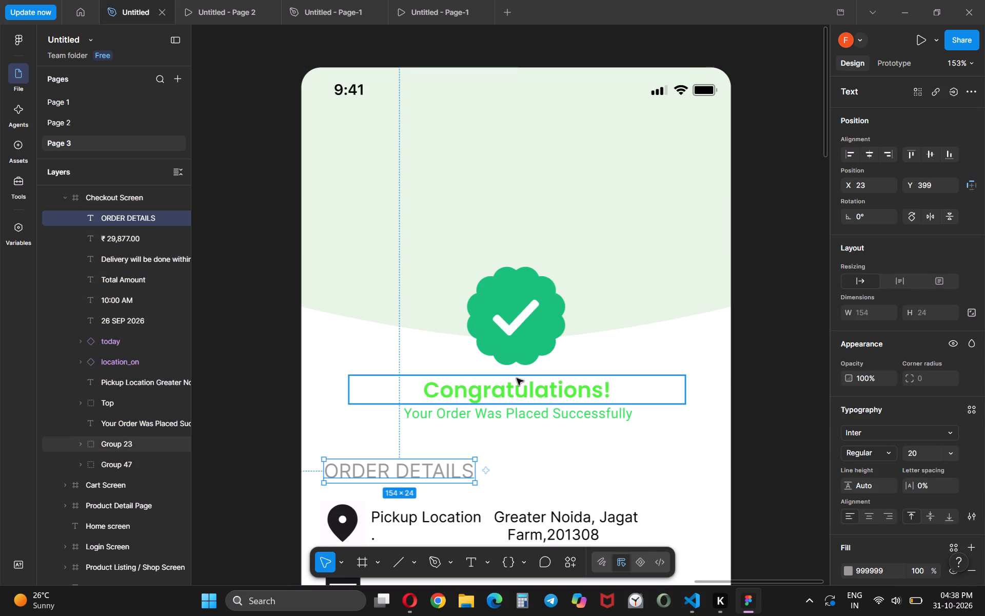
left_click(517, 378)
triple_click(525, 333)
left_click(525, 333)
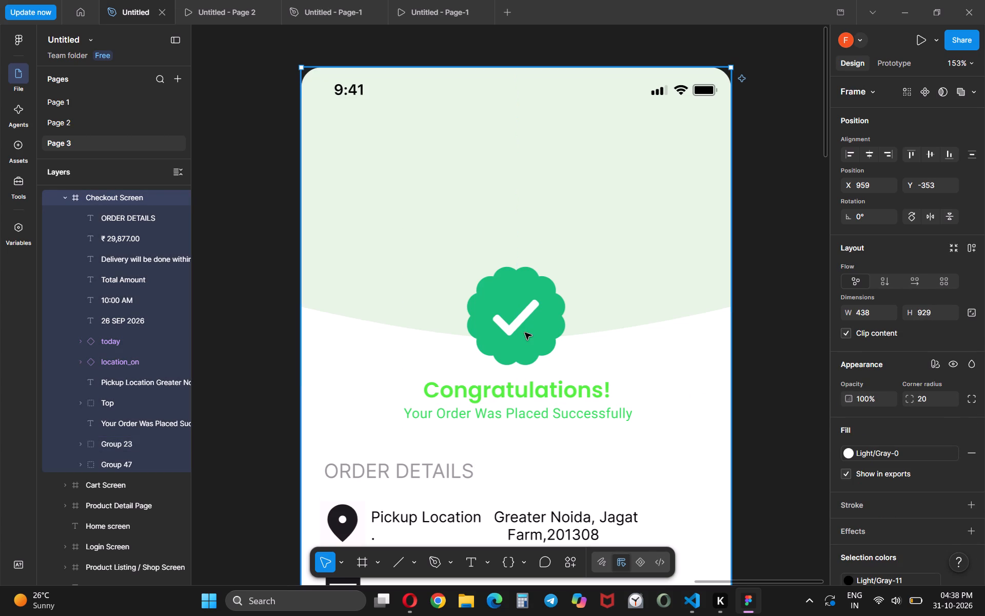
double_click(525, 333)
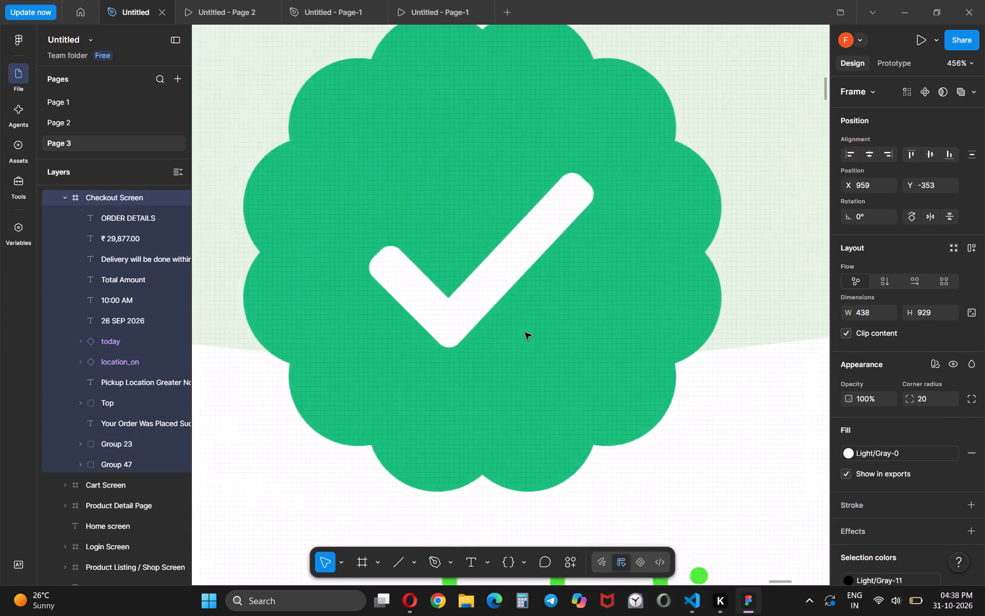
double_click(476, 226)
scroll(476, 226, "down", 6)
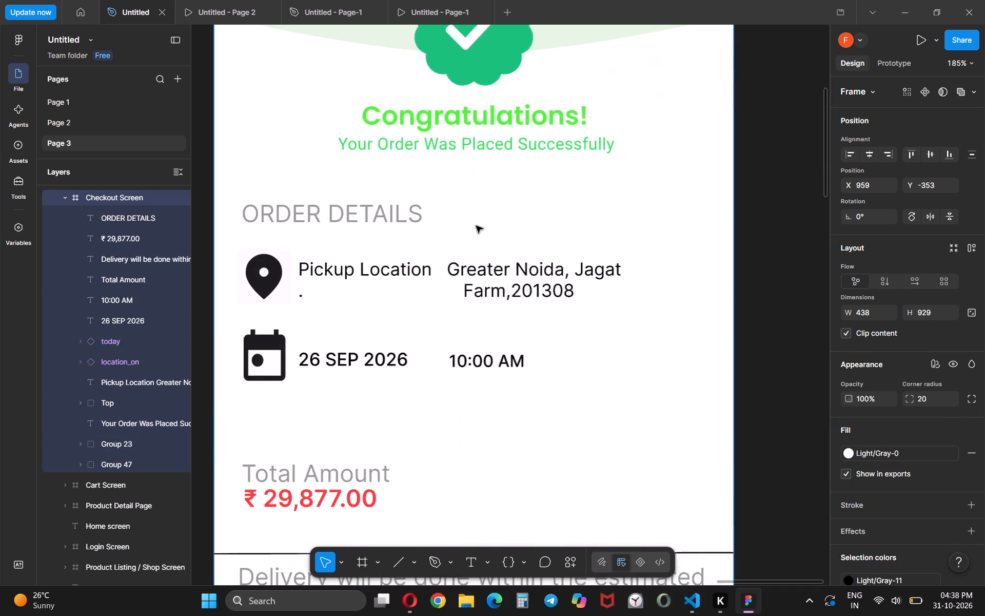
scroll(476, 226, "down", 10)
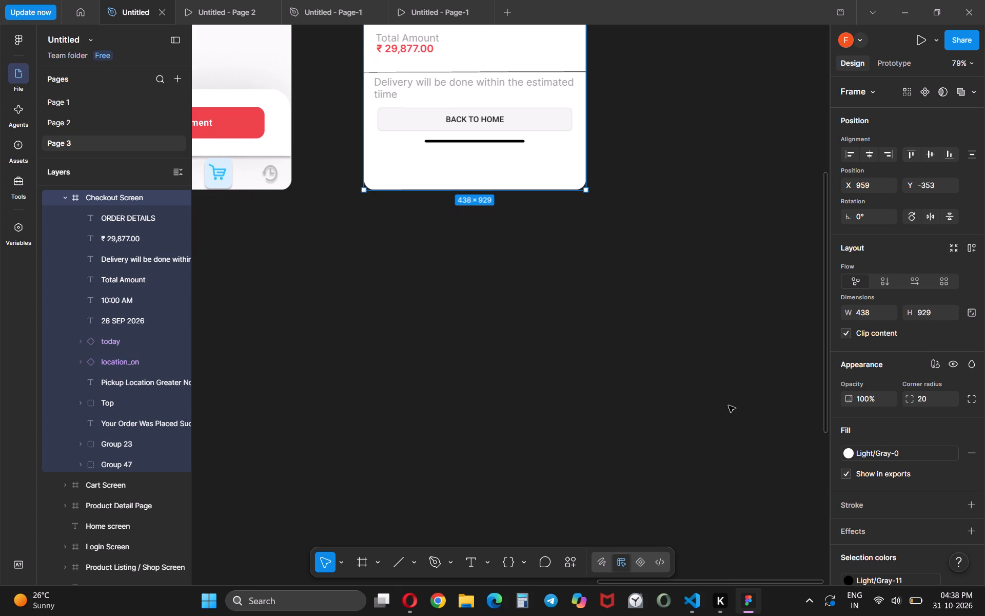
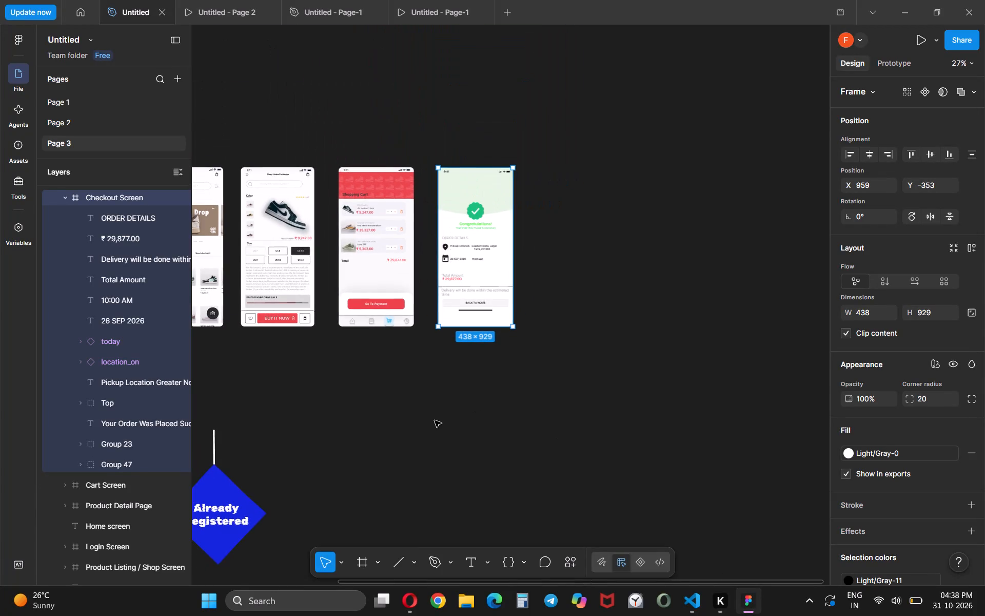
Draw an ellipse about 157 × 150 in the empty canvas area beyond the Already Registered diamond, below the Cart Screen frame.
scroll(435, 420, "right", 2)
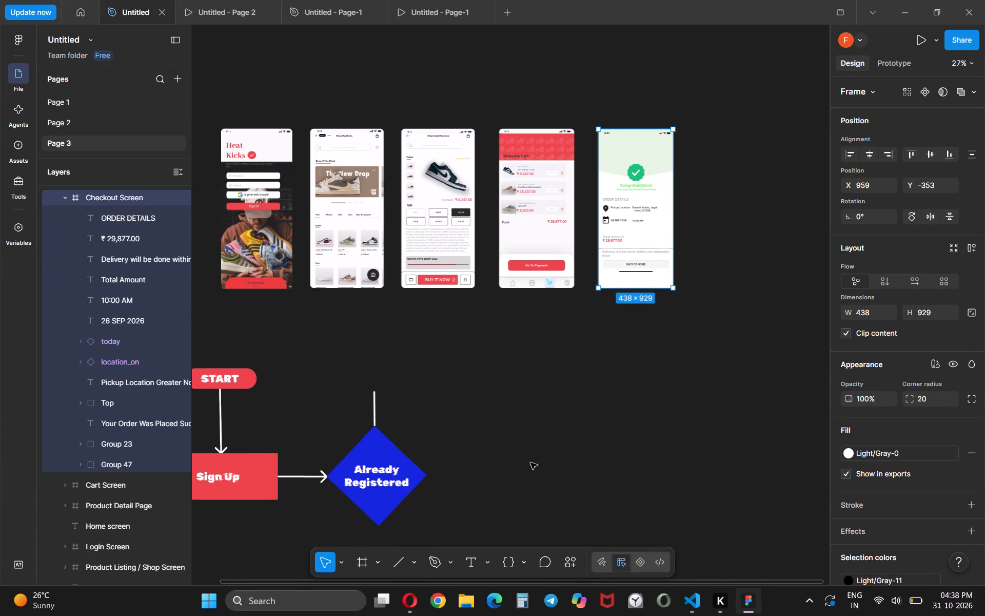
left_click(489, 566)
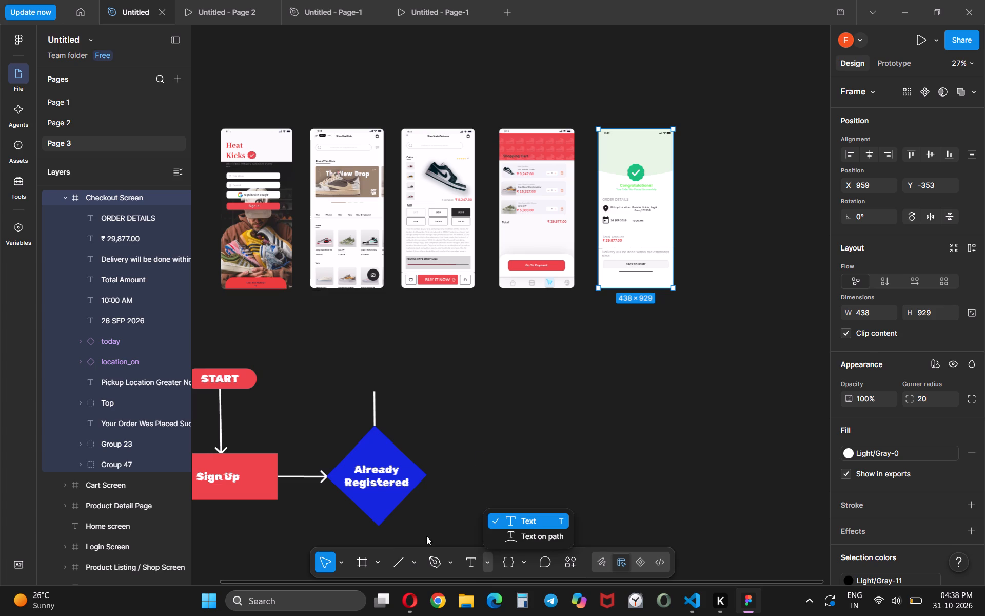
left_click(480, 452)
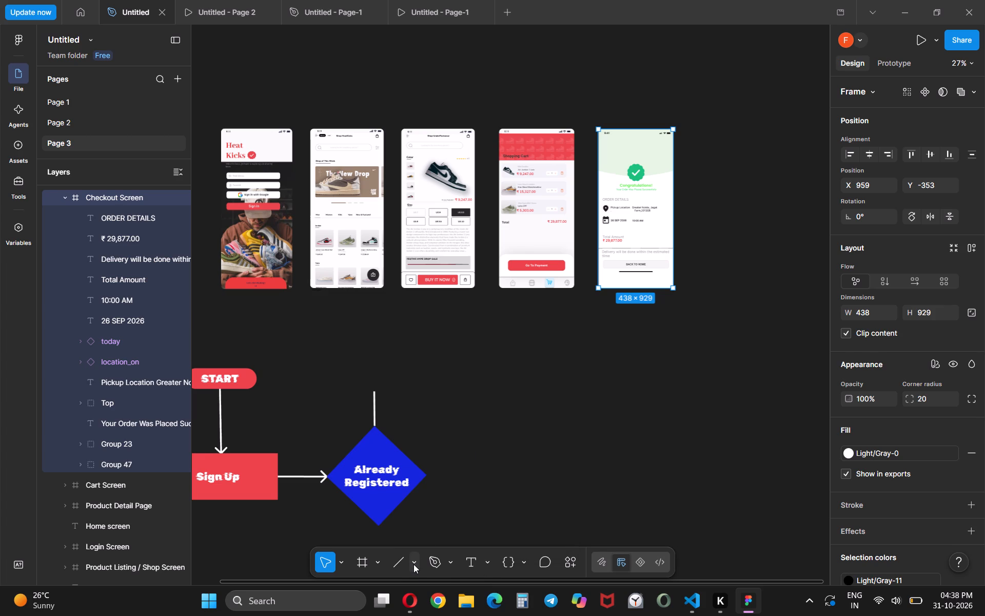
left_click(413, 564)
left_click(456, 485)
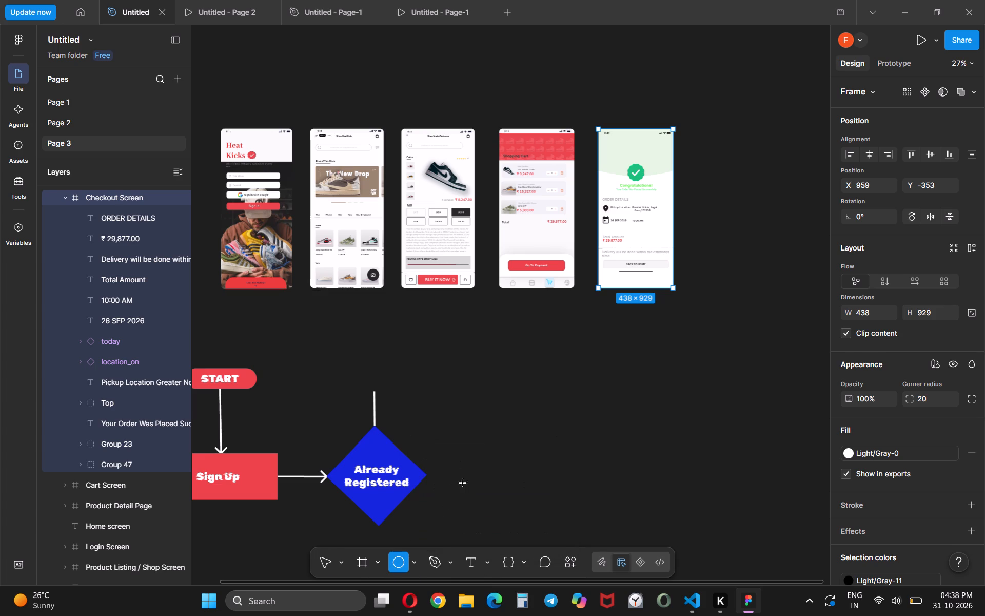
left_click_drag(519, 418, 548, 449)
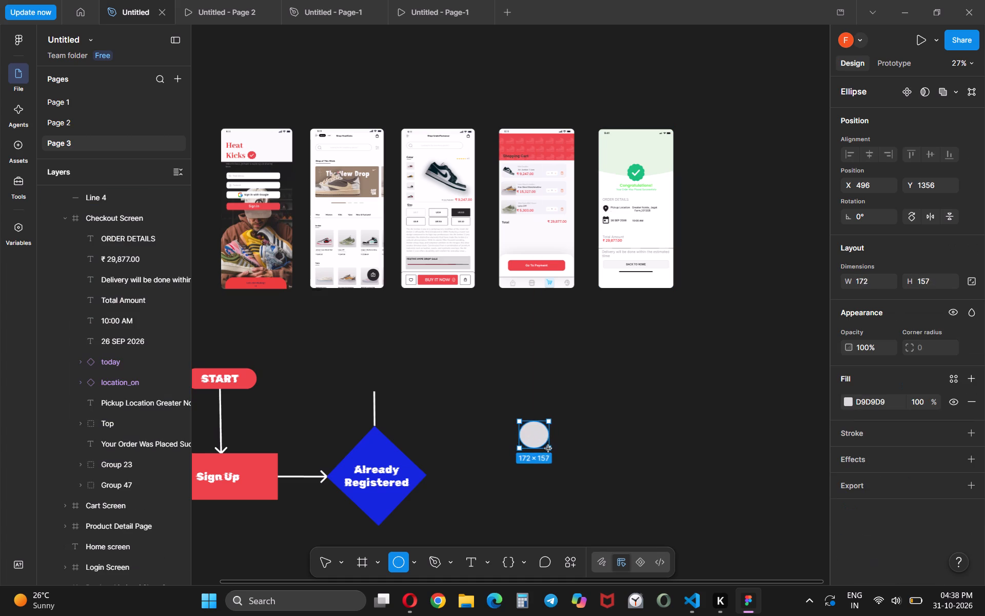
left_click_drag(548, 449, 546, 447)
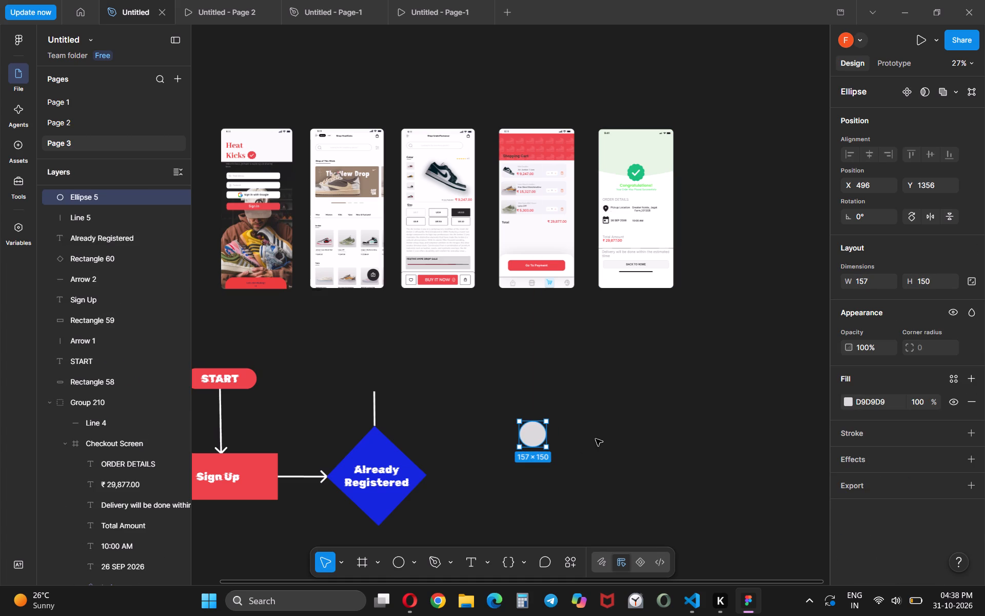
left_click(596, 439)
Change the new ellipse's fill to bright red FF000B, starting from the page's red EA454C swatch.
left_click(536, 434)
left_click(849, 405)
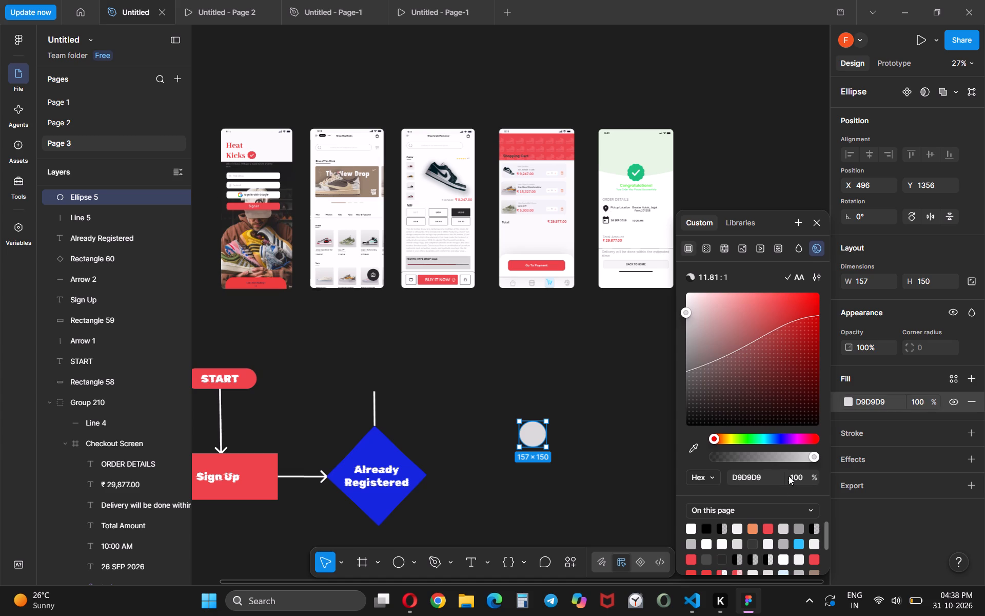
left_click(766, 523)
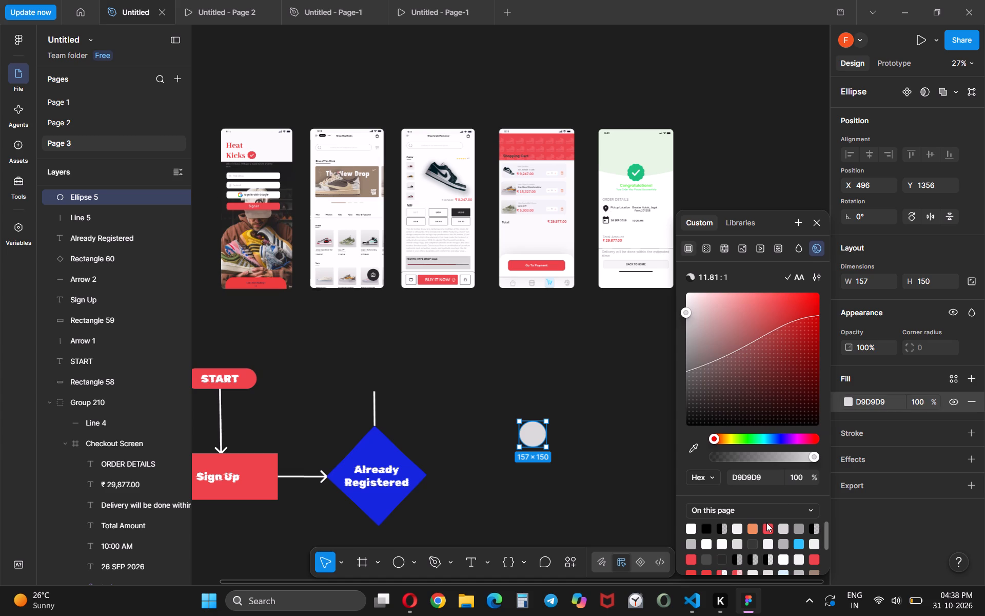
left_click(766, 533)
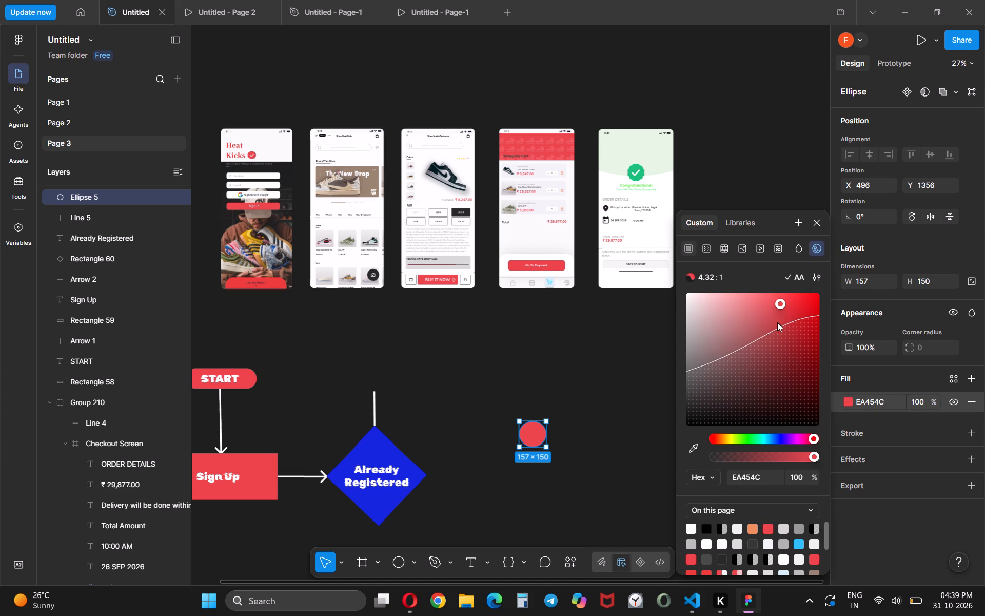
left_click_drag(778, 305, 826, 287)
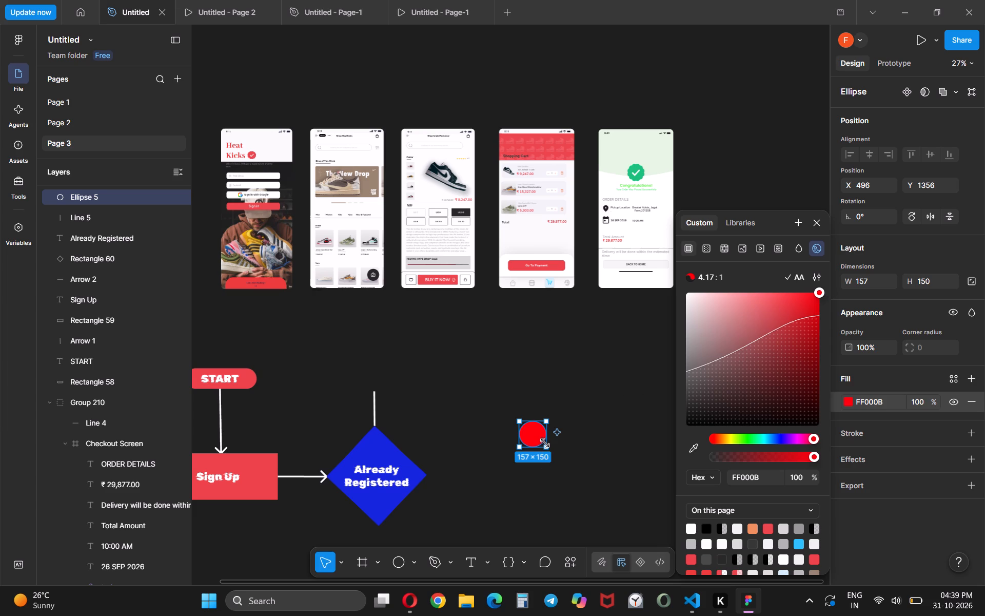
Shrink the red ellipse to about 120 × 127.
left_click_drag(545, 448, 540, 443)
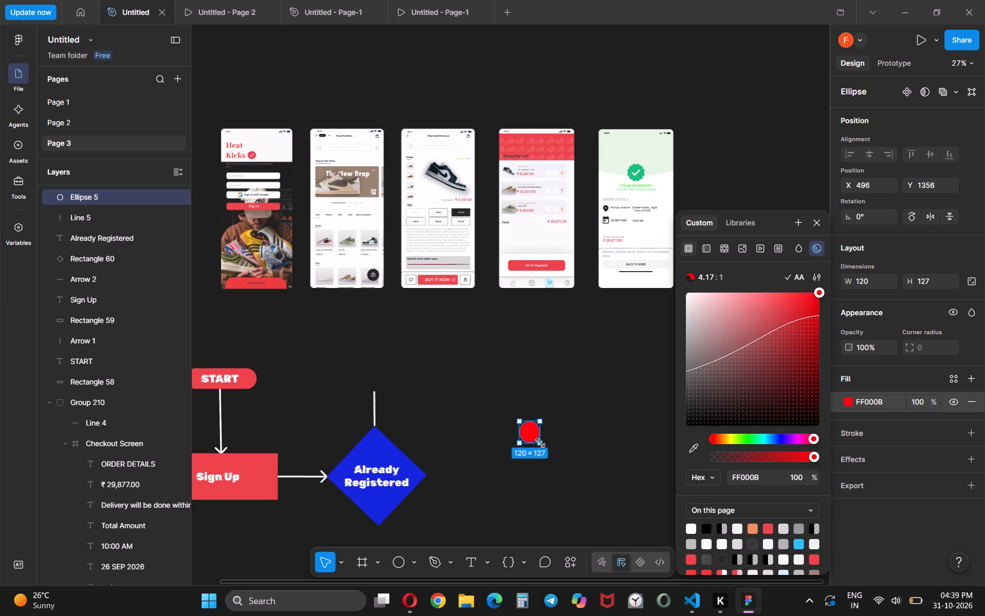
Adjust the ellipse's fill to pure red FF0004 at 65% opacity.
left_click_drag(815, 435, 835, 438)
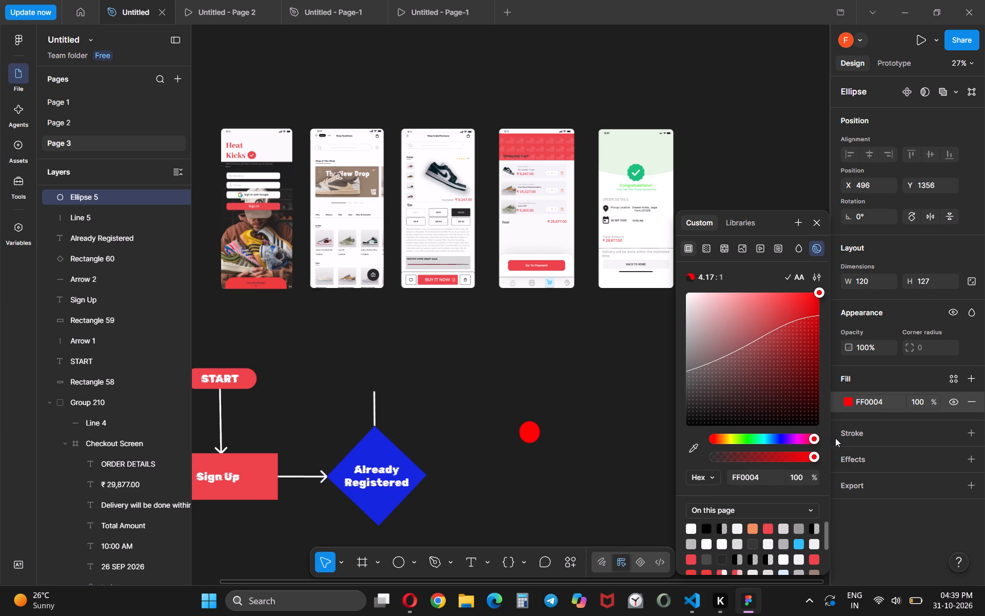
left_click_drag(812, 457, 763, 455)
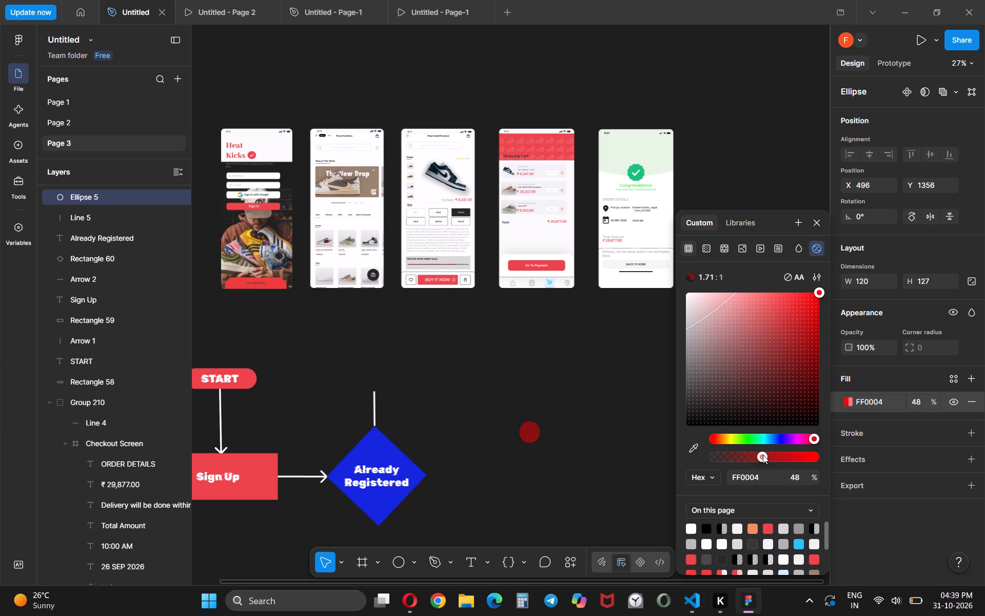
left_click_drag(763, 455, 779, 454)
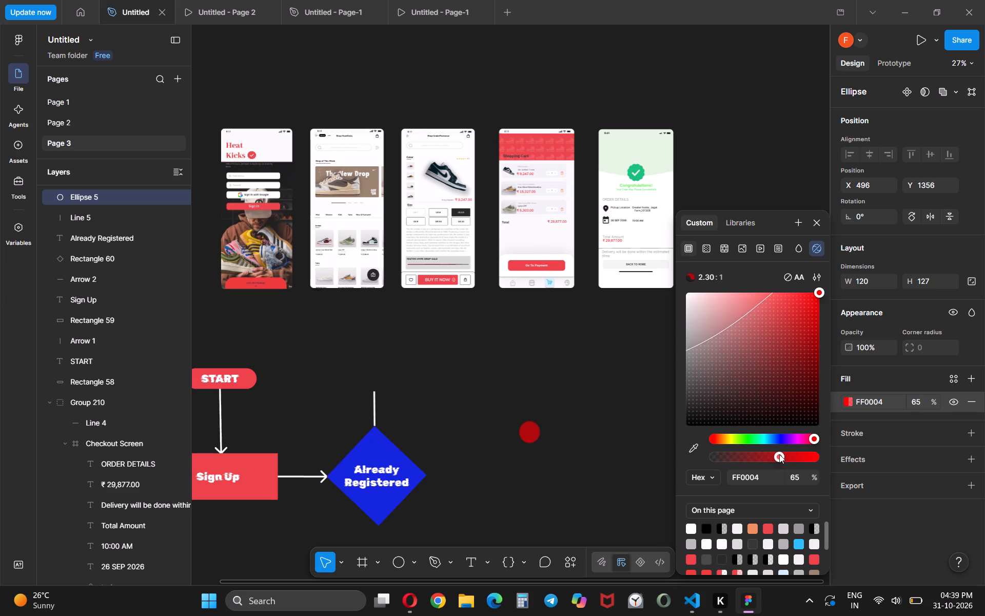
left_click(629, 468)
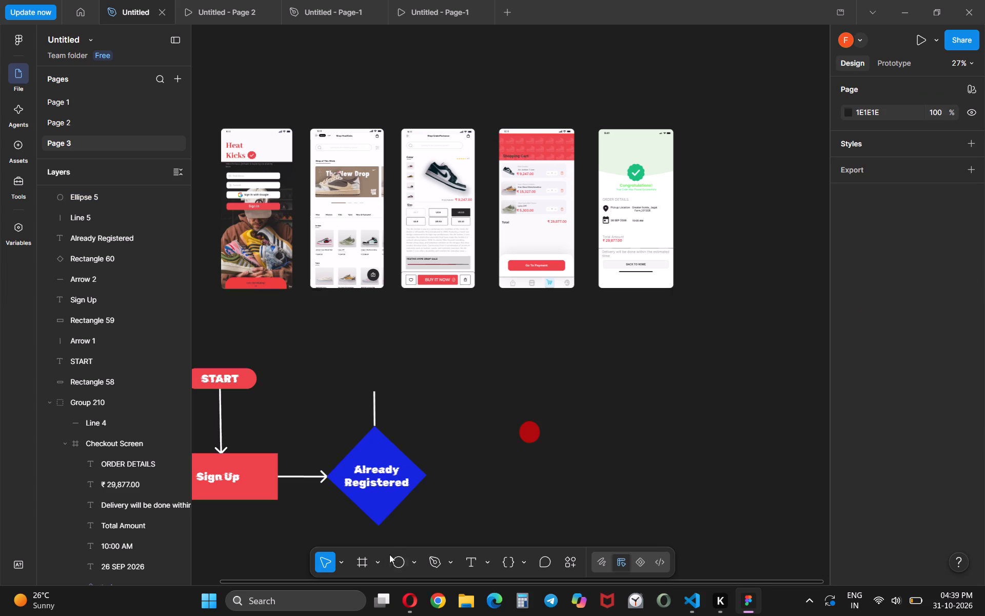
Draw the short descending stroke of a check mark, about 86 long, between the diamond and the red ellipse.
left_click(417, 563)
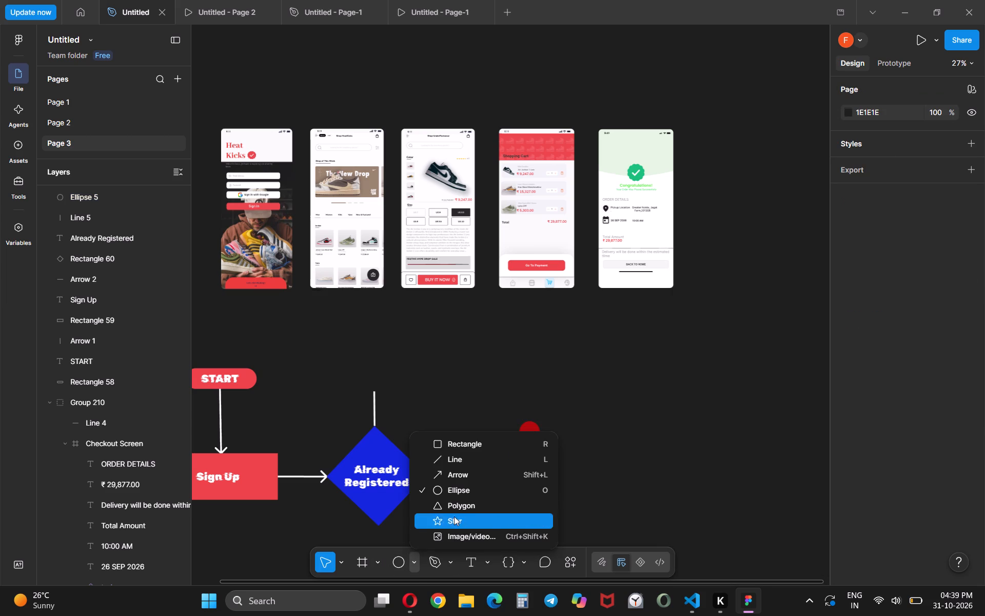
left_click(461, 463)
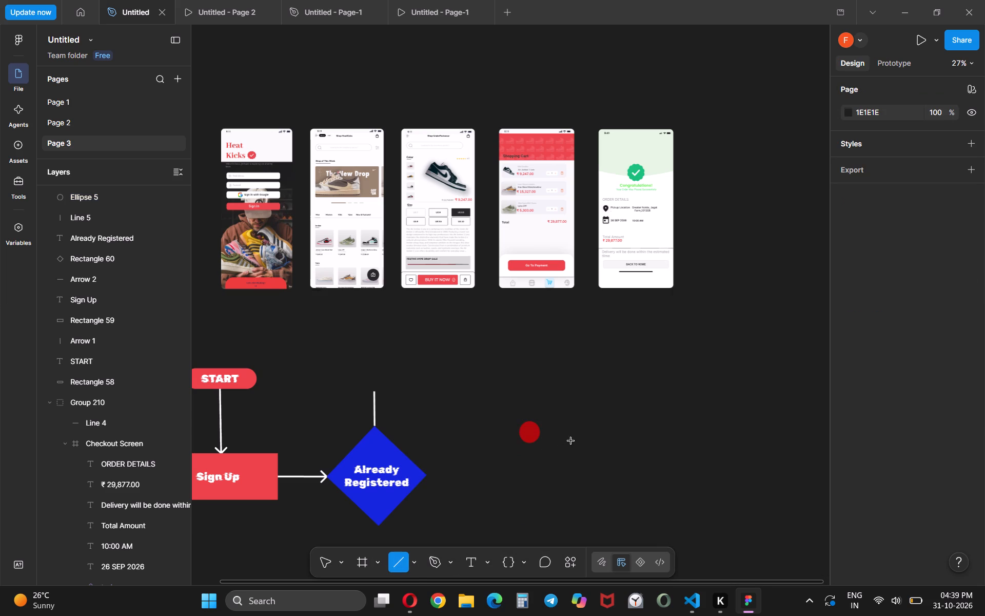
left_click_drag(440, 415, 452, 426)
left_click_drag(452, 426, 448, 425)
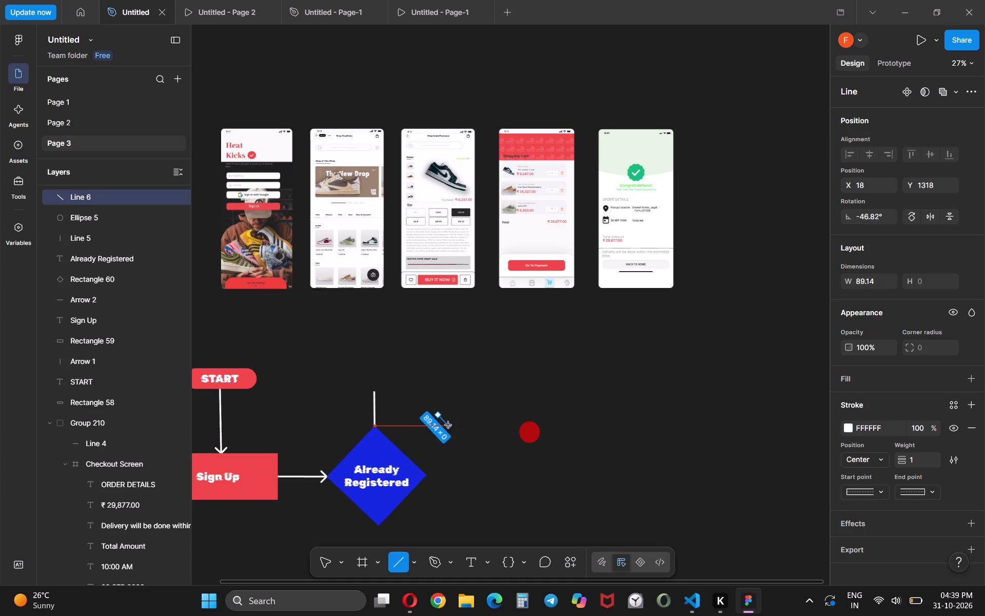
left_click_drag(448, 425, 447, 425)
left_click(465, 417)
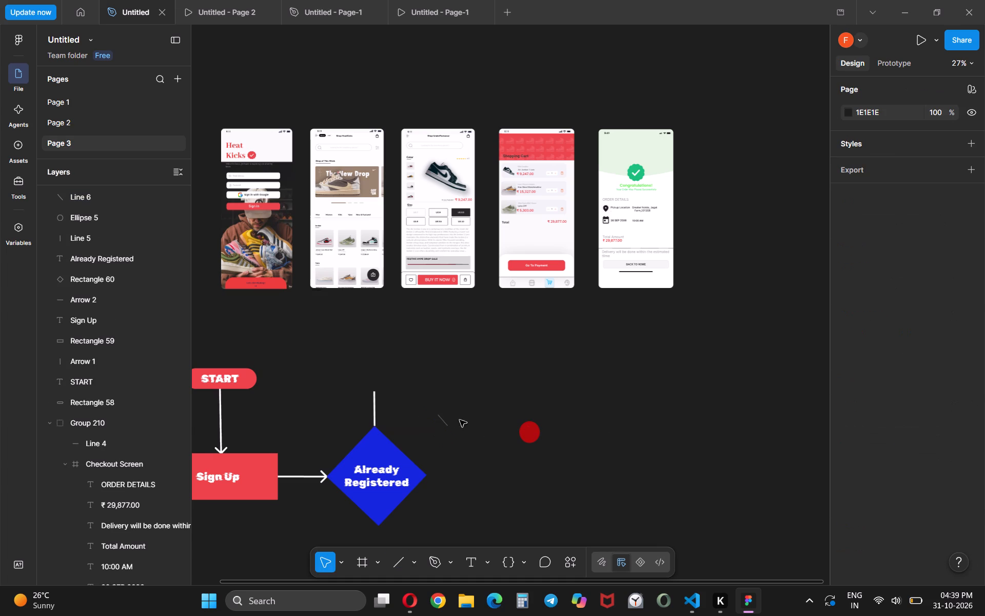
Draw the check mark's long rising stroke, about 177 long at 52°, from the lower end of the short stroke.
left_click(400, 567)
left_click_drag(450, 427, 458, 417)
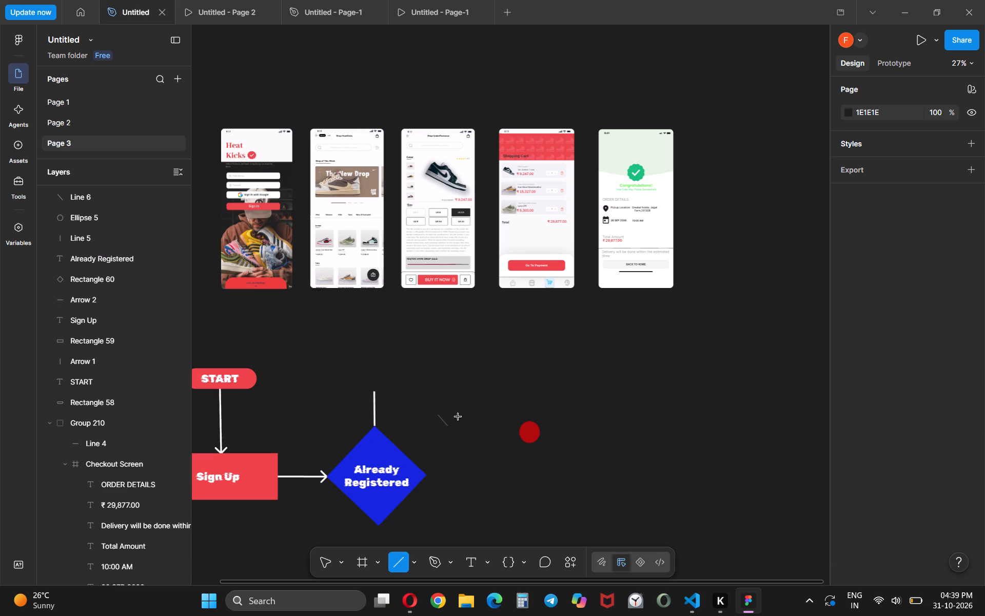
left_click_drag(458, 417, 466, 402)
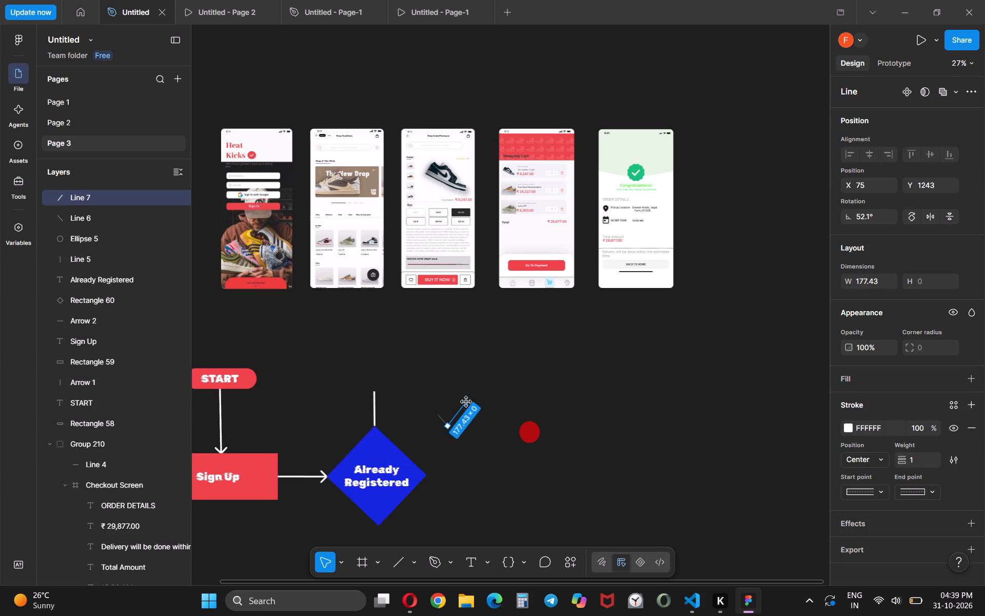
left_click(507, 409)
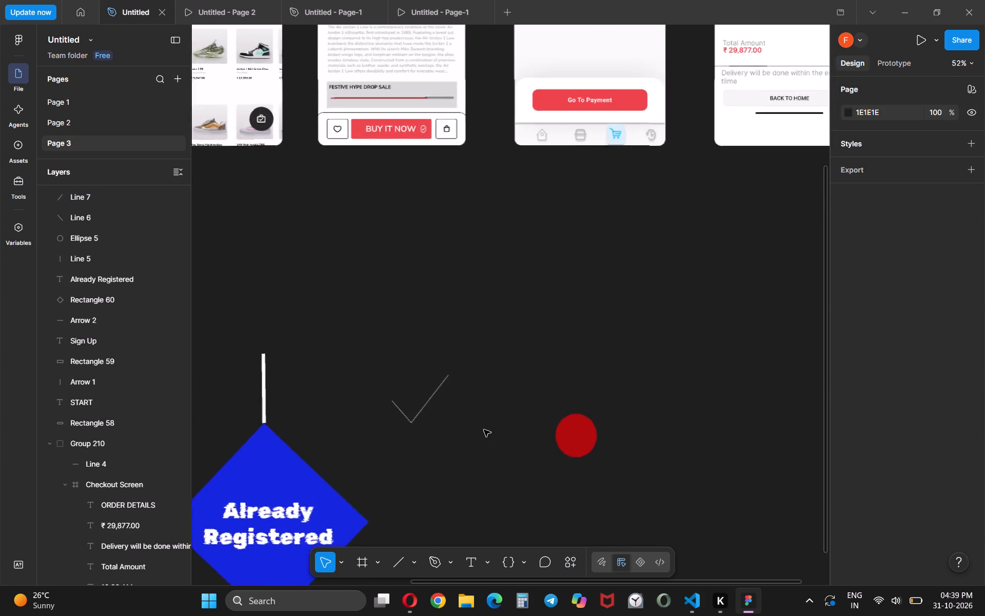
Shorten the check mark's descending stroke to about 44 long at roughly -38°, keeping its lower end in place.
left_click(375, 398)
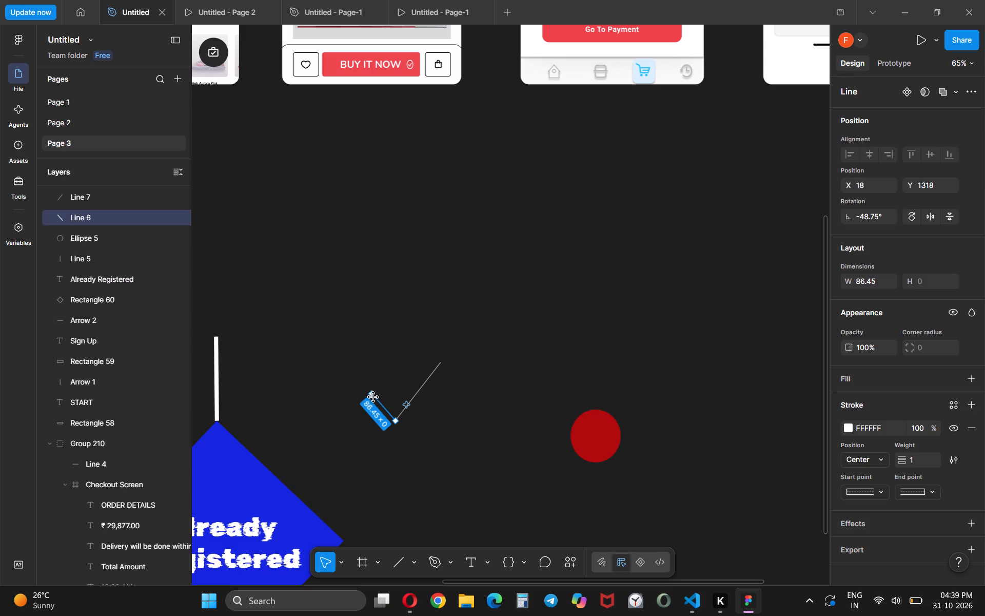
left_click_drag(373, 395, 382, 409)
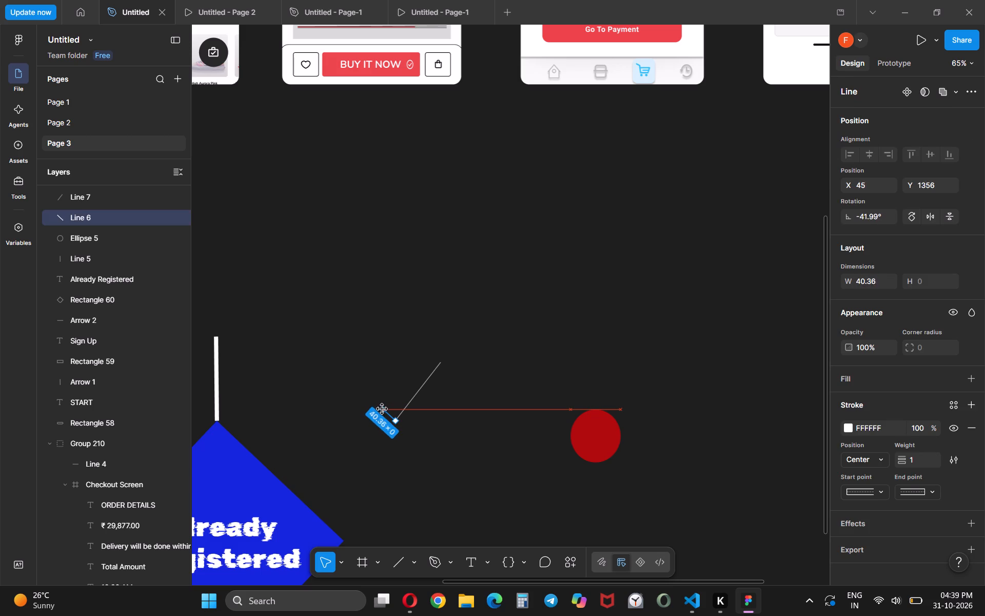
left_click_drag(382, 409, 382, 408)
left_click_drag(382, 408, 381, 409)
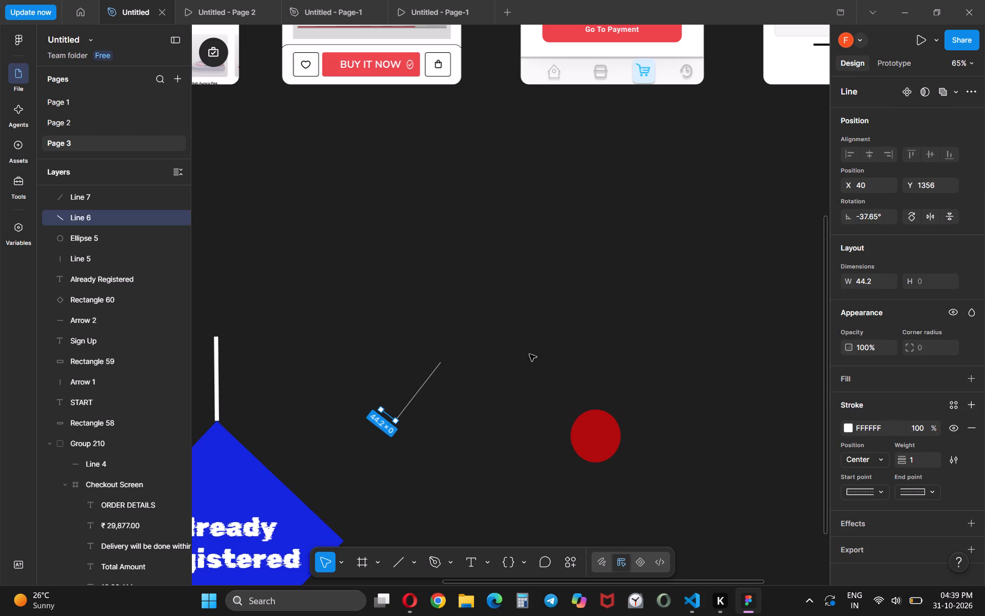
left_click(529, 354)
Shorten the check mark's rising stroke to about 92 long at roughly 49°, keeping its lower end in place.
left_click(441, 365)
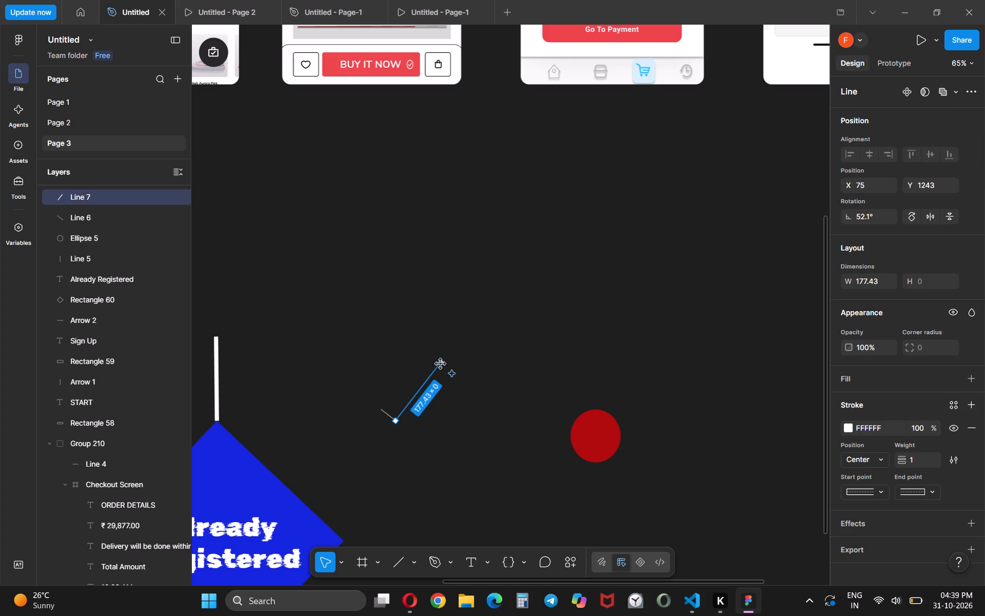
left_click_drag(441, 361, 425, 383)
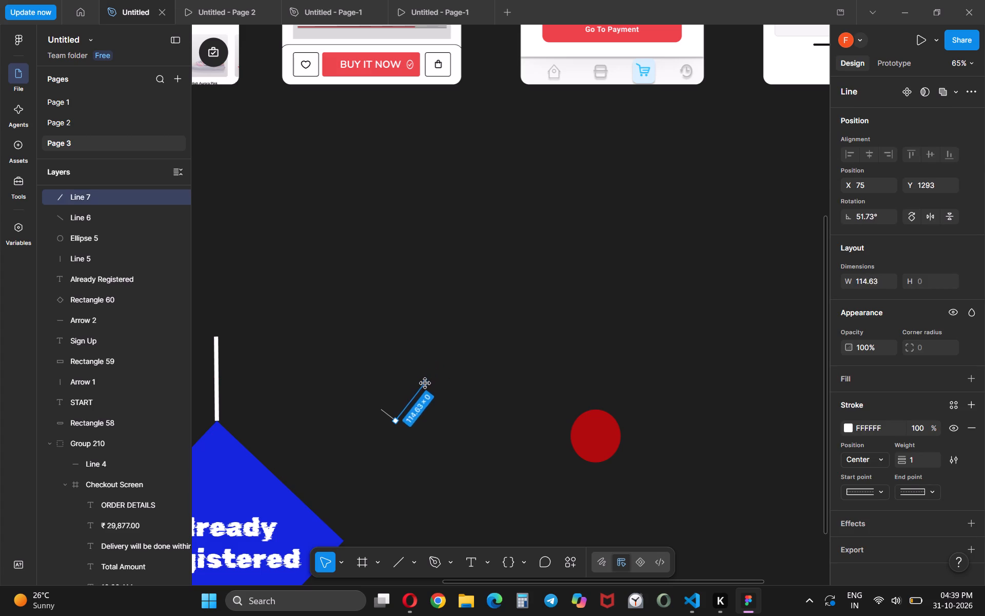
left_click_drag(425, 383, 427, 386)
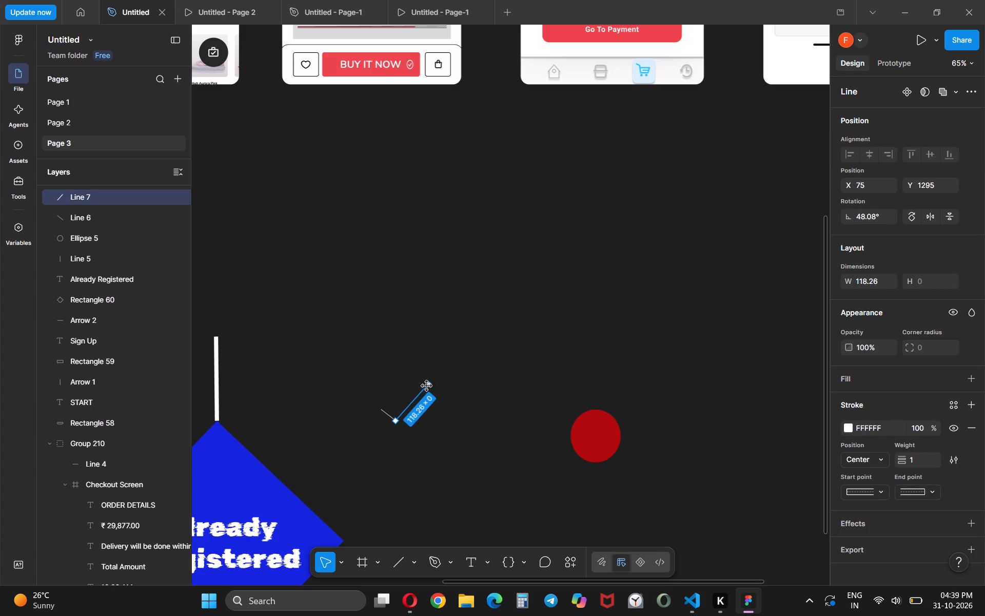
left_click_drag(427, 386, 423, 388)
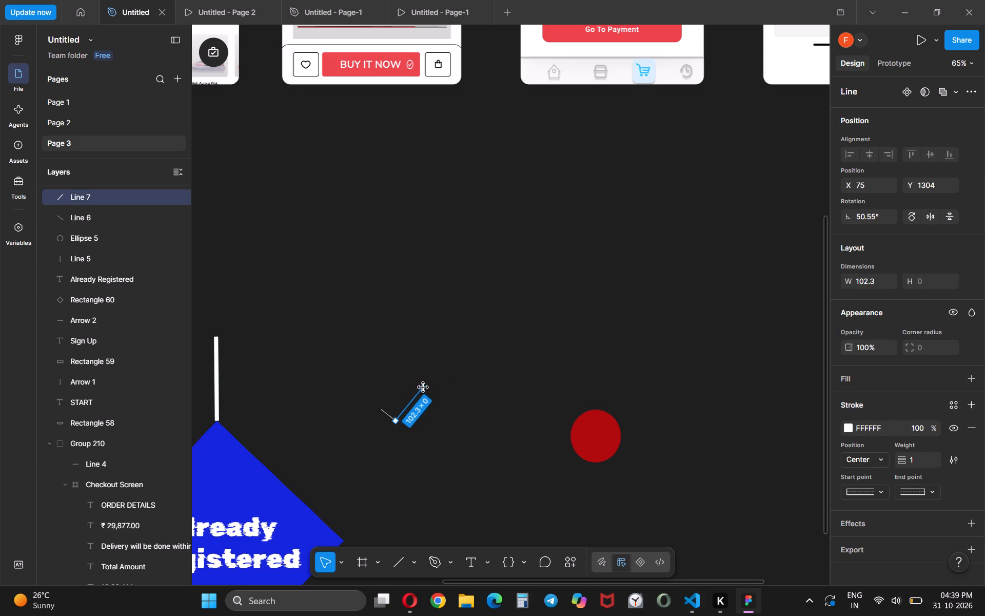
left_click_drag(423, 388, 421, 392)
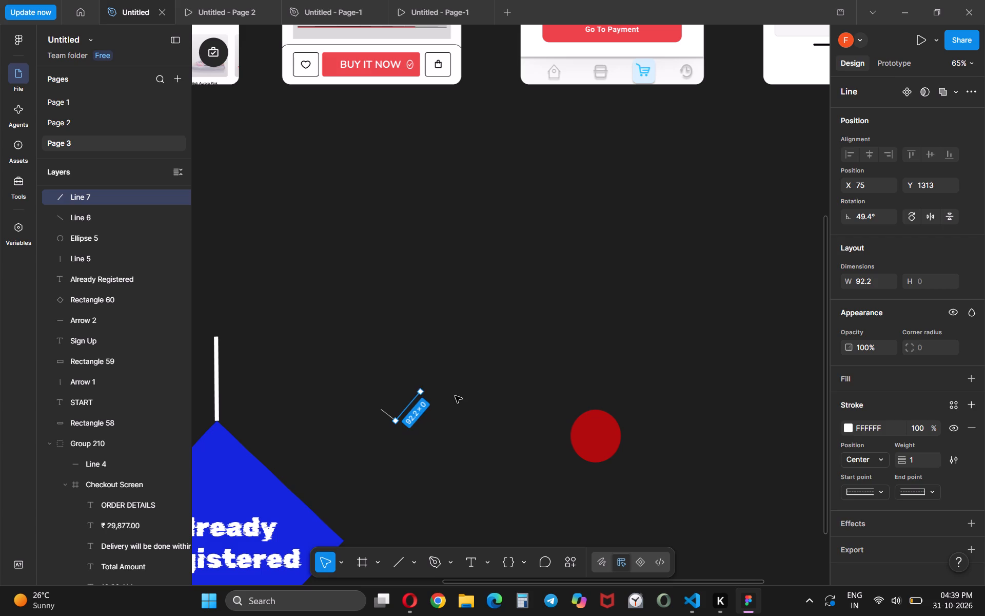
left_click(455, 396)
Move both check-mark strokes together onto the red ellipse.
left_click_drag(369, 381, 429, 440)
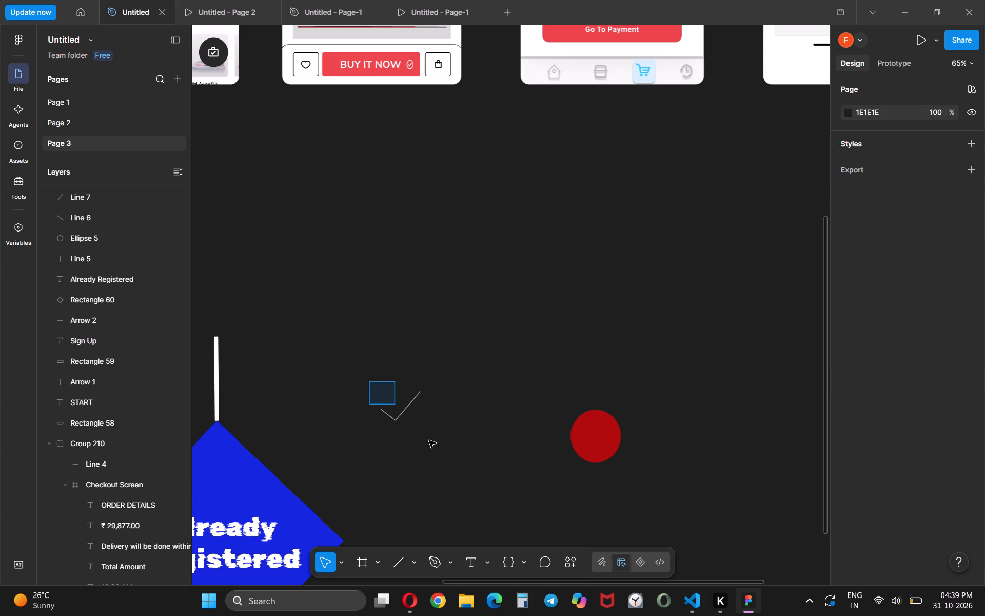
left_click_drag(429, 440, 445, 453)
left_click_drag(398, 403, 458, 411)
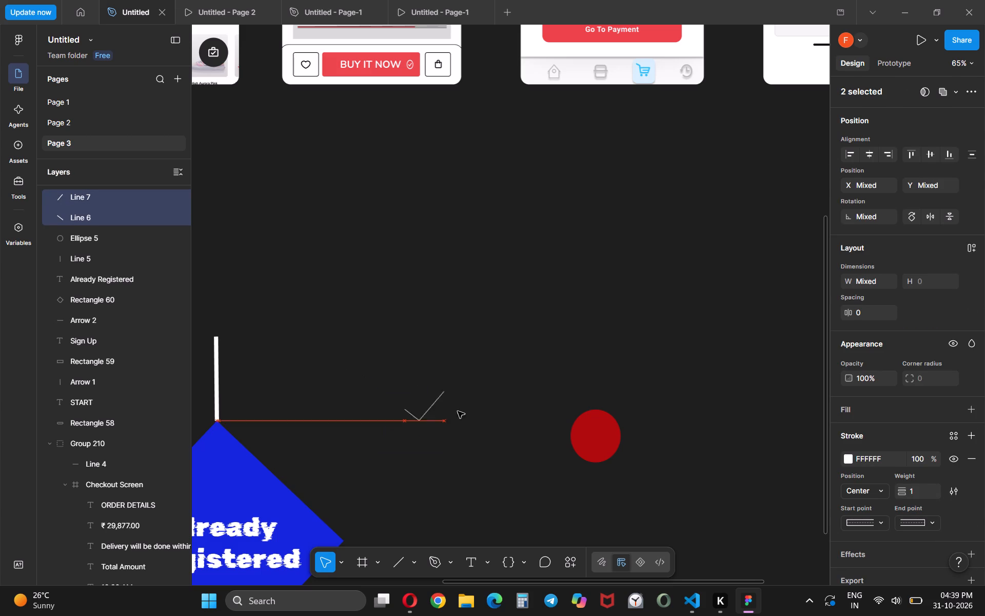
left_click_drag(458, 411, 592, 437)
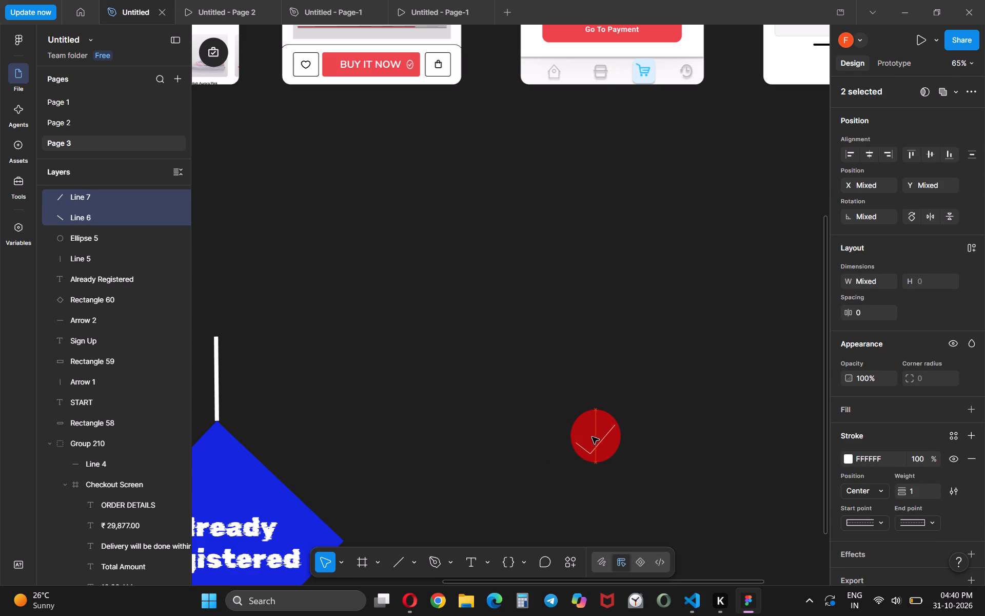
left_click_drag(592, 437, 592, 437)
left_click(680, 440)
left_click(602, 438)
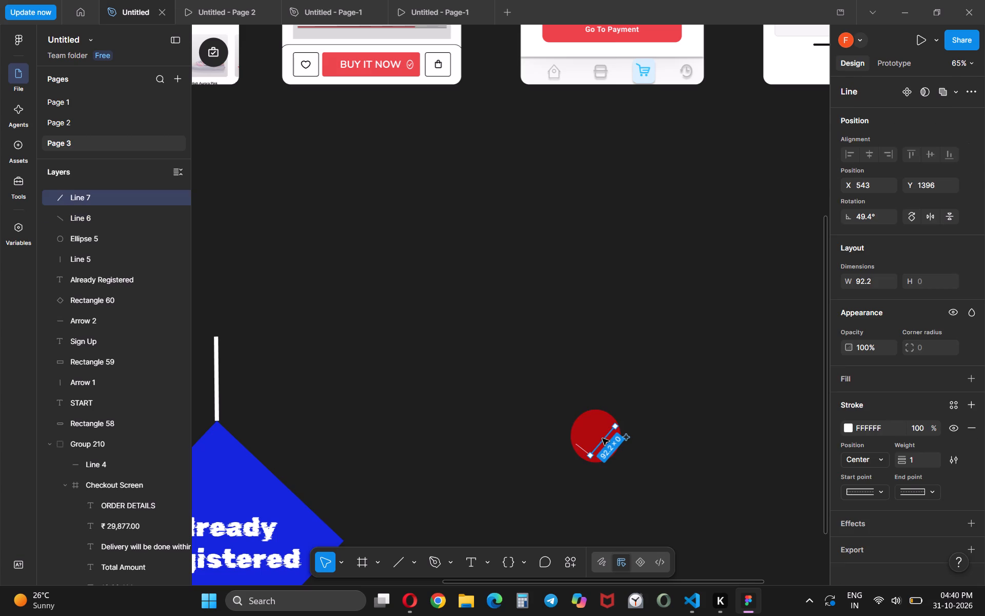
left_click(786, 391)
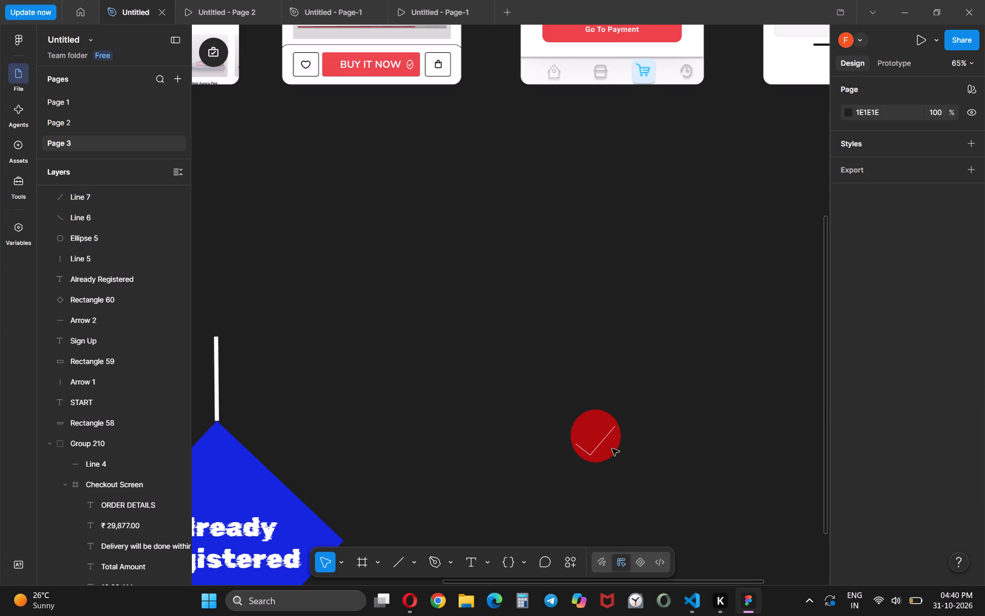
Move the red ellipse up and clear of the check mark, to about X 670, Y 1304.
left_click_drag(579, 429, 651, 407)
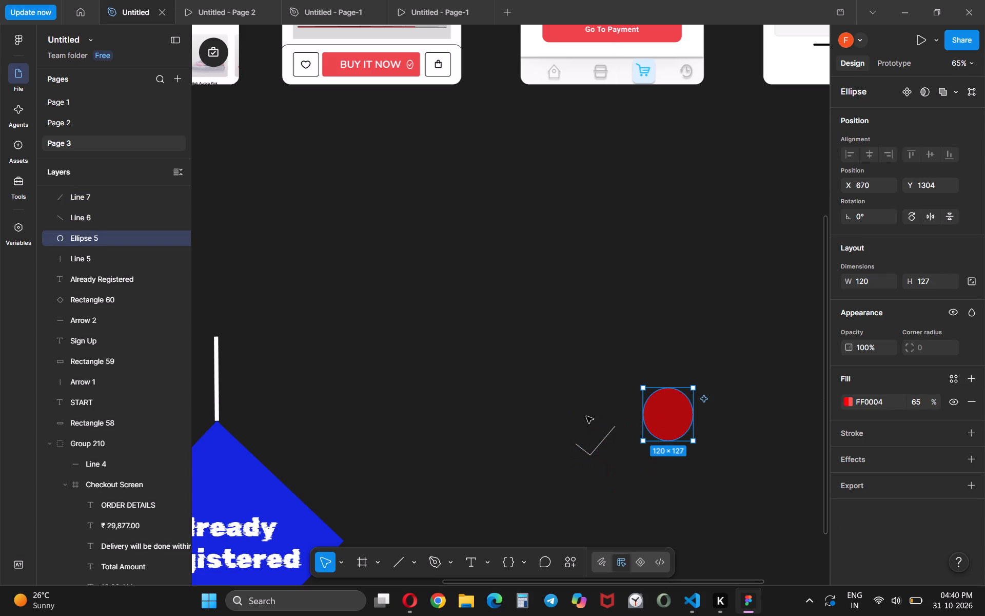
Set the stroke weight of both check-mark lines to 10.
left_click_drag(565, 413, 623, 474)
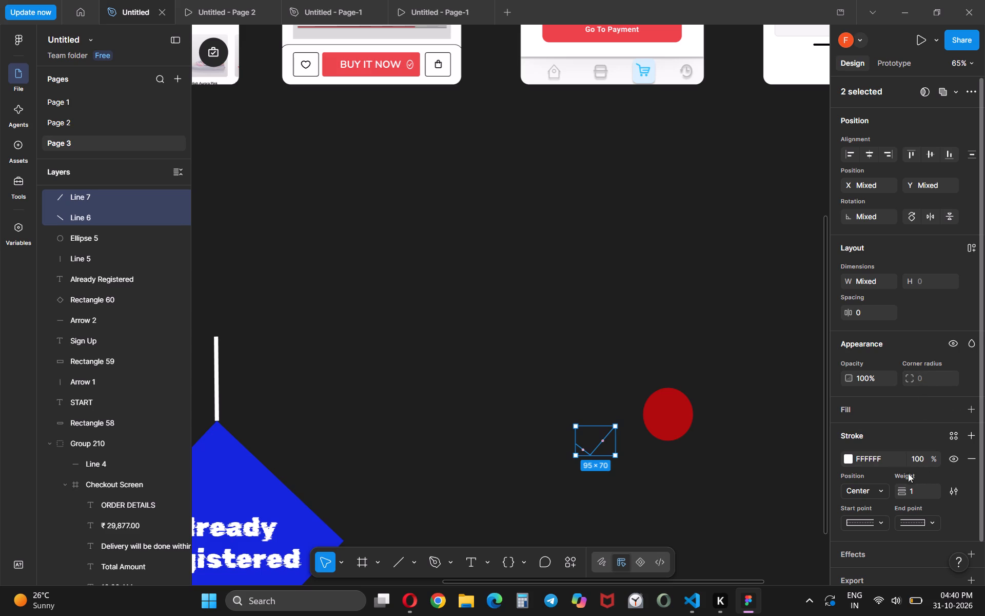
left_click(917, 493)
key("0")
key("Return")
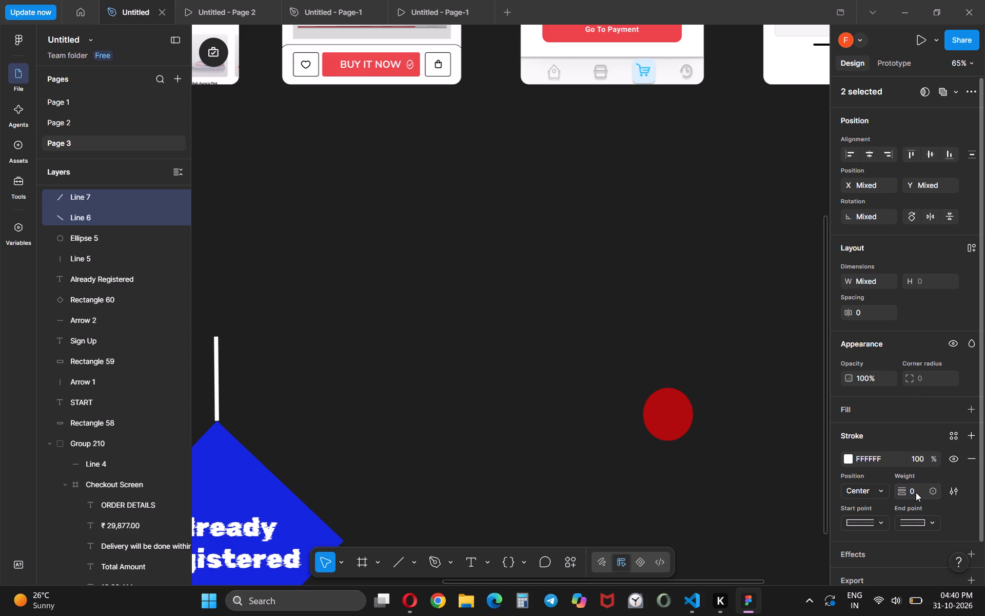
double_click(916, 492)
key("BackSpace")
type("10")
key("Return")
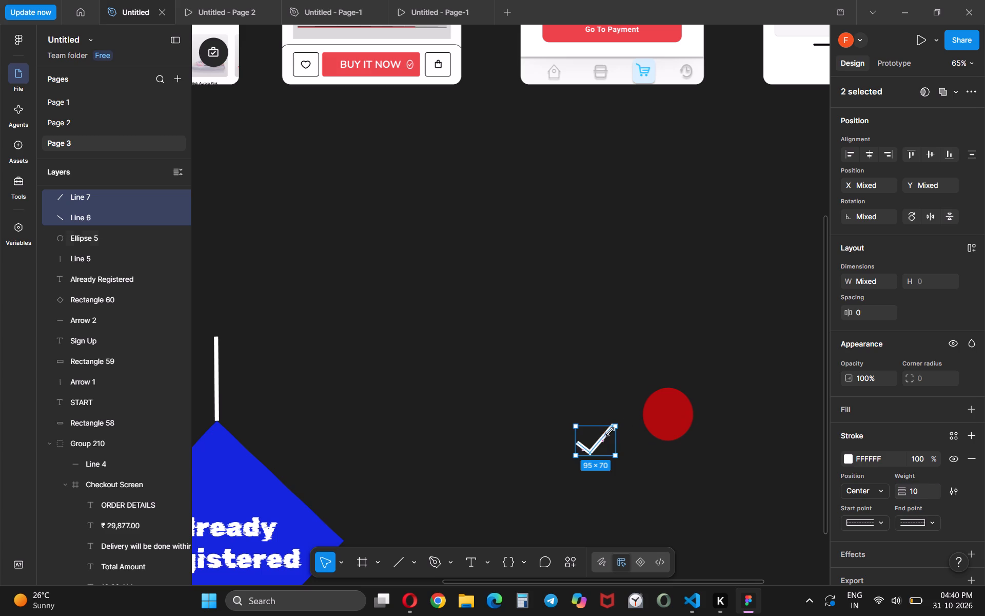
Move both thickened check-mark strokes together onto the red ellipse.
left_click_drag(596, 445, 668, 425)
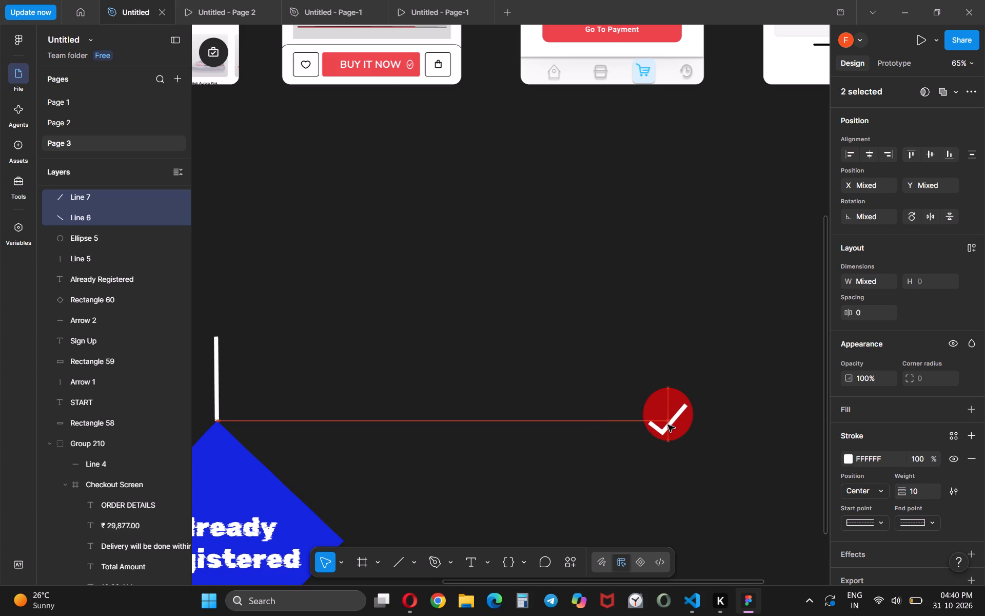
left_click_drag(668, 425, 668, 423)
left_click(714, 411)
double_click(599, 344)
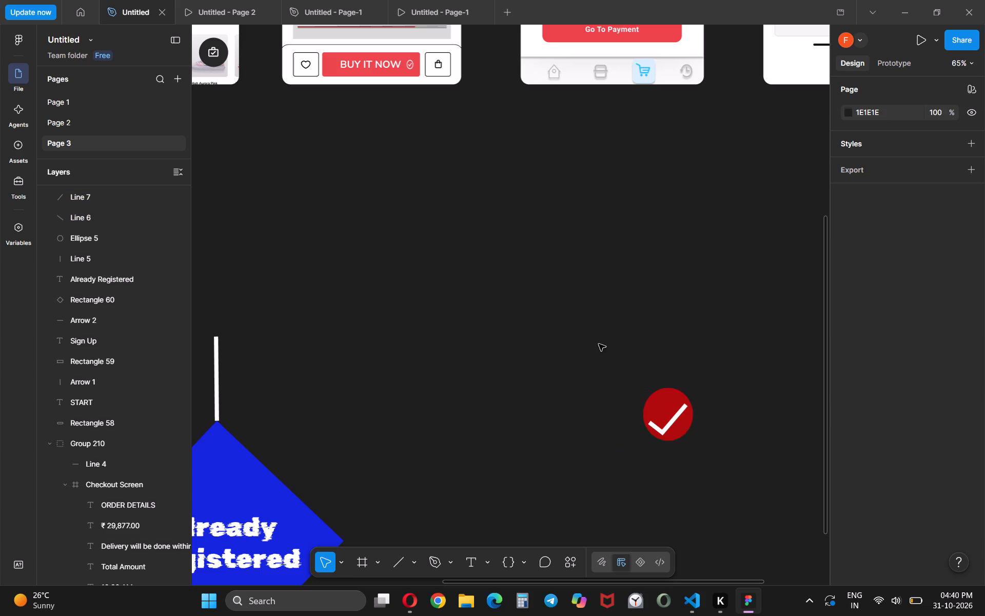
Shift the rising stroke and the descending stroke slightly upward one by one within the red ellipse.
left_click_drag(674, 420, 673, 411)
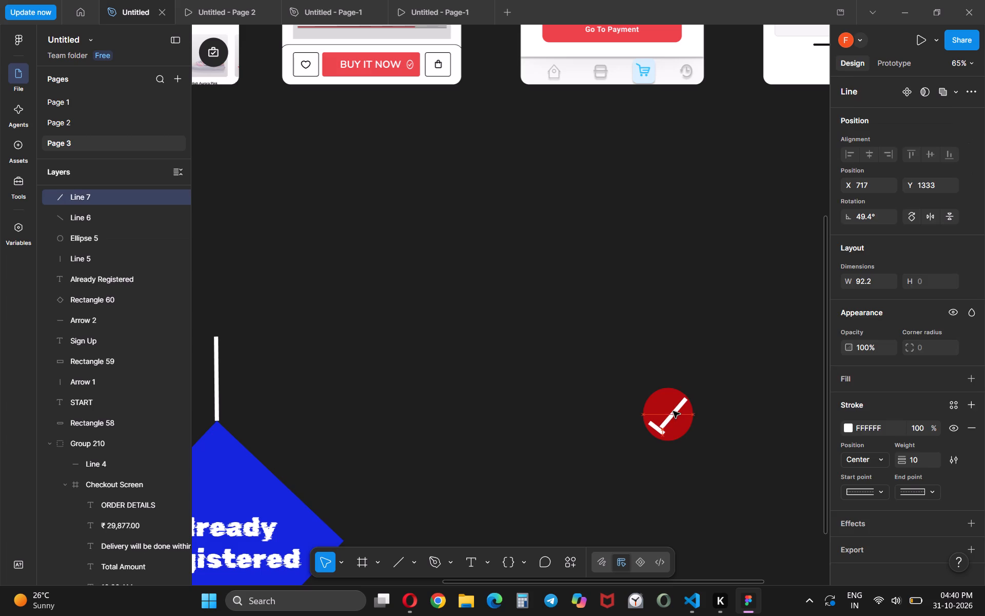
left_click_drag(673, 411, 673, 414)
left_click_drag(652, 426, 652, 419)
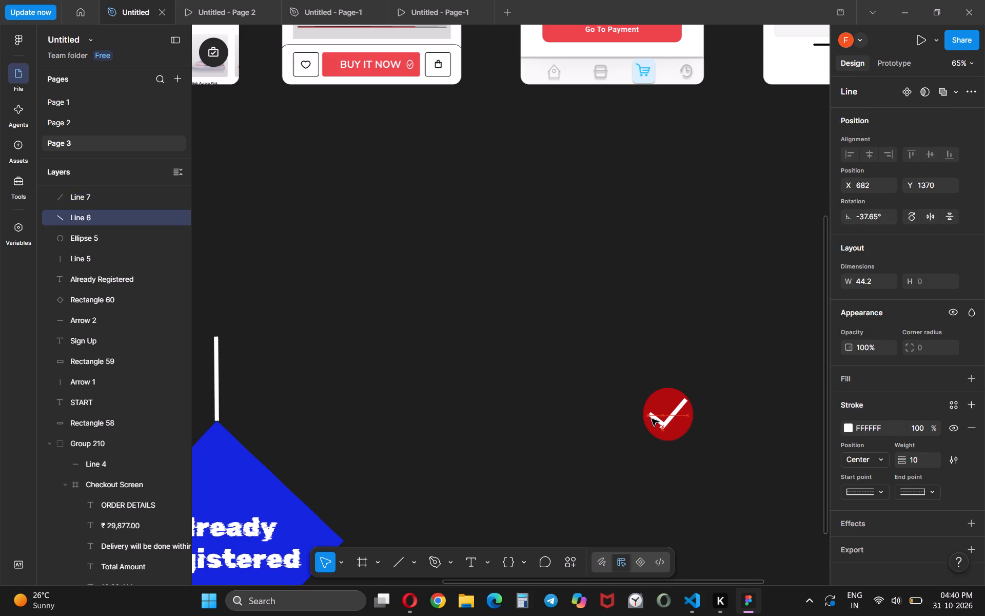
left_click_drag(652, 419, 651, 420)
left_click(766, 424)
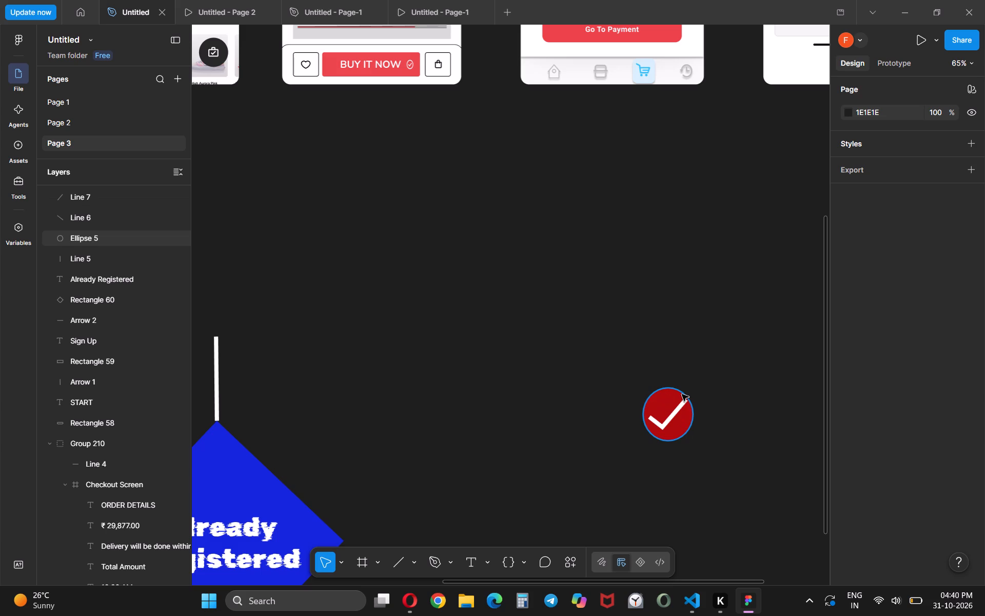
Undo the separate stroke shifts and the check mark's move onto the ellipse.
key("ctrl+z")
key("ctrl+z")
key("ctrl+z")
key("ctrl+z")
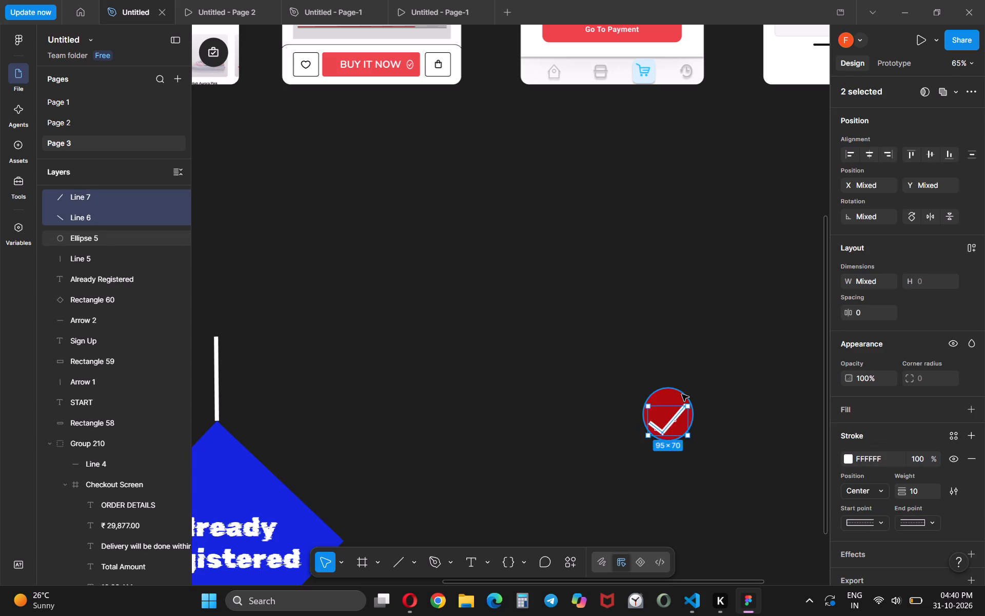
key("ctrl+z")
Move both check-mark strokes together onto the red ellipse and fine-tune them to sit roughly at its centre.
left_click_drag(602, 441, 648, 423)
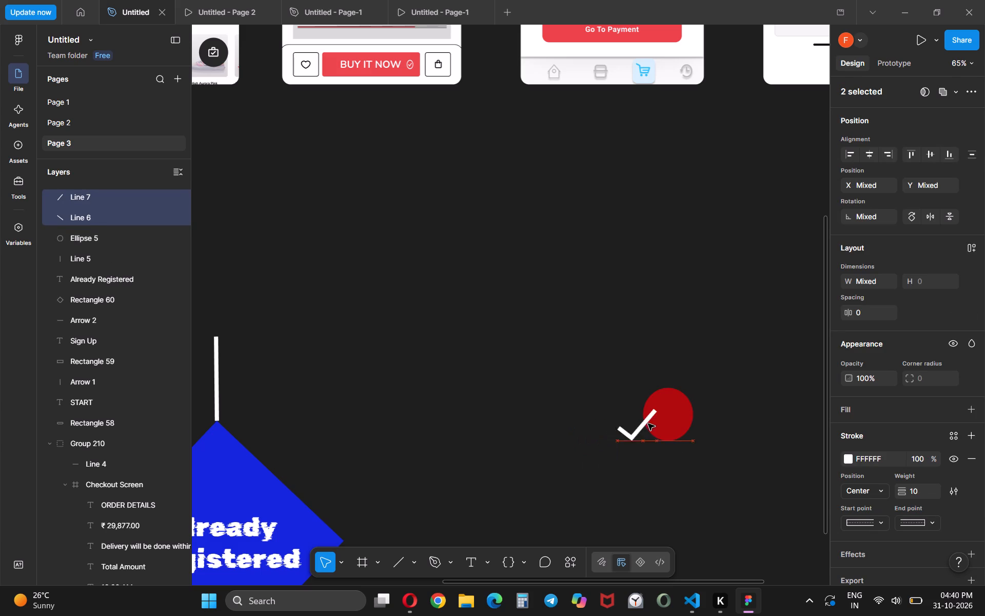
left_click_drag(648, 423, 670, 414)
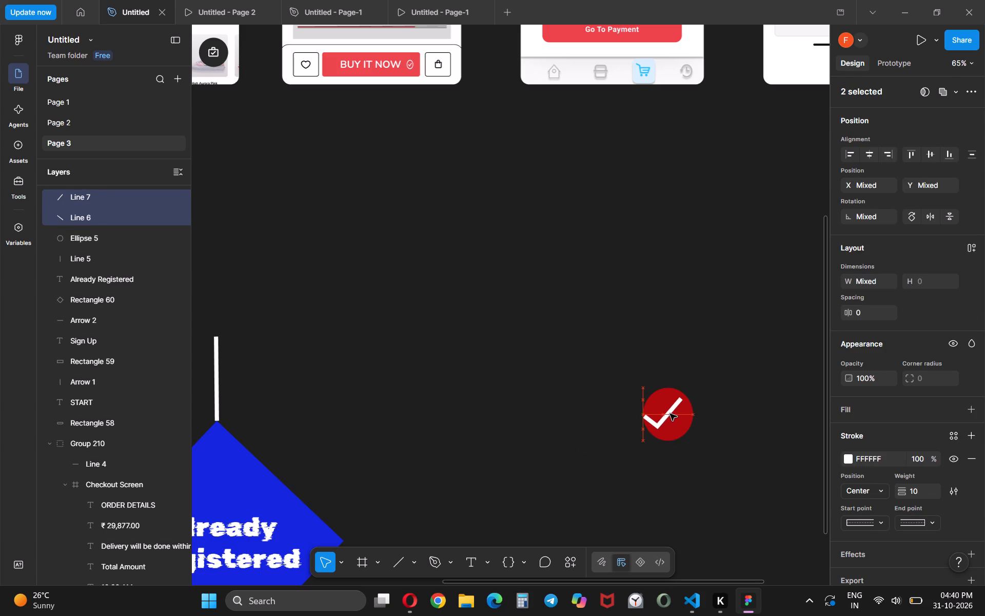
left_click_drag(670, 414, 673, 414)
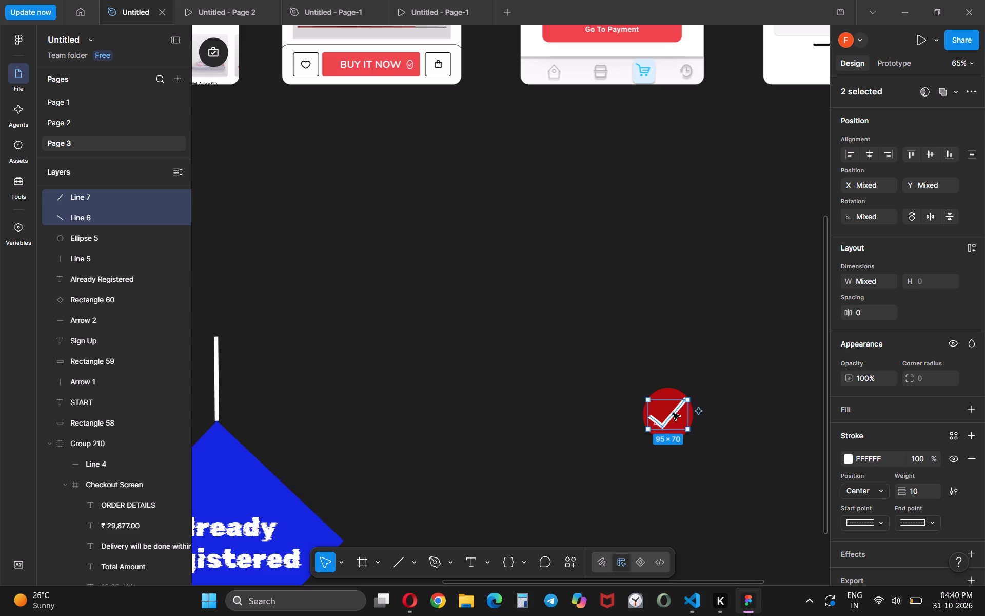
left_click(673, 413)
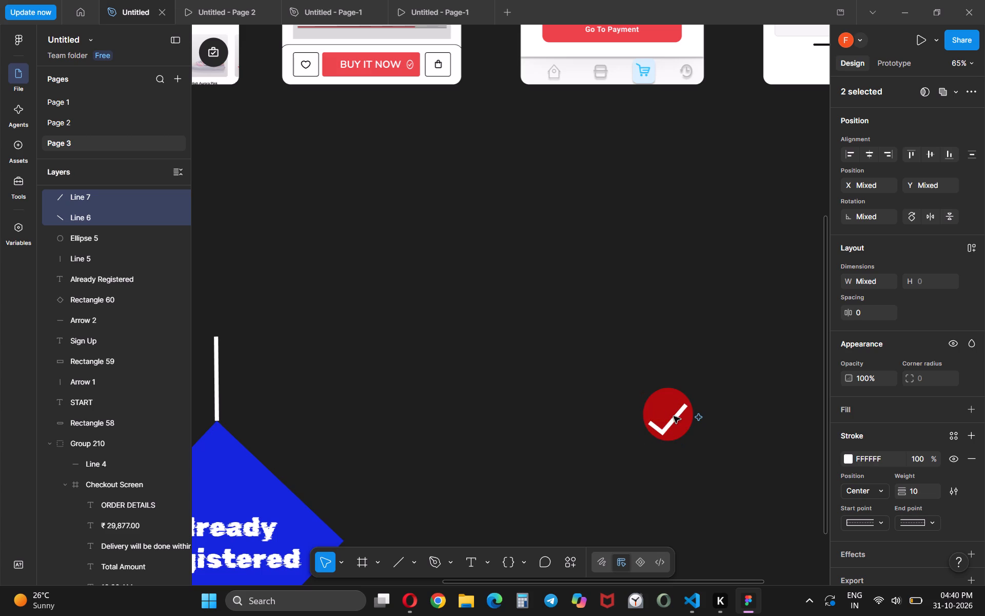
left_click_drag(674, 428, 675, 417)
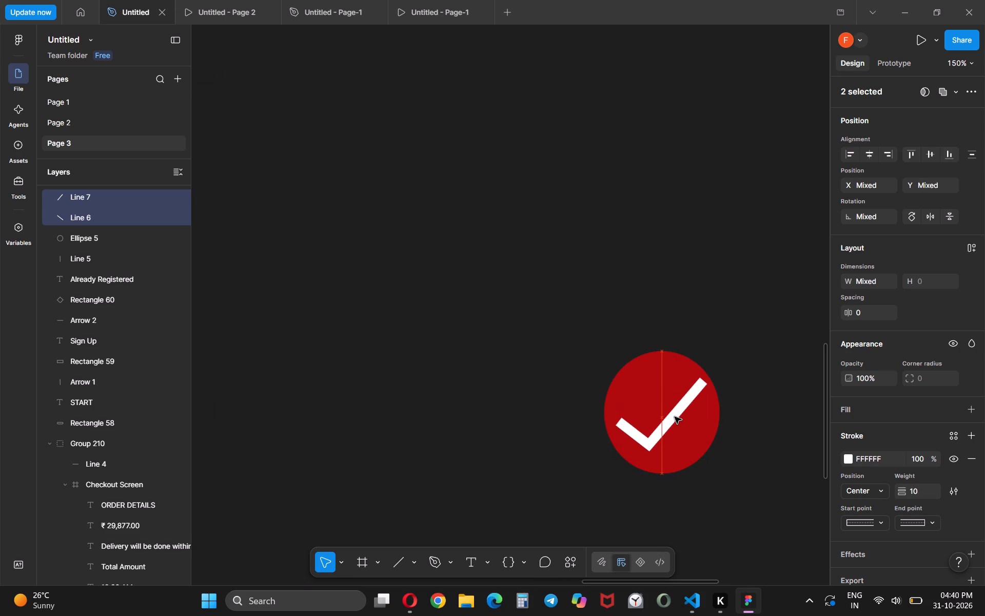
left_click_drag(675, 417, 675, 415)
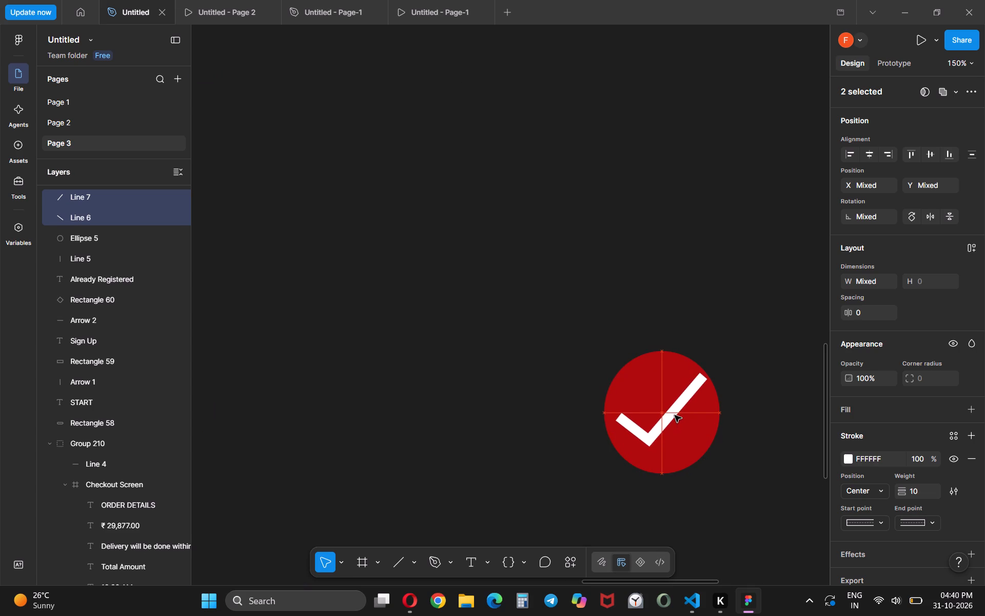
left_click_drag(675, 415, 672, 417)
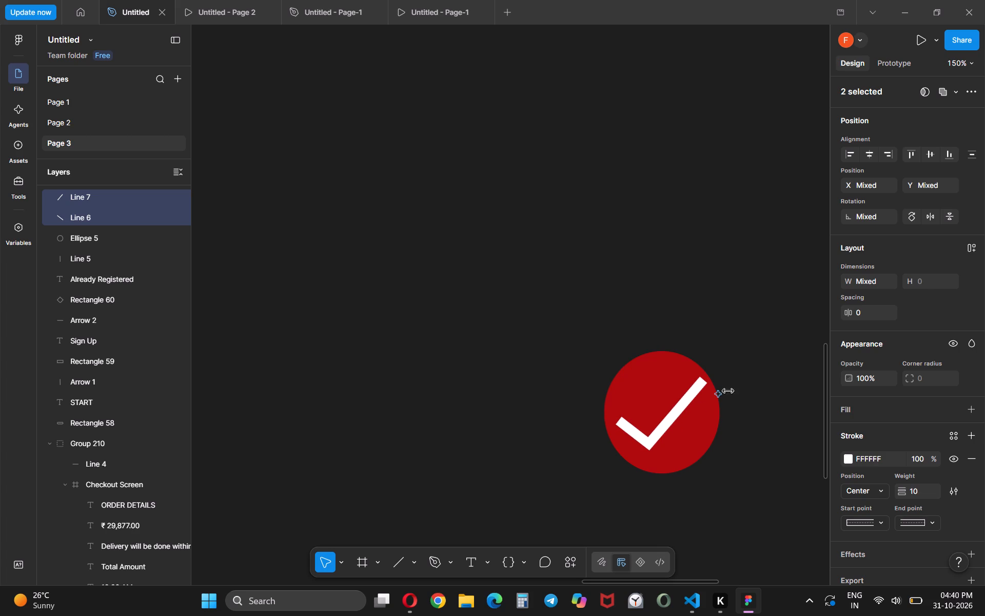
left_click(751, 384)
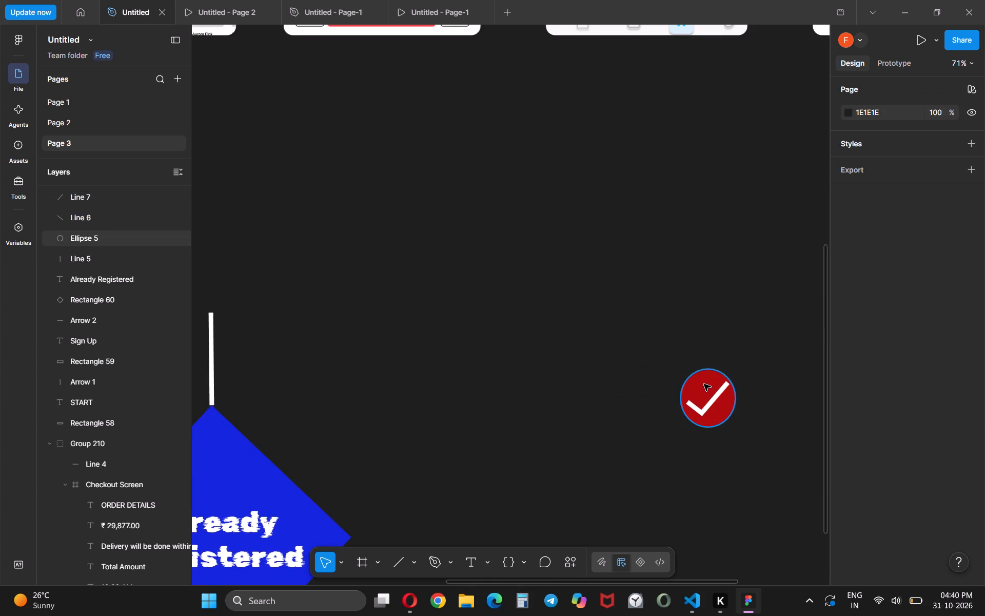
Change the badge ellipse's fill to green 26FF00 at about 96% opacity.
left_click(703, 382)
left_click(850, 403)
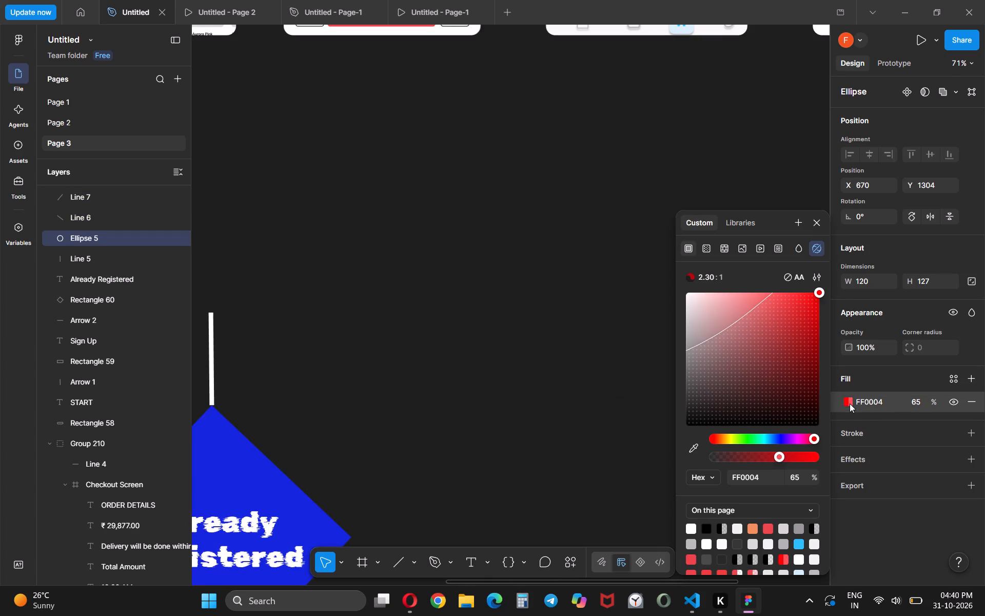
scroll(796, 536, "down", 1)
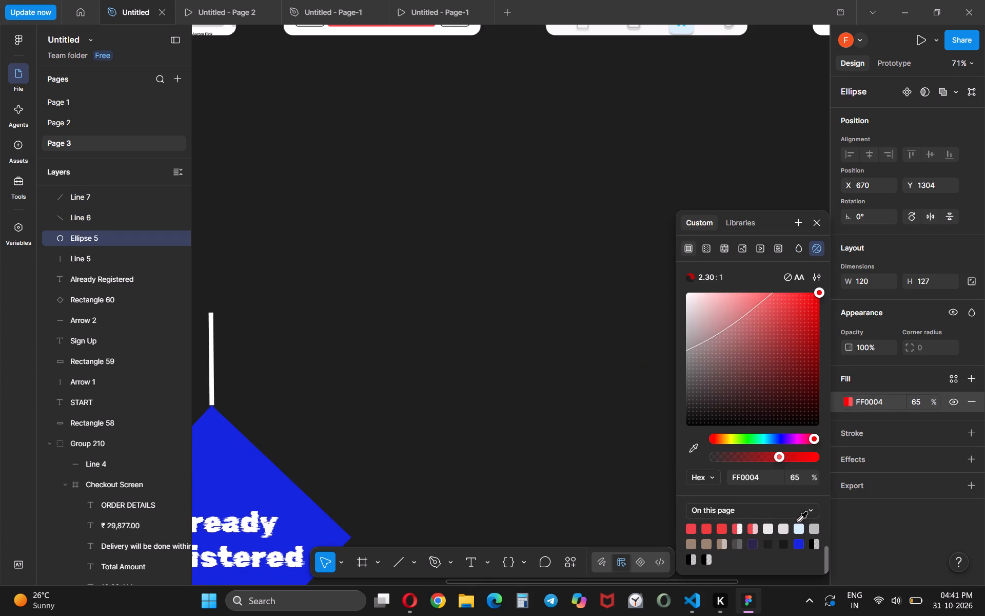
left_click_drag(814, 439, 755, 444)
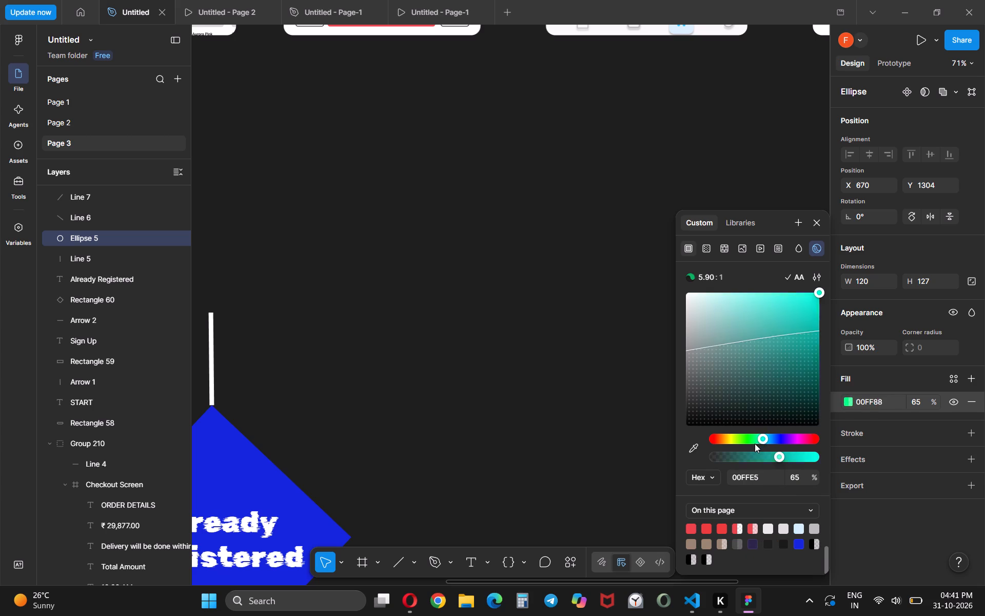
left_click_drag(755, 444, 745, 442)
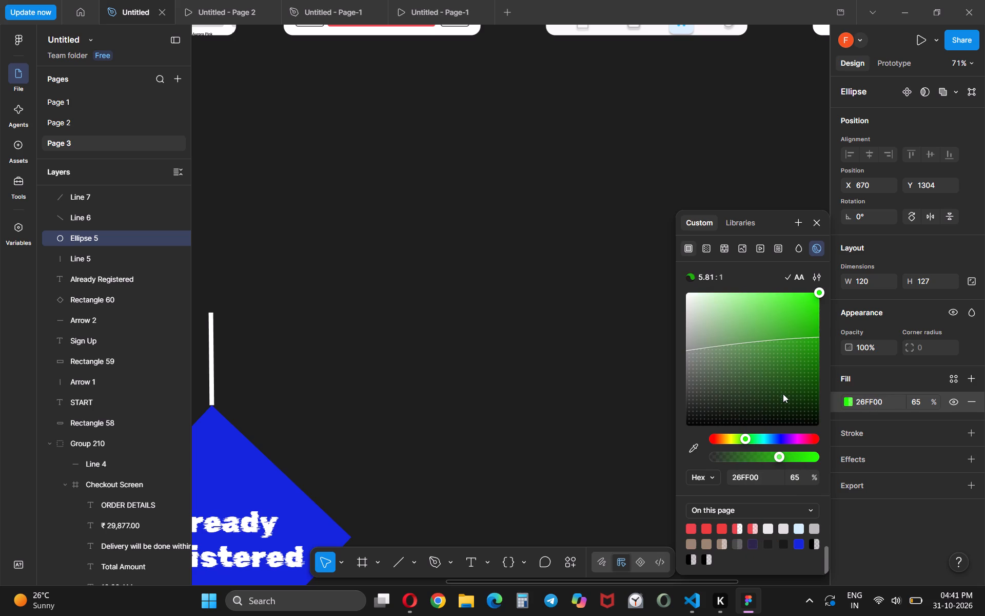
left_click_drag(779, 453, 767, 453)
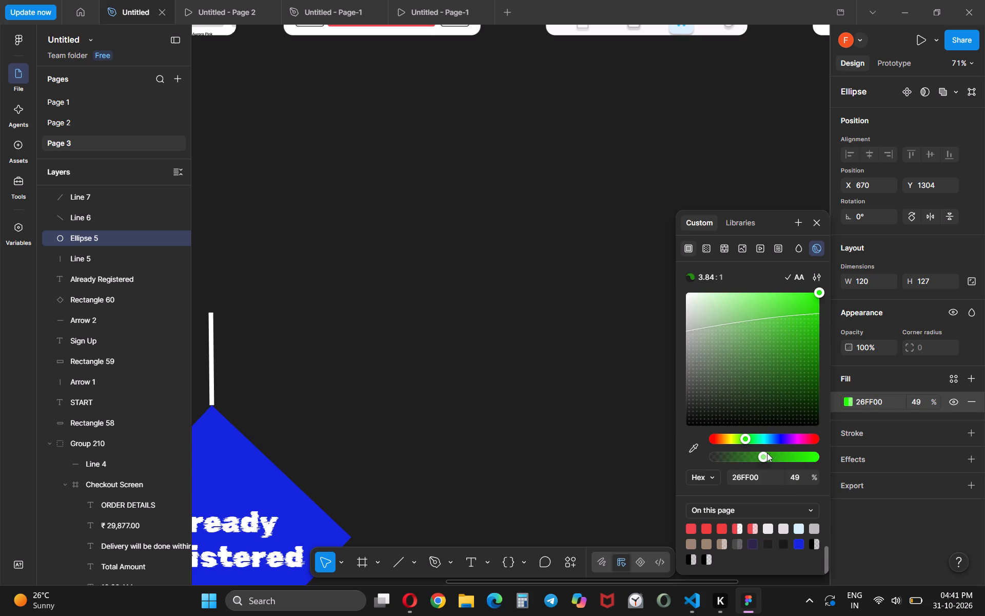
left_click(677, 341)
left_click_drag(763, 454, 838, 465)
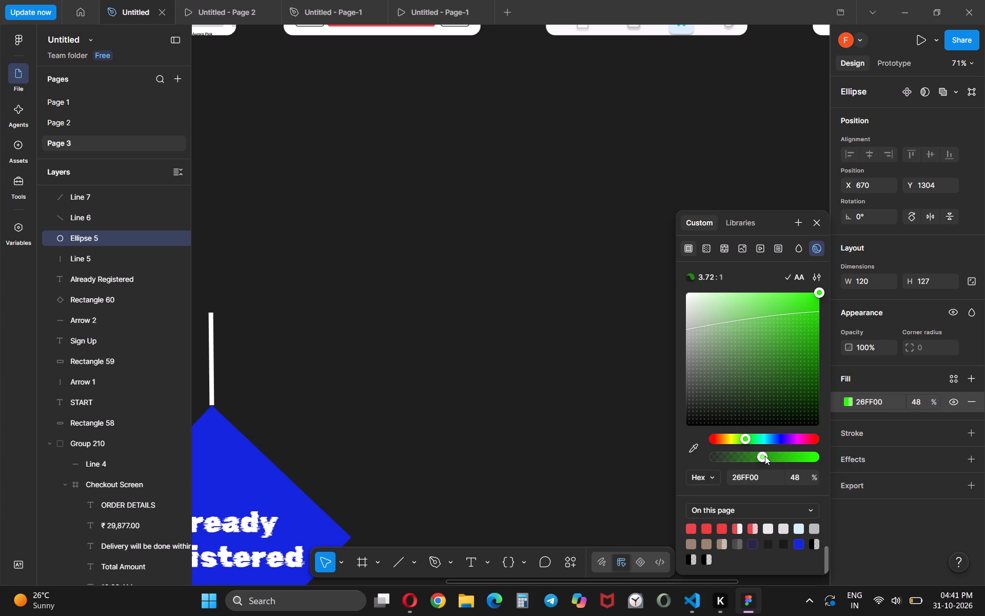
left_click_drag(765, 456, 811, 462)
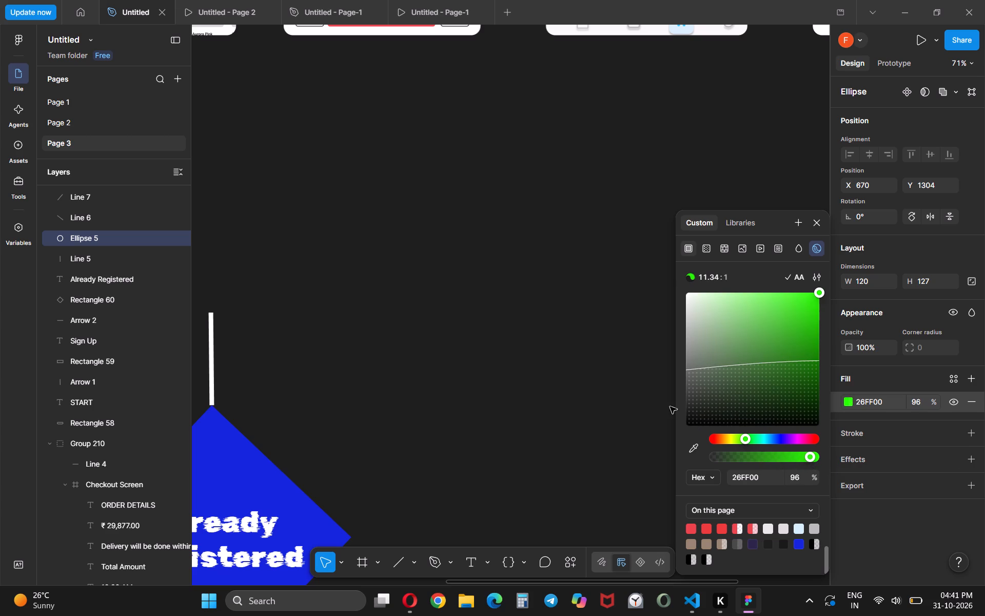
Duplicate the vertical connector above the Already Registered diamond and place the copy directly below the diamond's bottom corner.
left_click(610, 363)
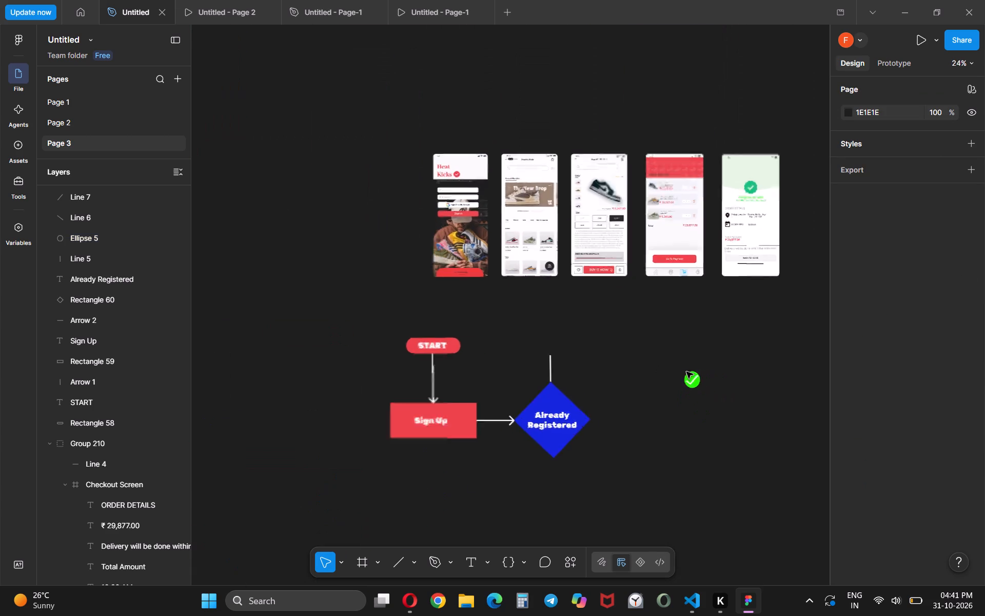
left_click_drag(675, 361, 716, 412)
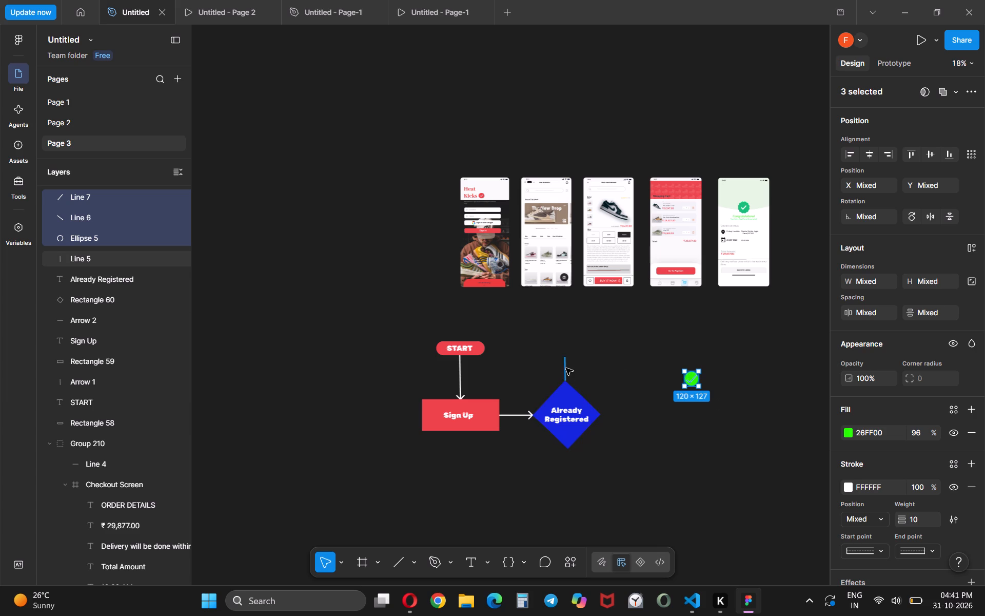
left_click(566, 368)
key("ctrl+d")
left_click_drag(566, 368, 569, 460)
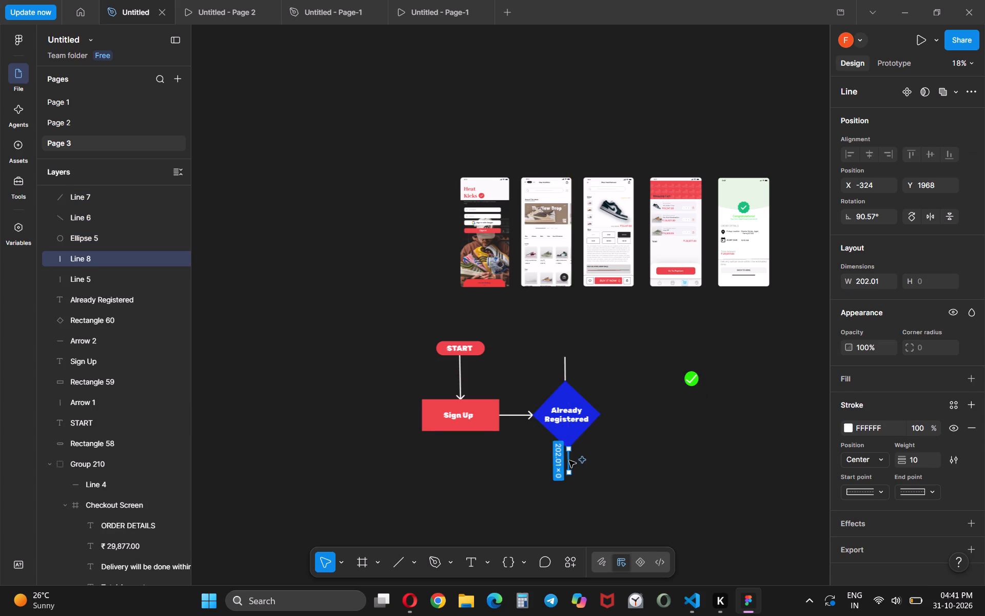
scroll(624, 469, "left", 1)
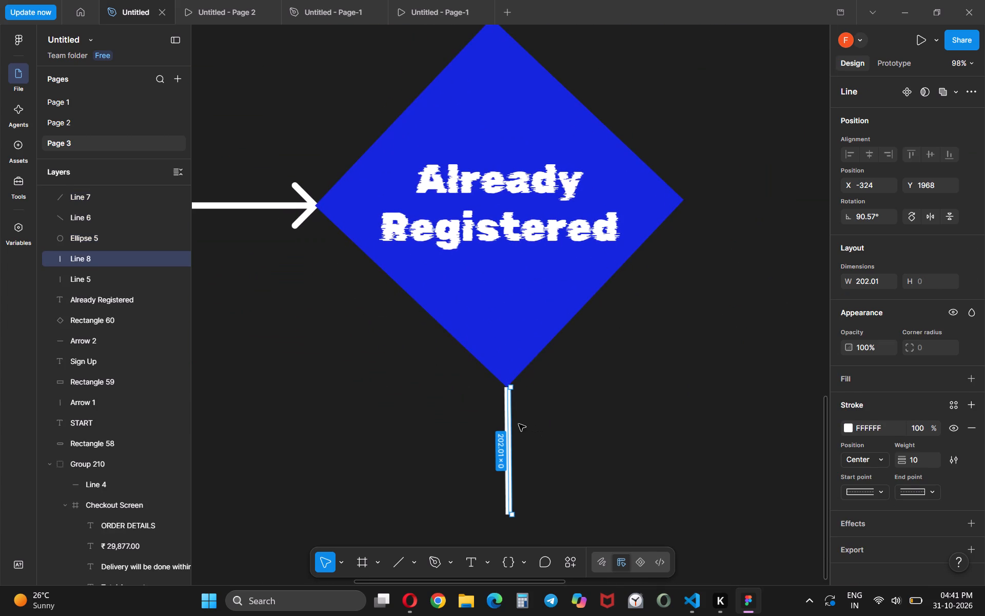
left_click(594, 421)
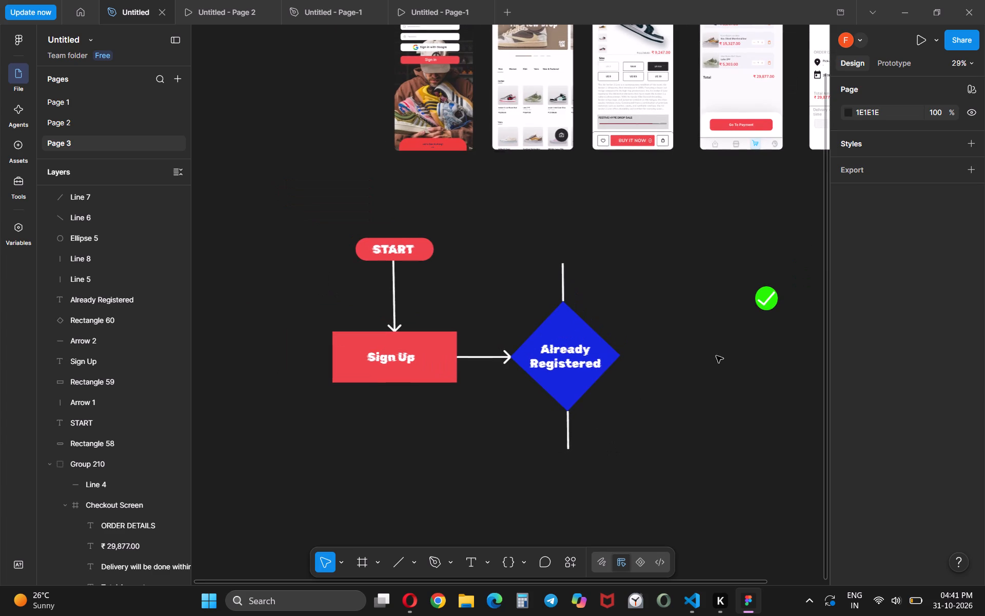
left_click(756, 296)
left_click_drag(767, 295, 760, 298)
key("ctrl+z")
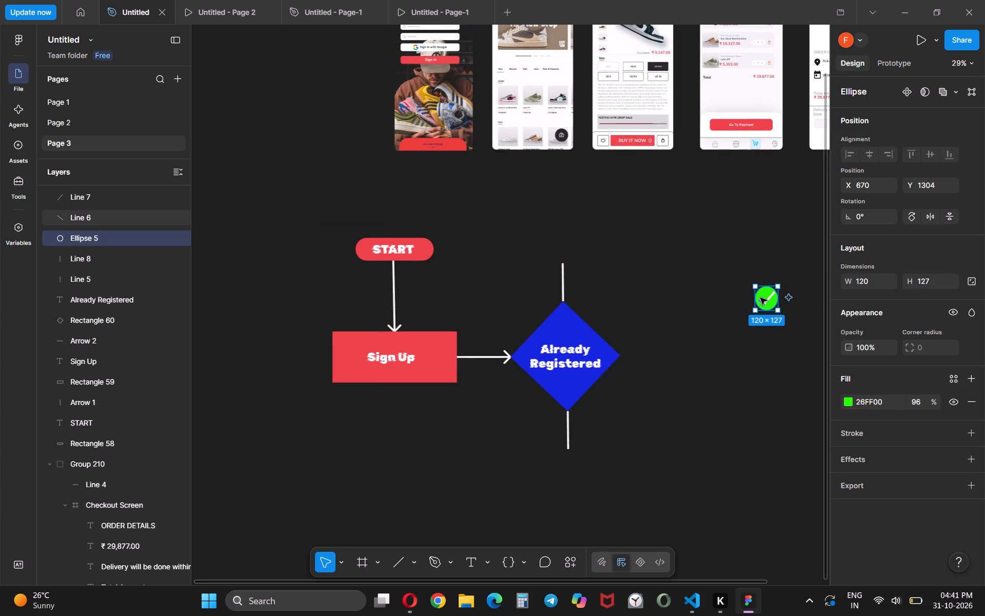
Move the whole green check badge to the lower end of the bottom connector and shrink it to about 102 × 101.
left_click_drag(738, 269, 811, 341)
left_click_drag(773, 301, 578, 465)
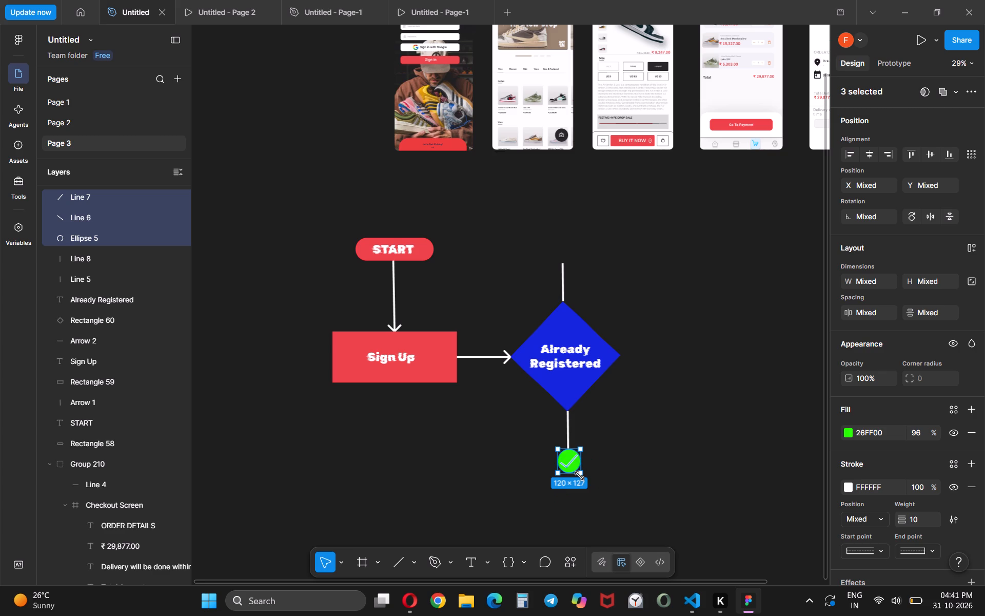
left_click_drag(578, 472, 577, 467)
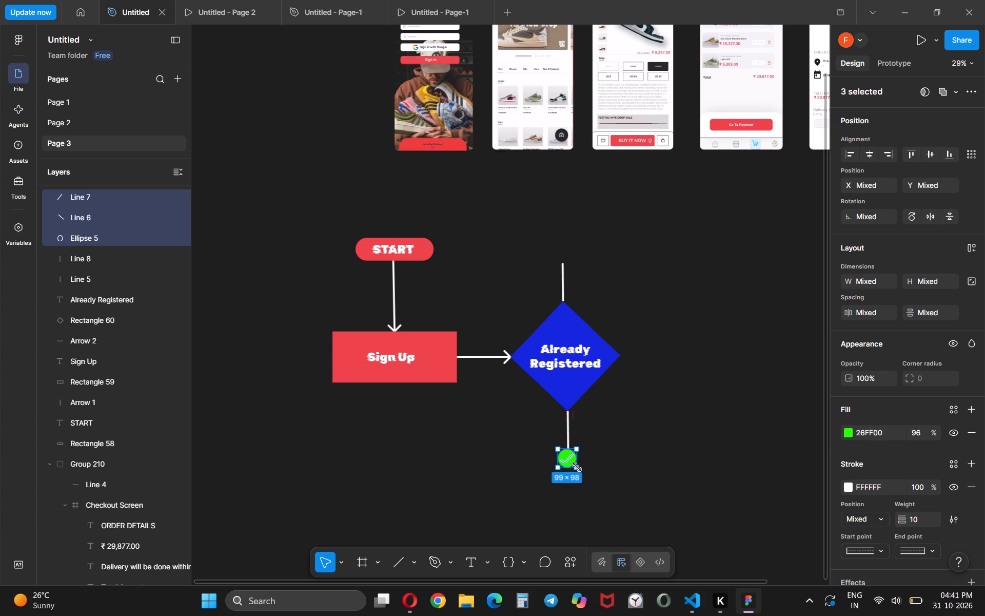
left_click_drag(577, 467, 577, 468)
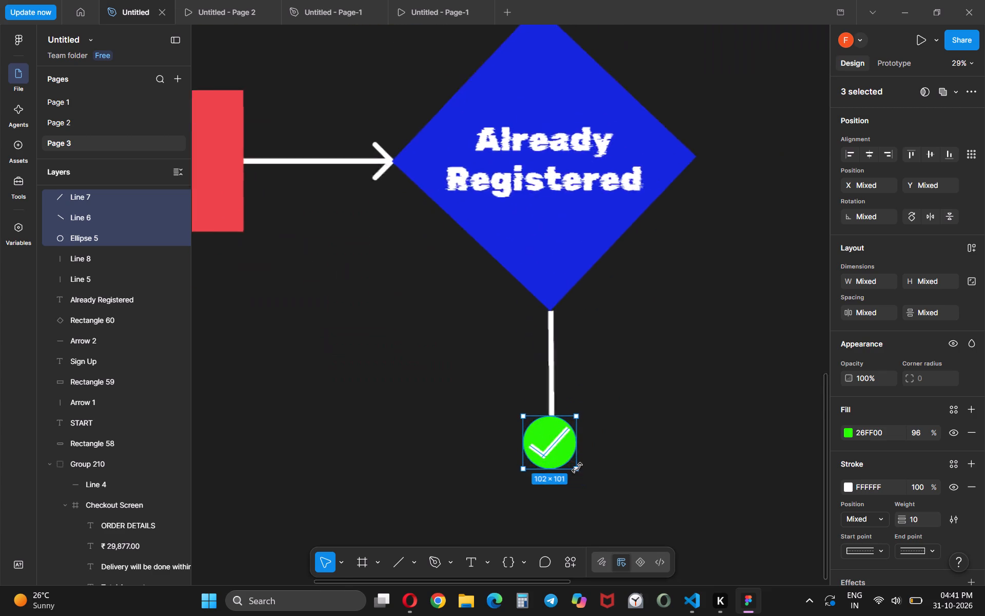
left_click(546, 436)
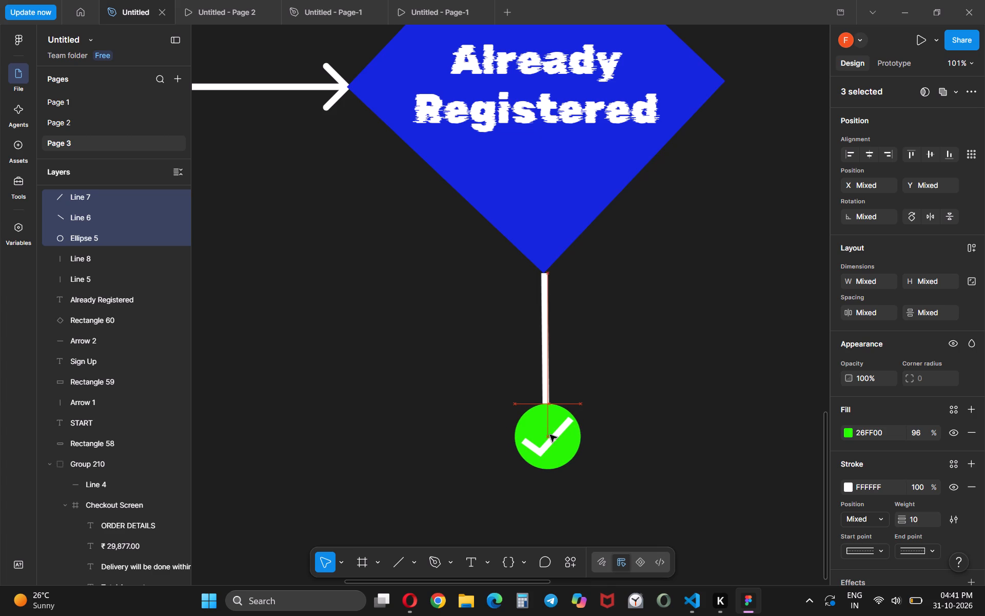
left_click(648, 458)
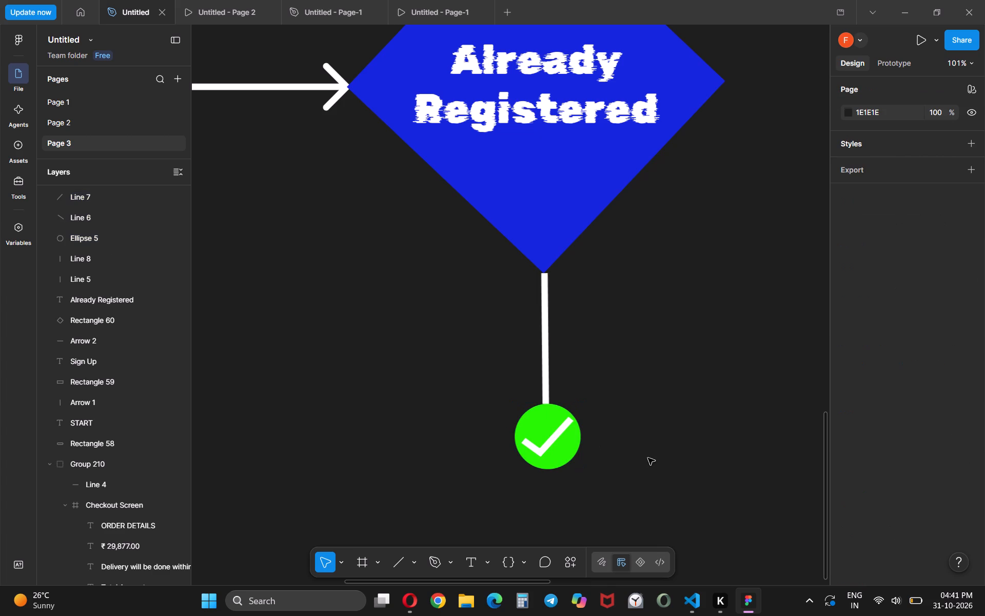
double_click(604, 469)
Duplicate the green check badge without its connector and place the copy in the empty area to its upper right.
left_click_drag(494, 403, 587, 480)
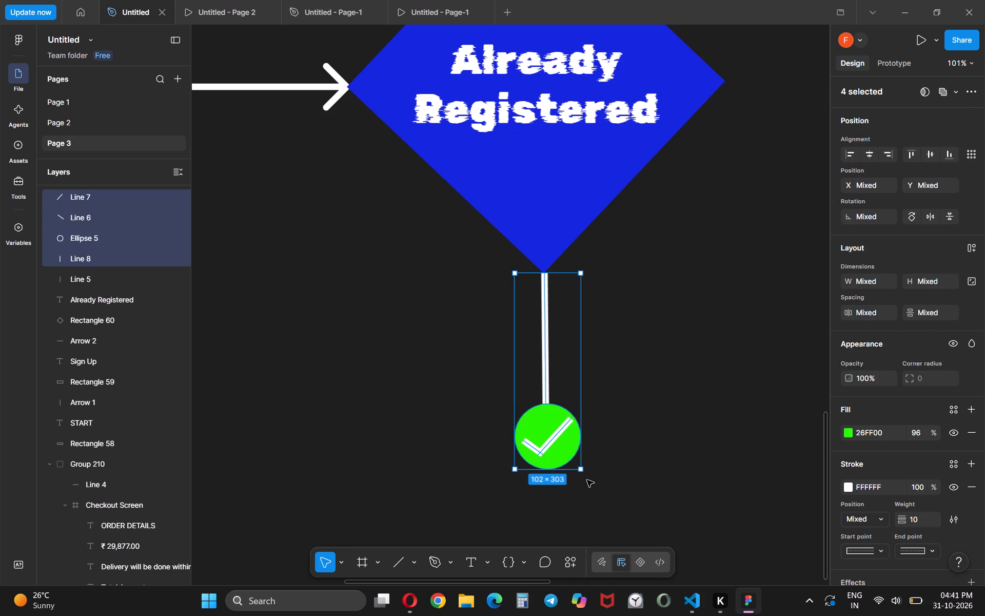
key("ctrl+z")
left_click_drag(497, 418, 598, 481)
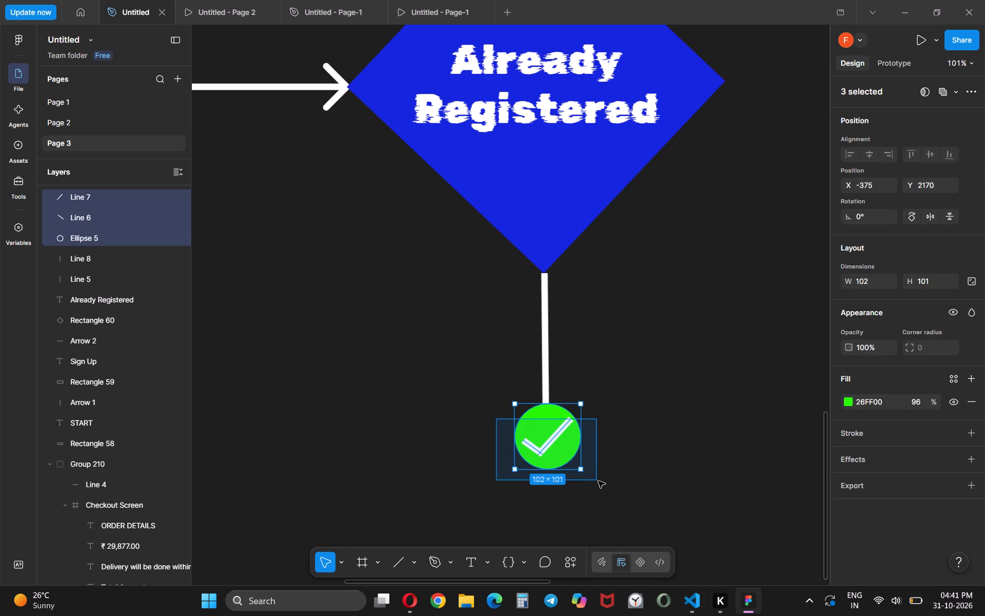
left_click_drag(598, 481, 601, 484)
key("ctrl+d")
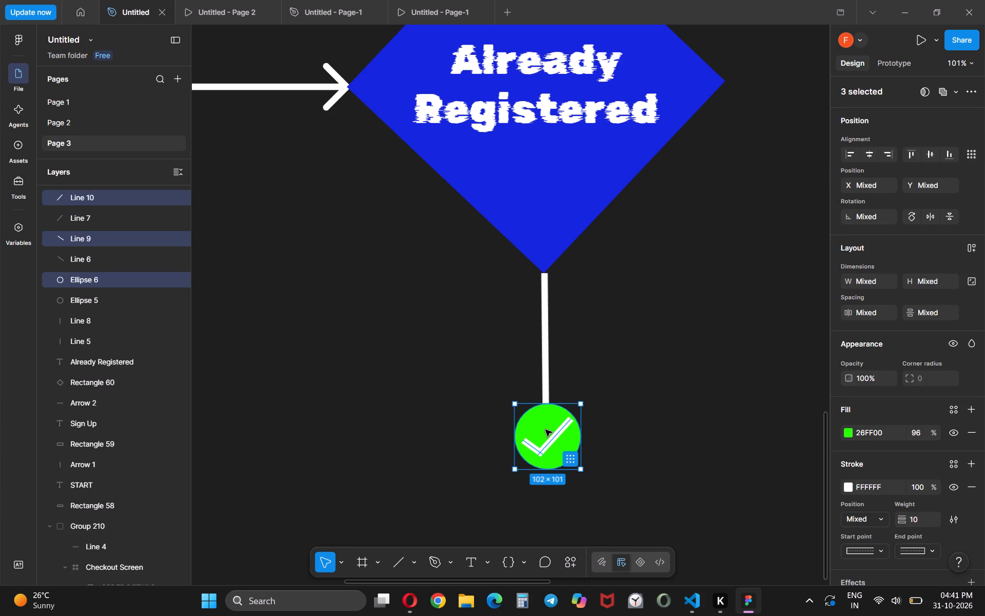
left_click_drag(541, 426, 675, 367)
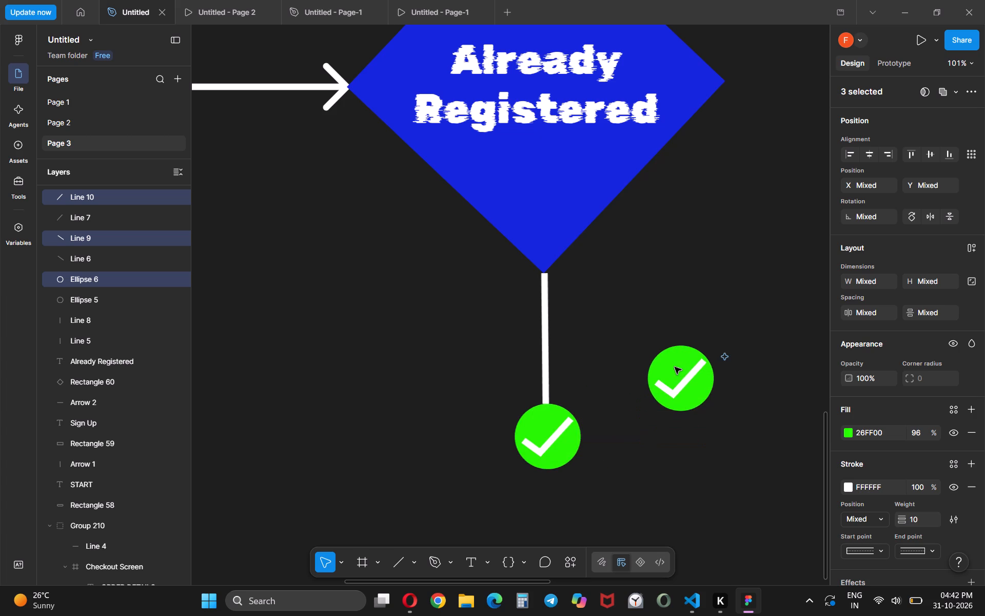
Change the copied badge's ellipse fill to red FF0004 at about 62% opacity.
left_click(680, 363)
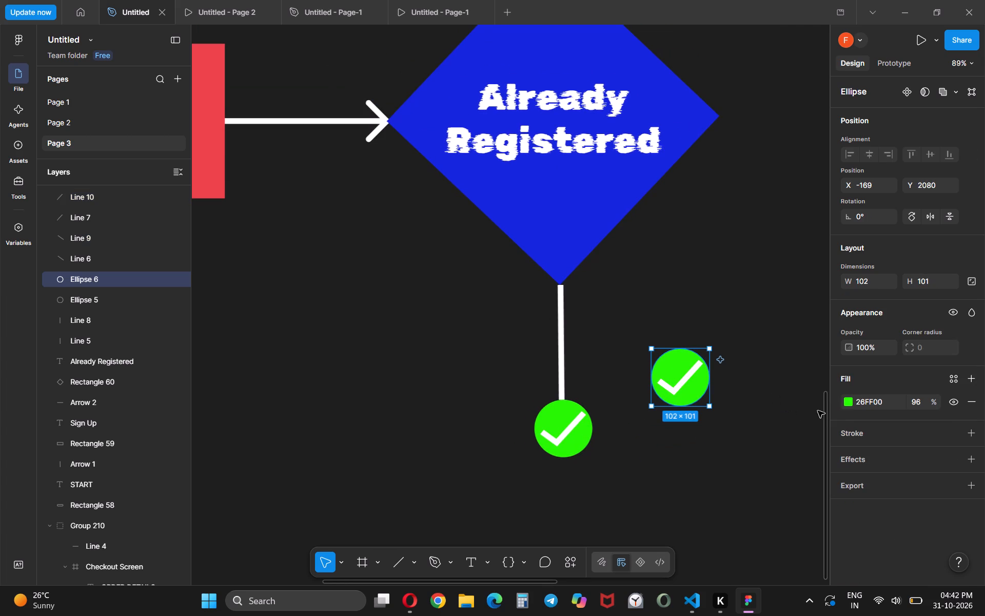
left_click(850, 402)
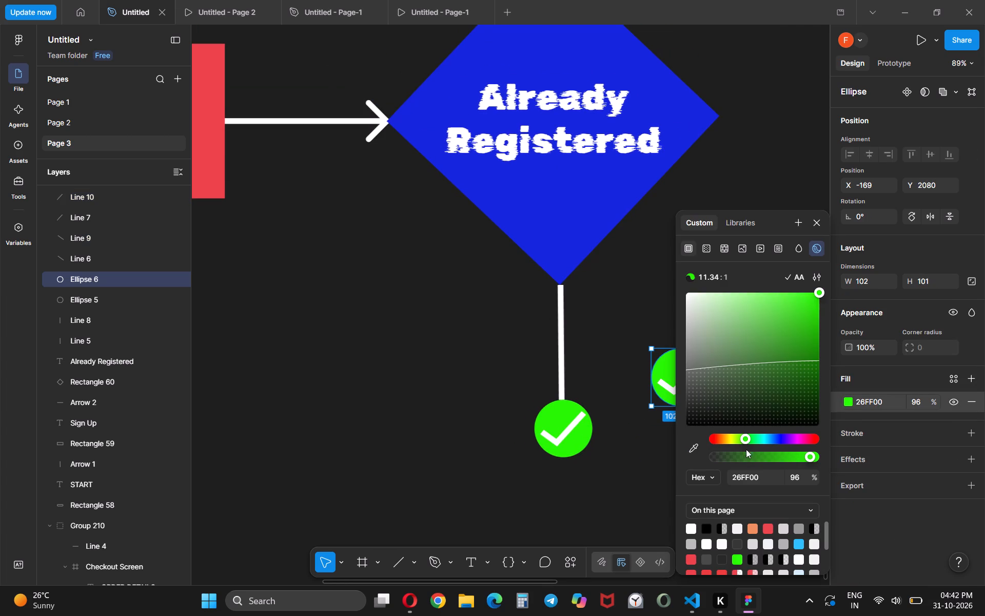
left_click_drag(746, 437, 858, 444)
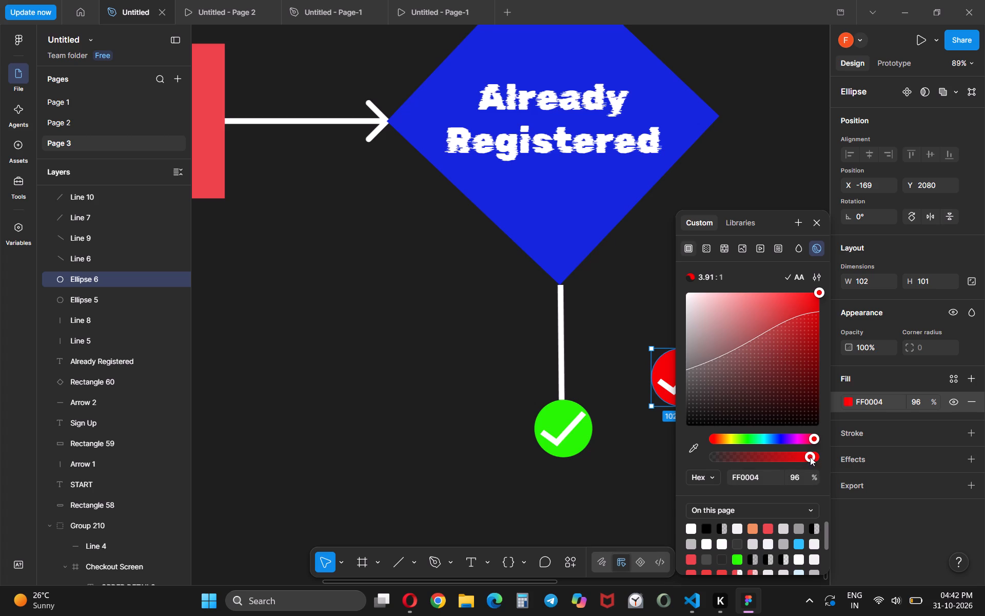
left_click_drag(811, 457, 777, 459)
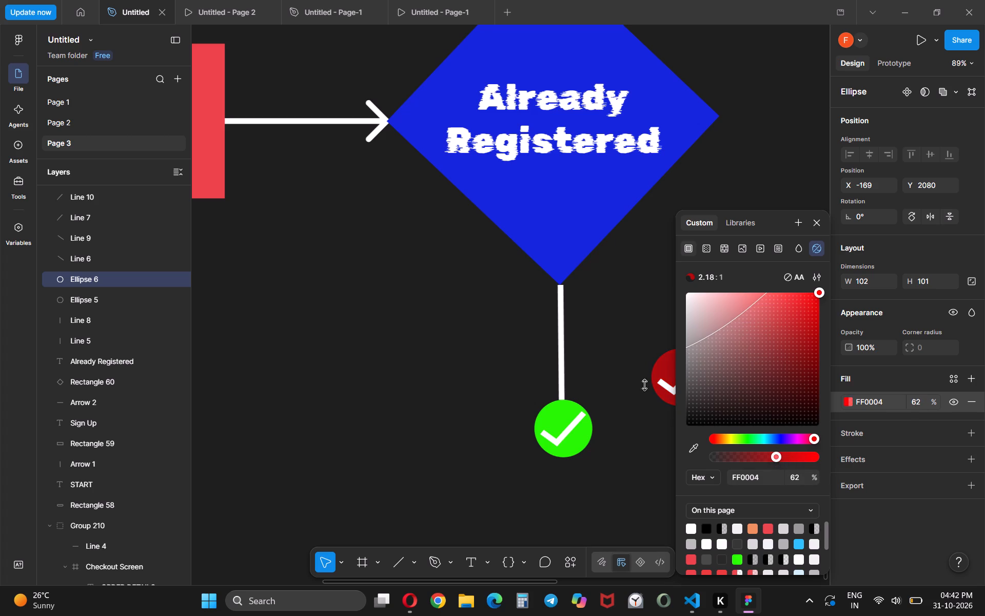
left_click(637, 380)
Delete the short descending stroke of the check mark on the red badge.
left_click(663, 384)
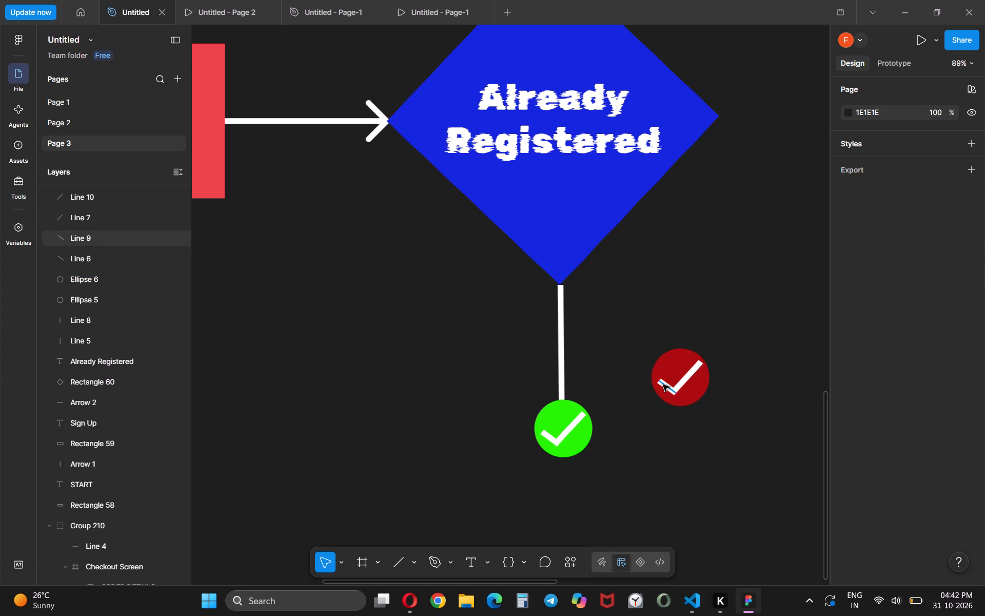
key("BackSpace")
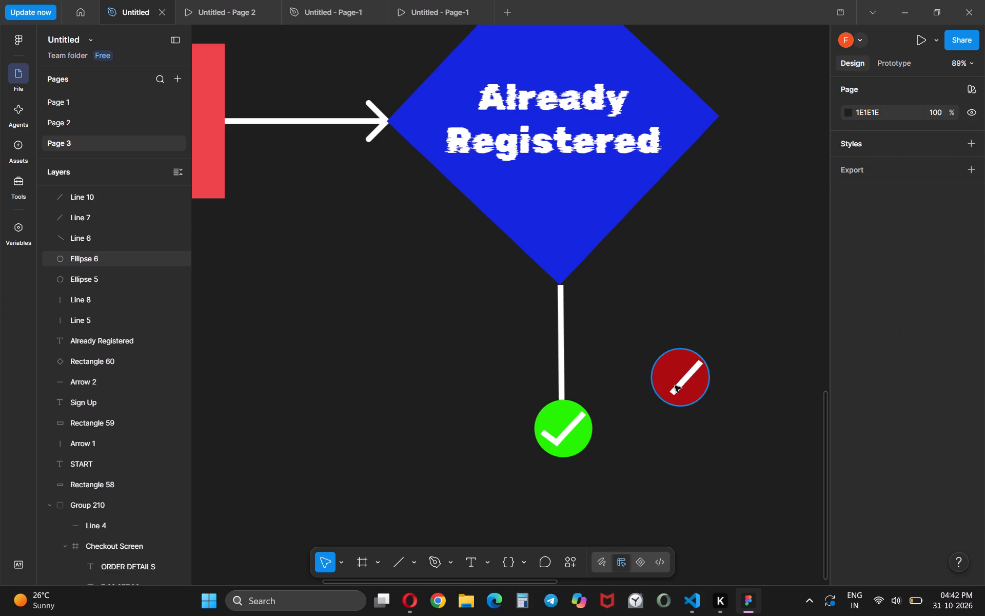
Duplicate the red badge's remaining stroke, place the copy just outside the circle, and rotate it to about 145°.
left_click(684, 381)
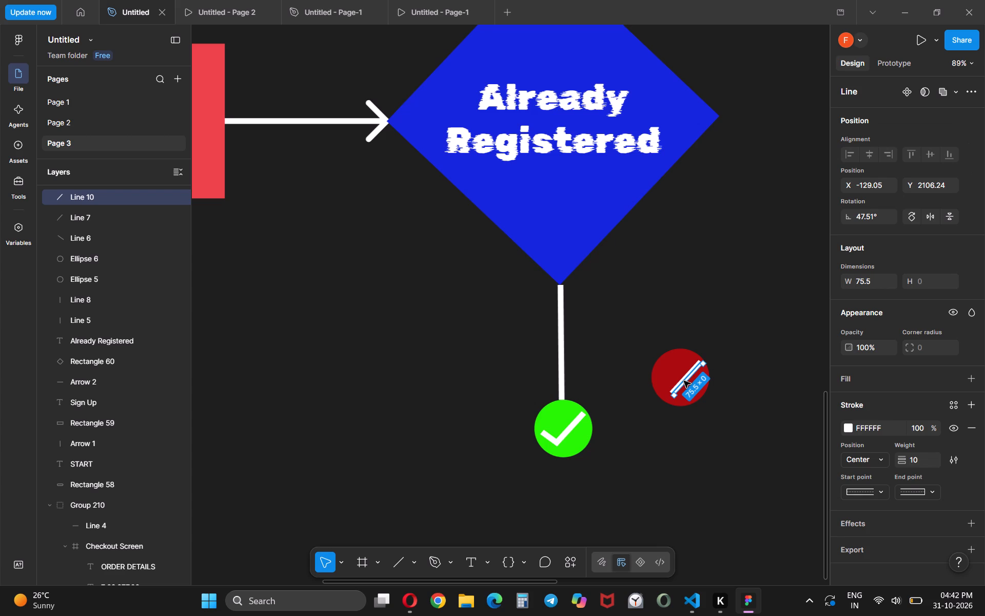
key("ctrl+d")
left_click_drag(684, 380, 720, 338)
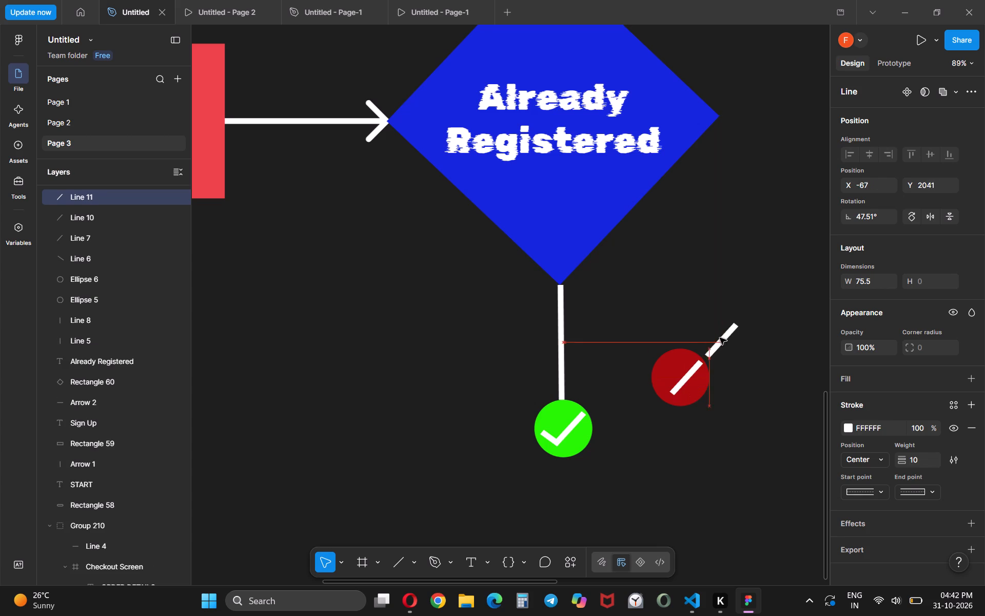
left_click_drag(720, 338, 727, 325)
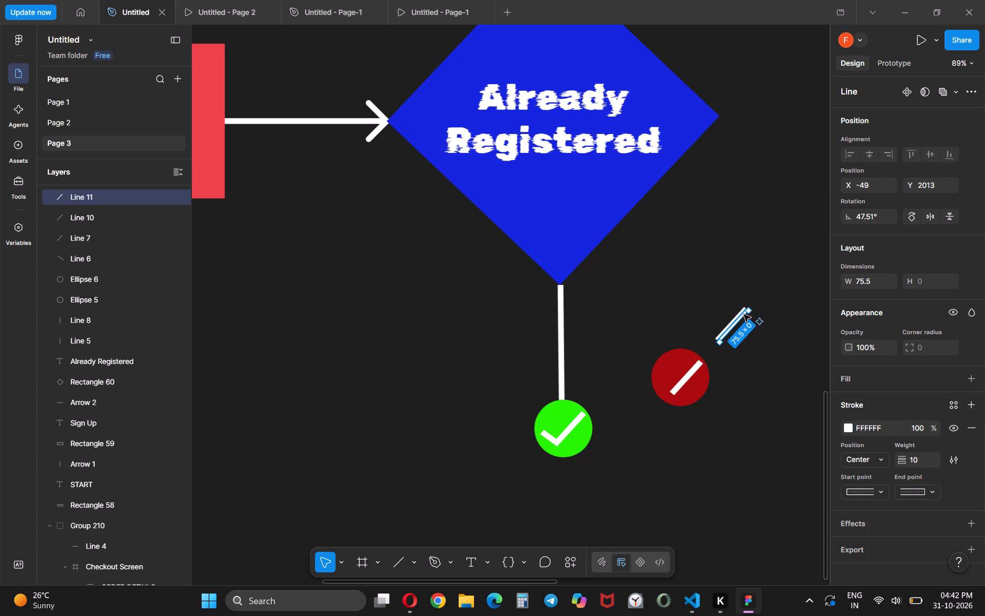
left_click_drag(756, 306, 712, 306)
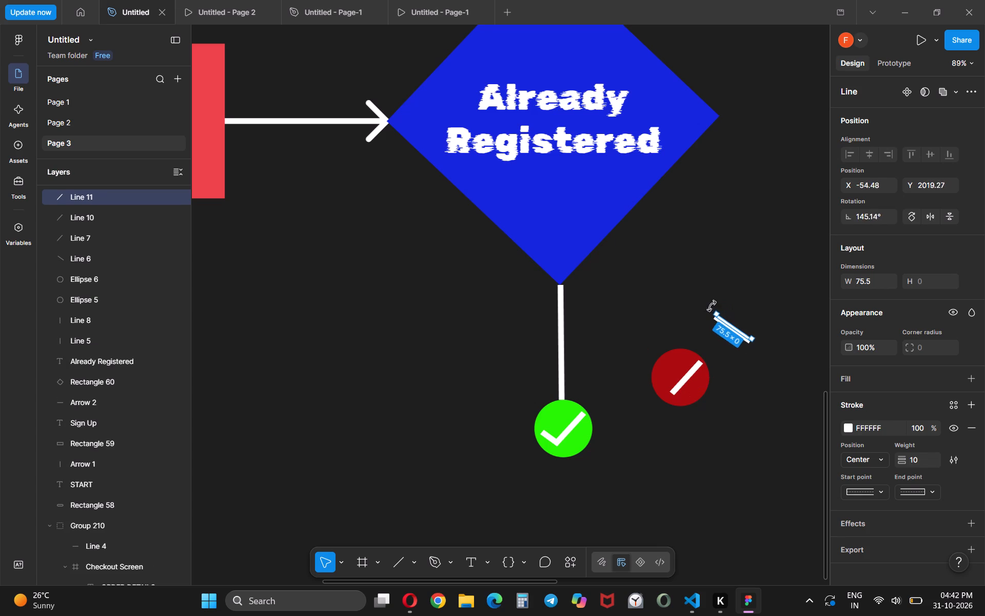
left_click_drag(712, 306, 712, 307)
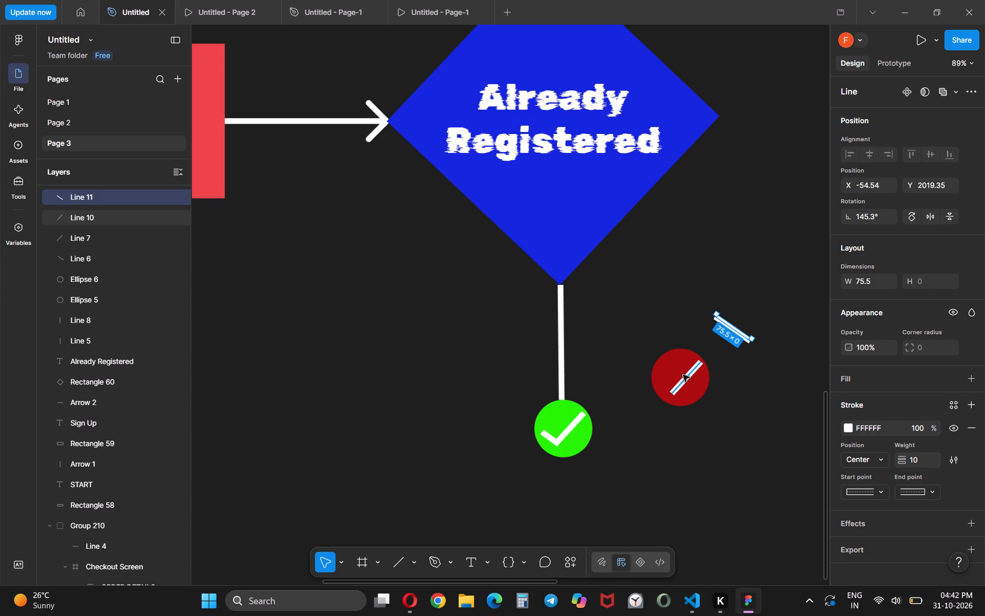
Move the rotated stroke across the other one on the red badge and shift both to form a roughly centred cross.
left_click(683, 375)
left_click(737, 332)
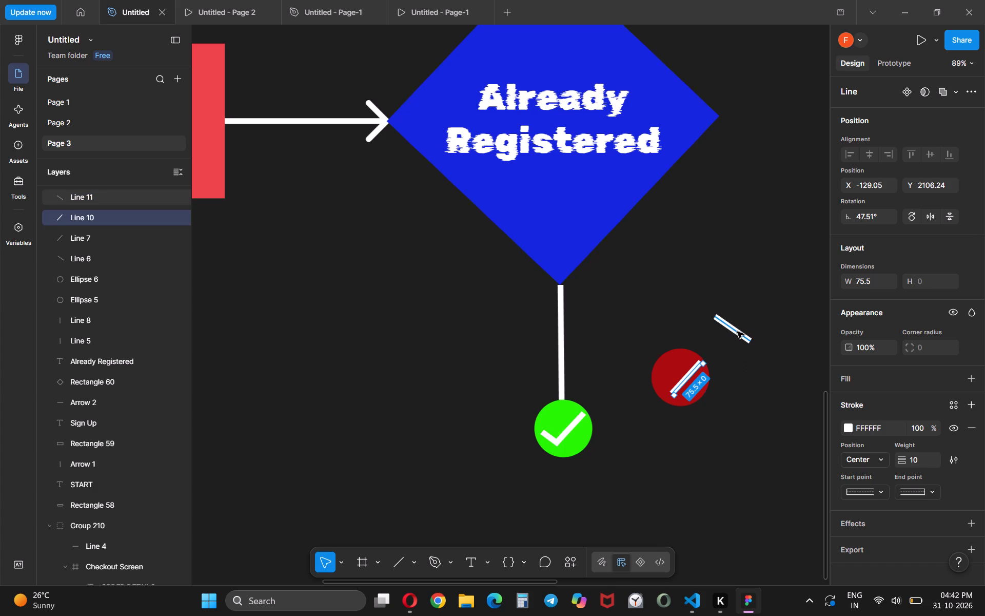
left_click_drag(735, 331, 686, 381)
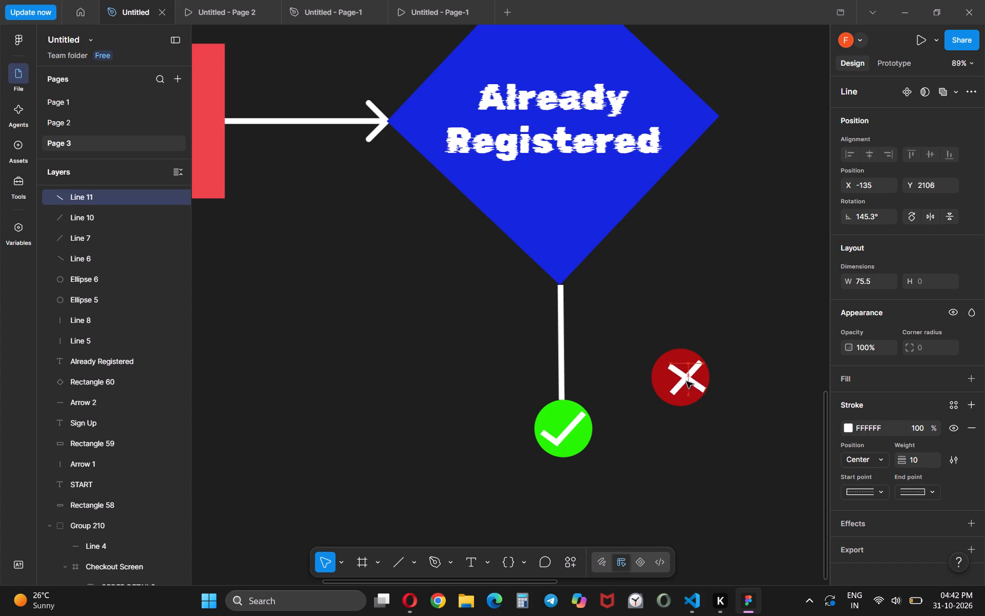
left_click_drag(686, 381, 681, 379)
left_click_drag(691, 370, 683, 371)
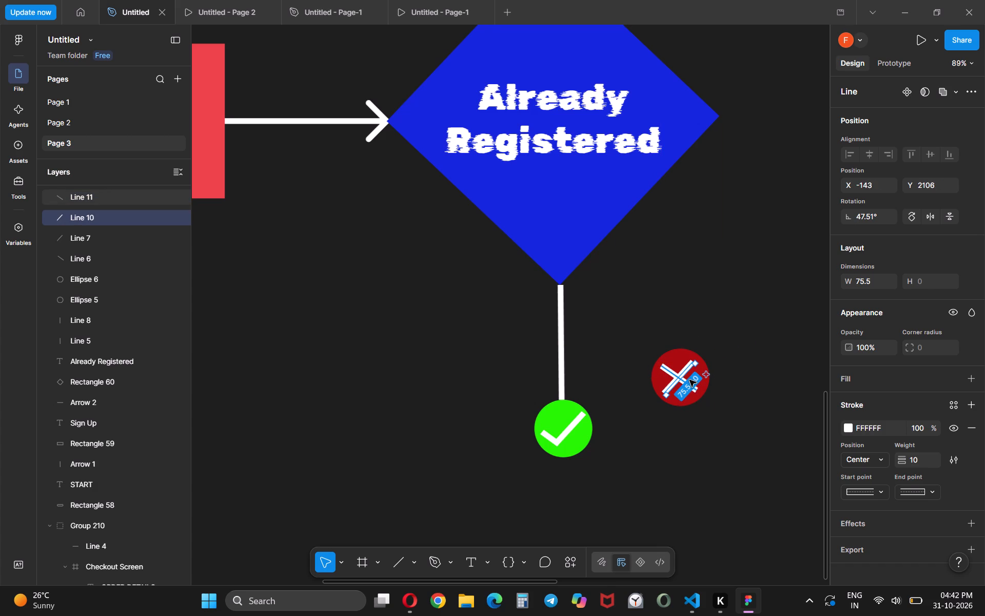
left_click(682, 381)
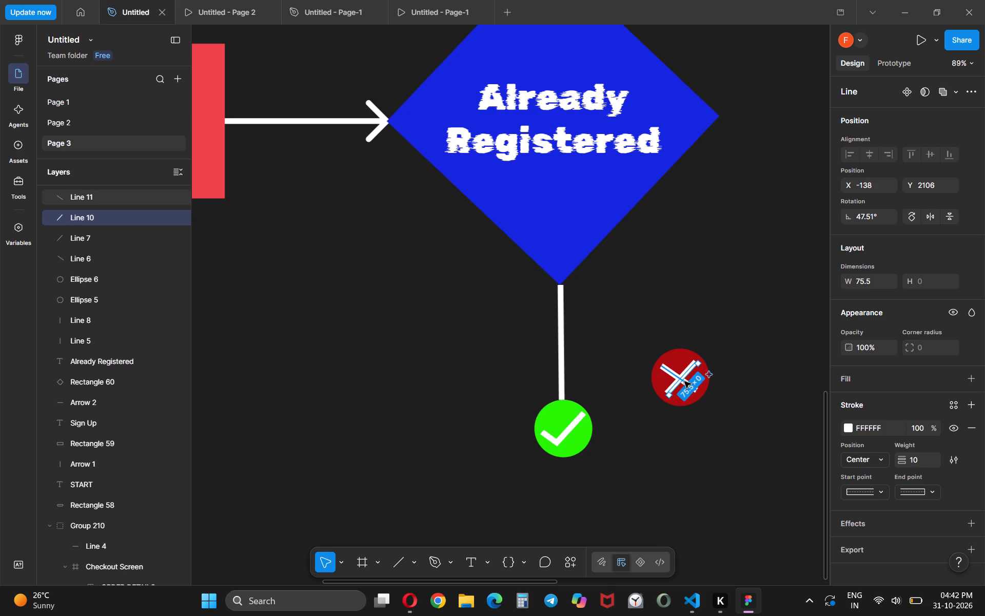
Adjust the descending stroke of the red badge's cross and rotate it to about 133.6°.
left_click(666, 368)
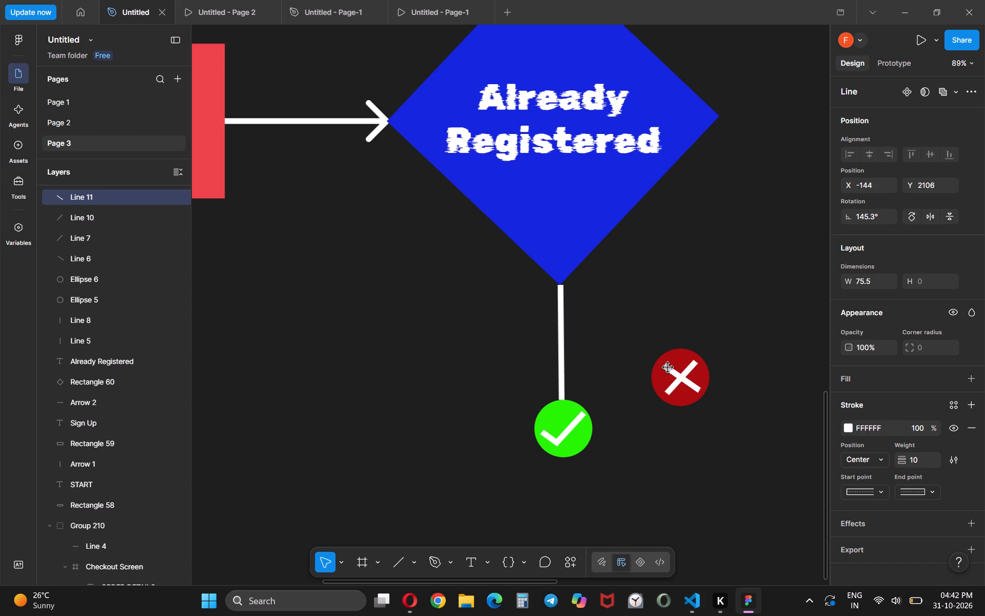
left_click(703, 392)
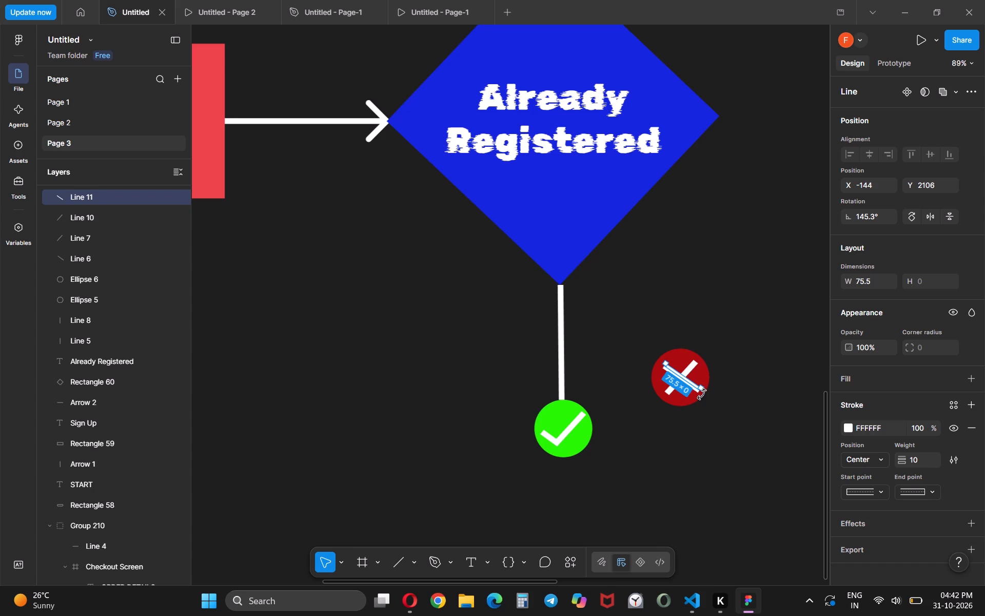
left_click(701, 393)
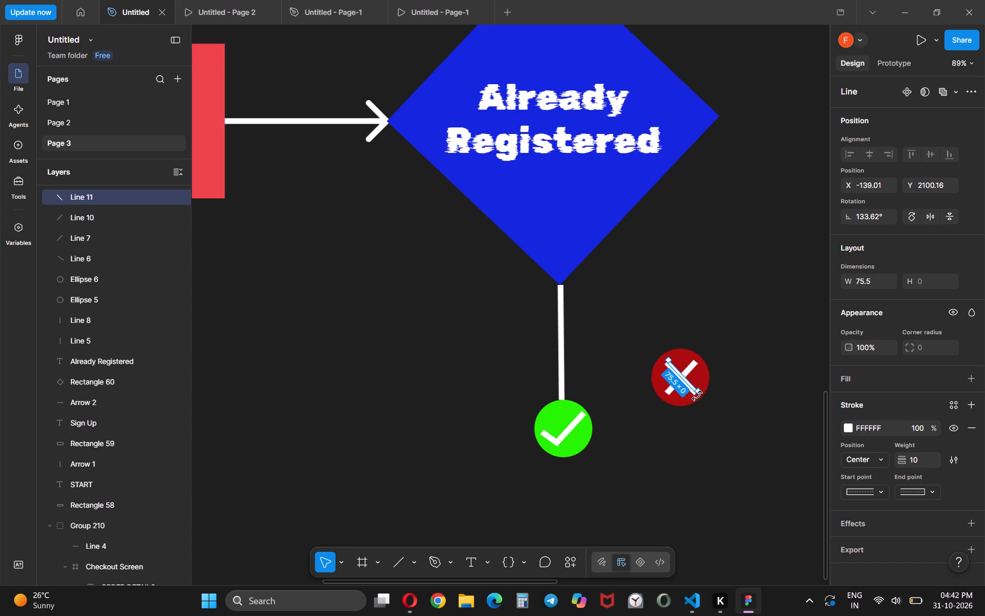
left_click(731, 394)
Move the whole red cross badge onto the upper end of the line rising from the Already Registered diamond.
left_click_drag(641, 329, 728, 427)
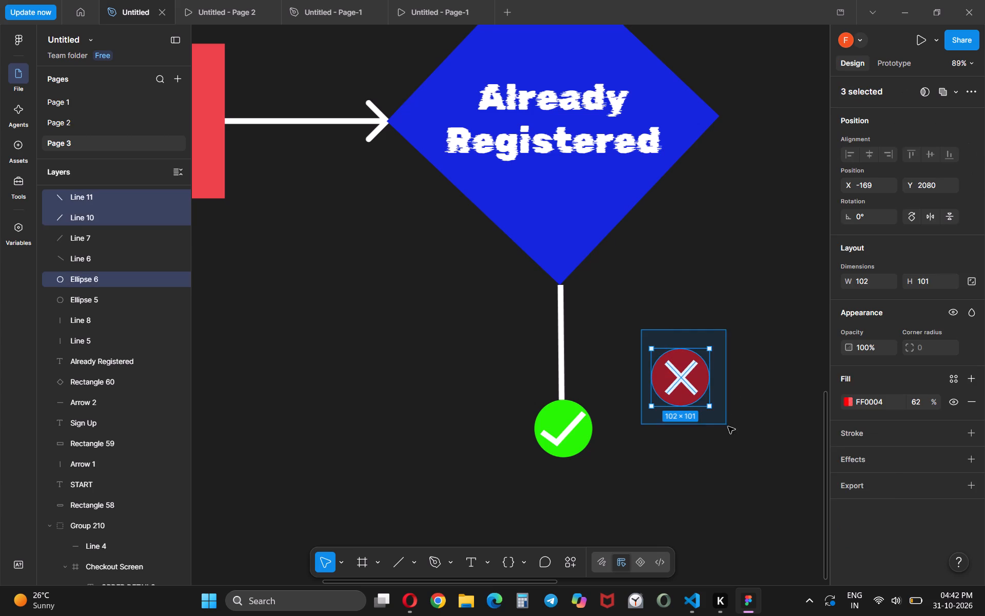
left_click_drag(728, 427, 732, 433)
left_click_drag(698, 383, 692, 275)
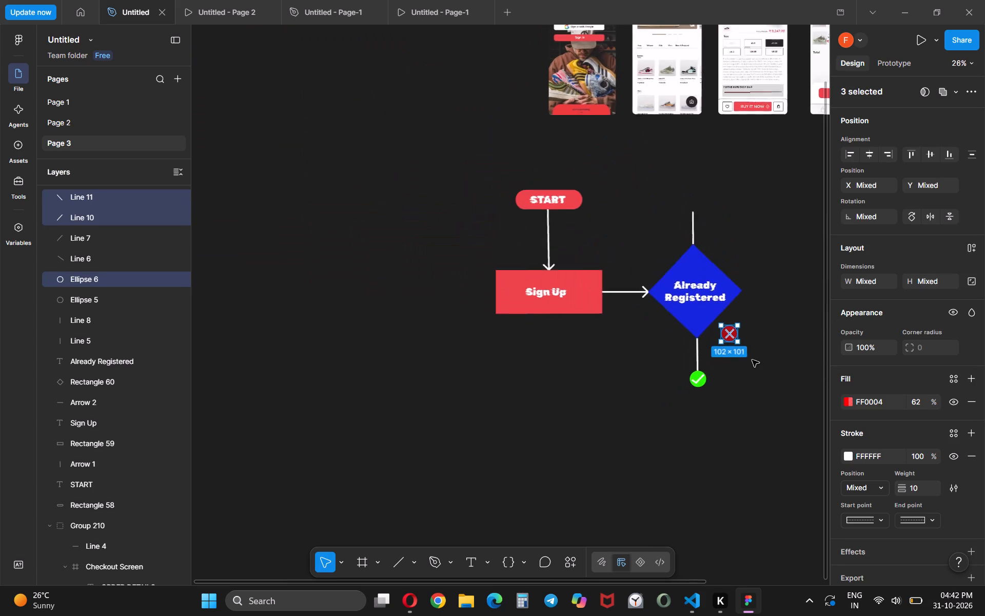
left_click_drag(732, 340, 701, 229)
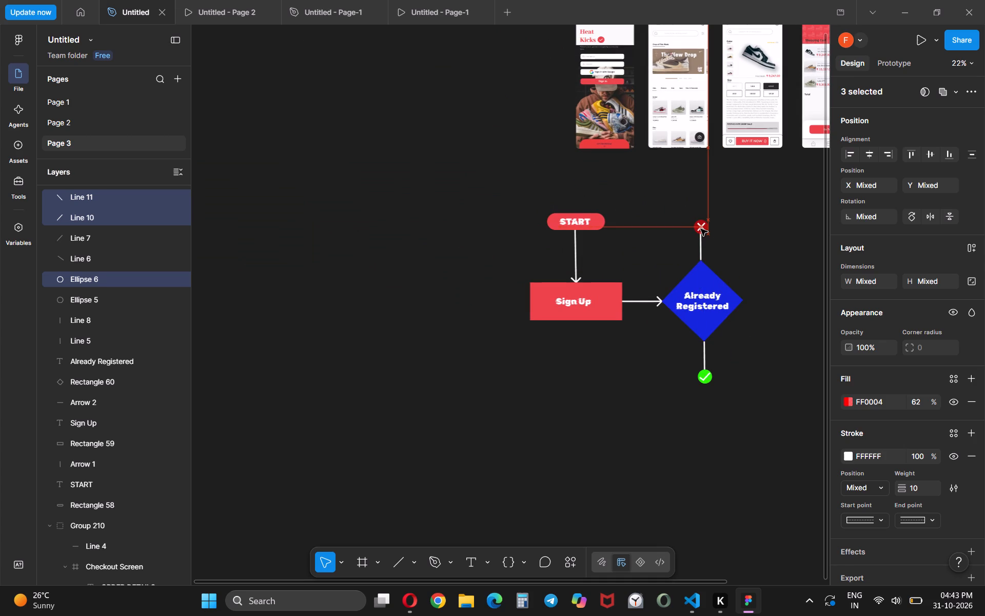
left_click_drag(701, 229, 700, 230)
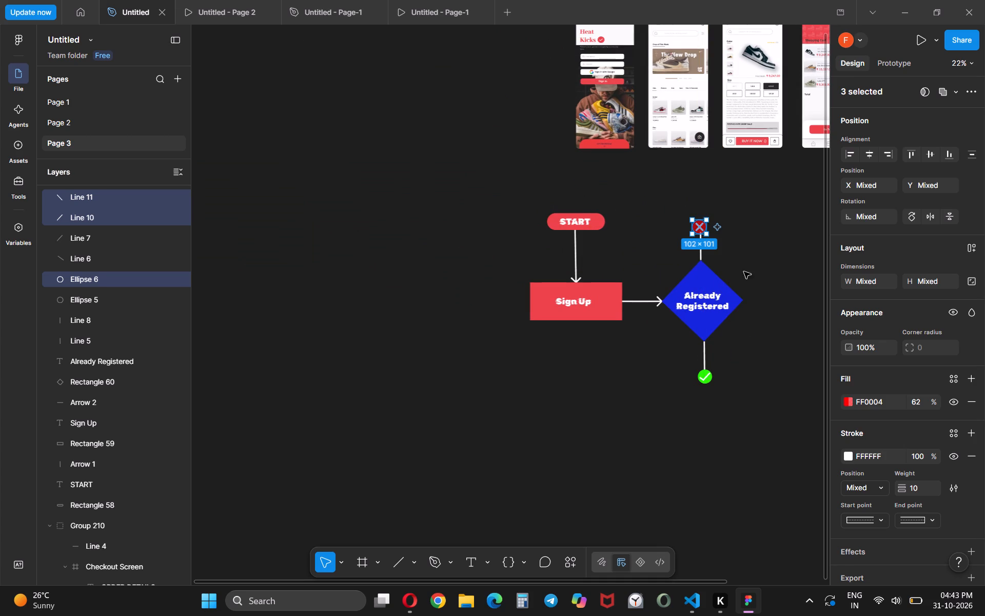
left_click(742, 363)
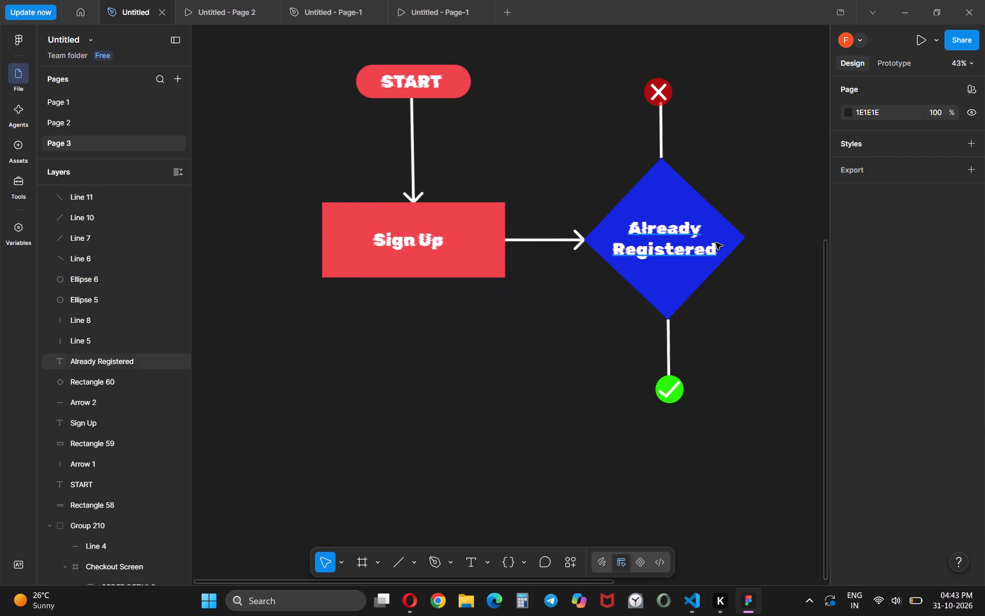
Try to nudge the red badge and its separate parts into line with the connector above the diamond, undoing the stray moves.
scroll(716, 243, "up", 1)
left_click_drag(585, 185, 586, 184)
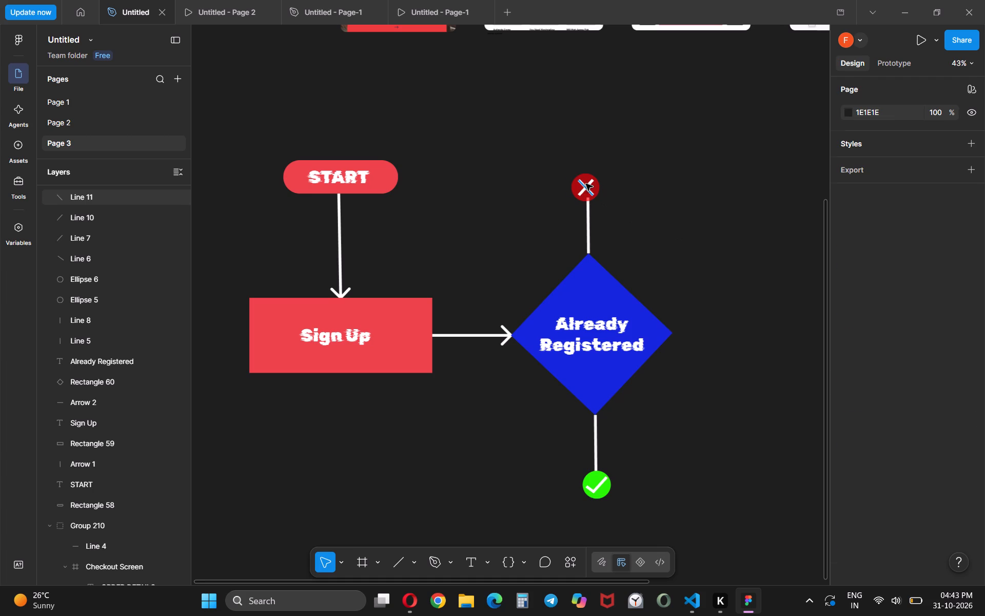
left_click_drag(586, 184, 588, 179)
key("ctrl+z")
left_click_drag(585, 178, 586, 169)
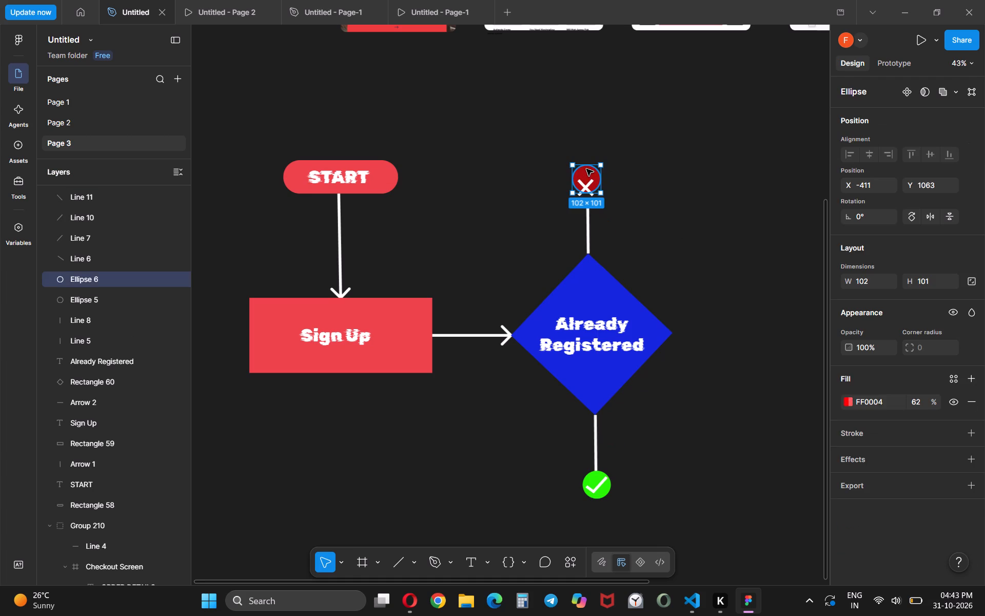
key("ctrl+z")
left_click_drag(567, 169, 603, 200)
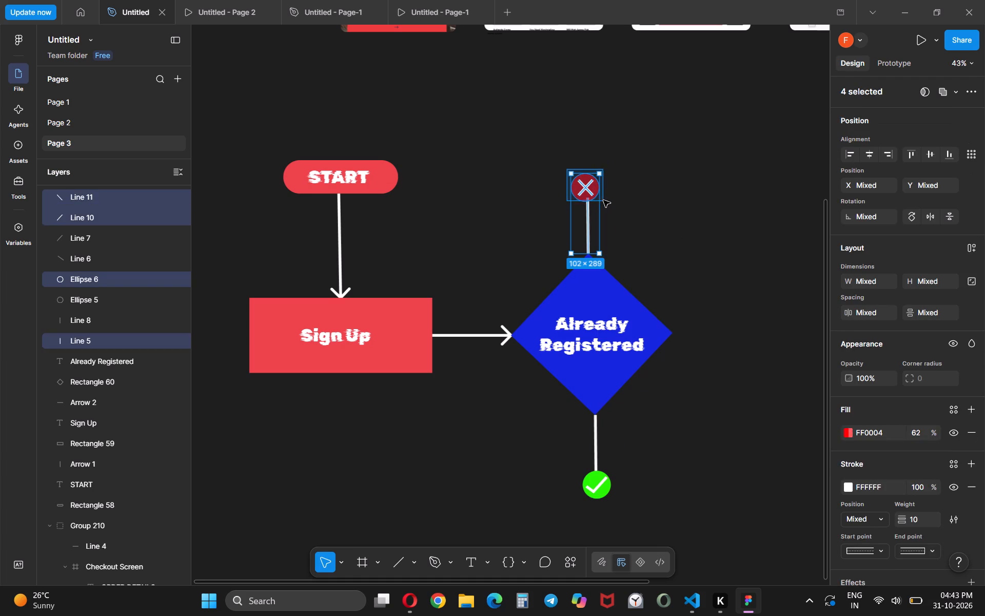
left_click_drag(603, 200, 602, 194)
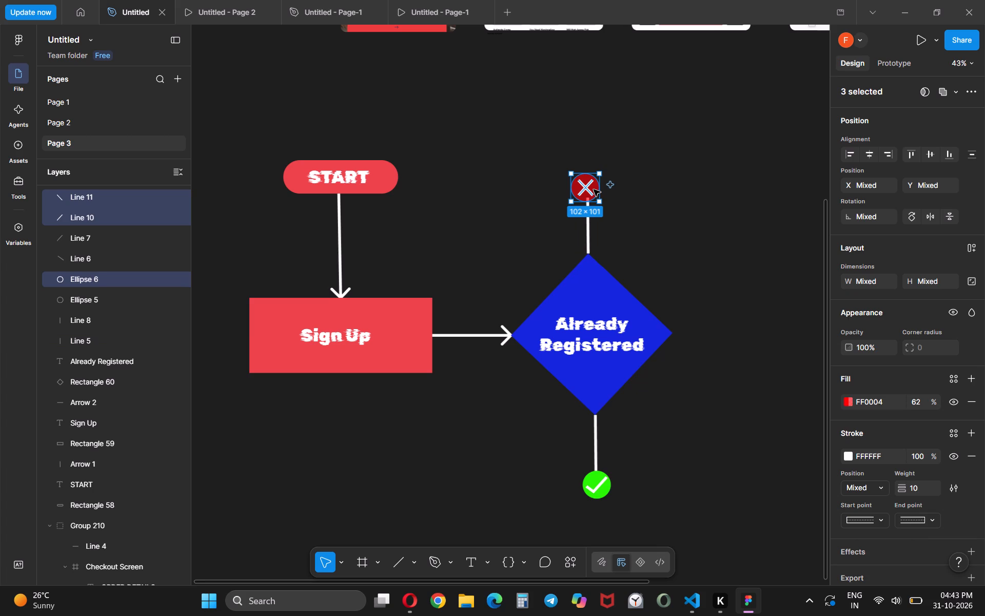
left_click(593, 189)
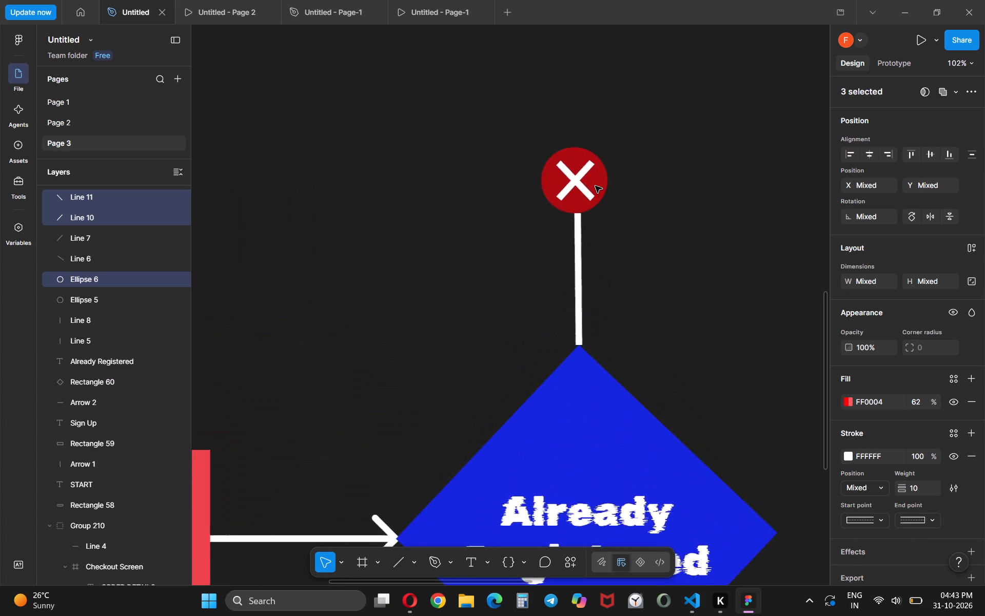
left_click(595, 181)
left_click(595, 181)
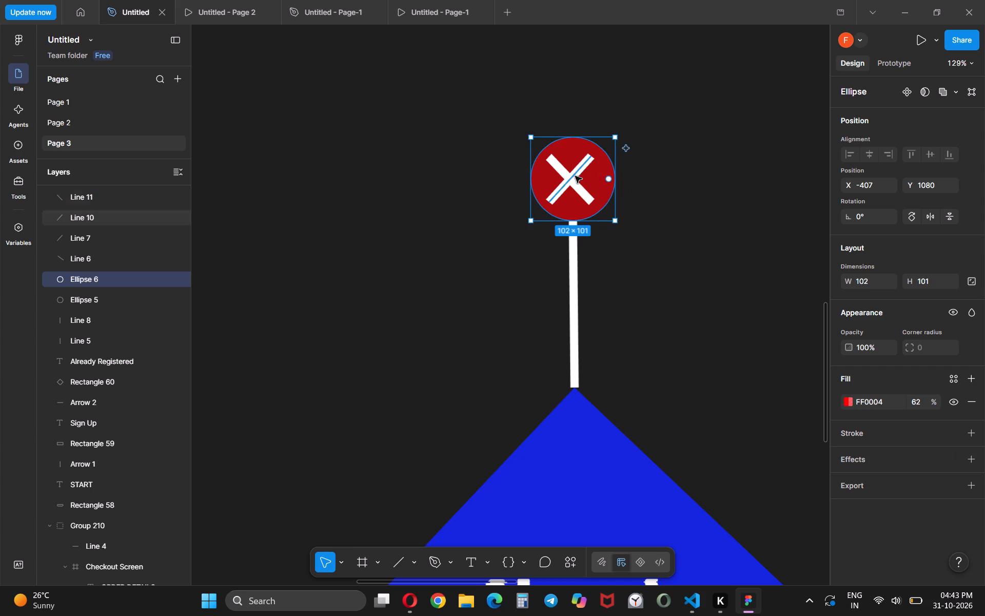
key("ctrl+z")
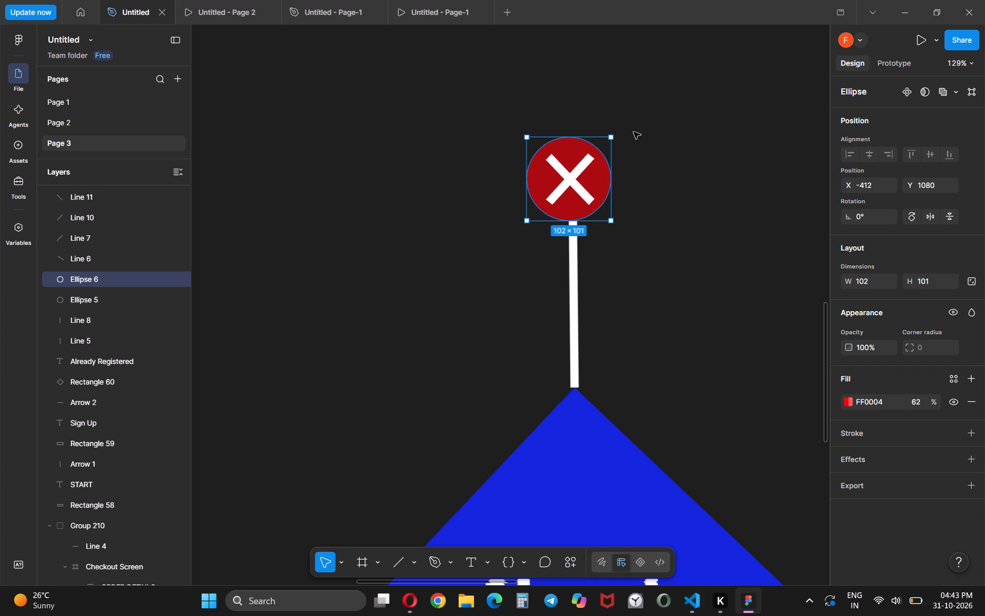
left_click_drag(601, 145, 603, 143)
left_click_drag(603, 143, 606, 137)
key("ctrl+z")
Shift the red circle and both cross strokes together so the badge sits centred on the connector above the diamond.
left_click_drag(497, 118, 631, 210)
left_click(593, 181)
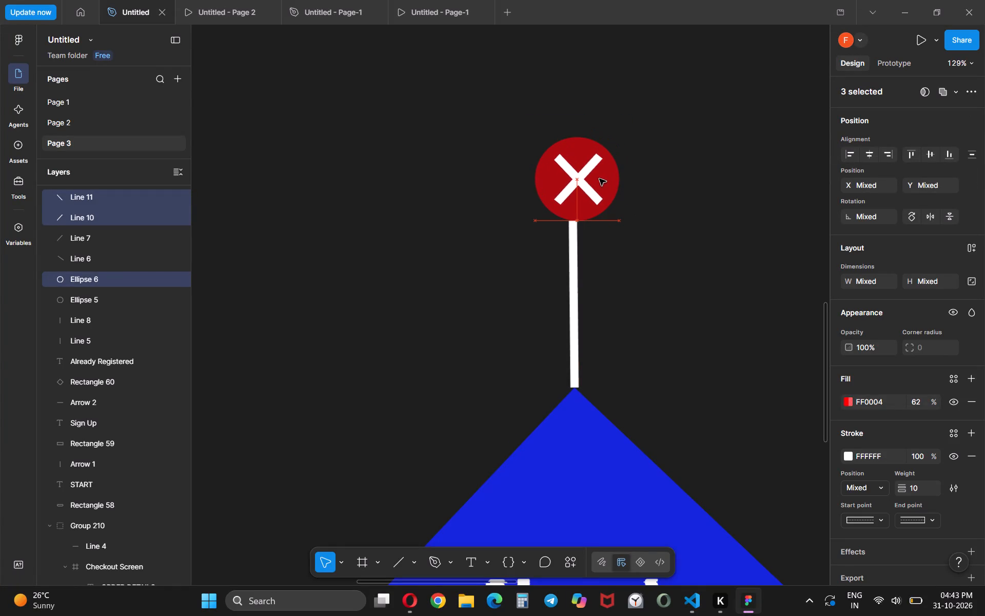
left_click(684, 278)
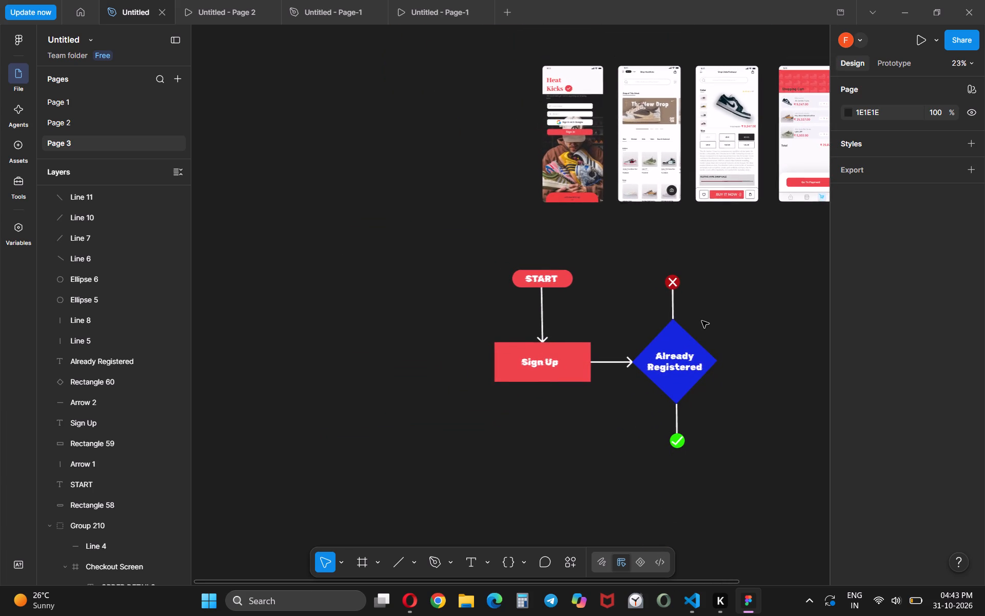
Move the entire flow diagram, from START to both badges, further down away from the row of app screens.
scroll(719, 309, "left", 2)
scroll(653, 309, "left", 1)
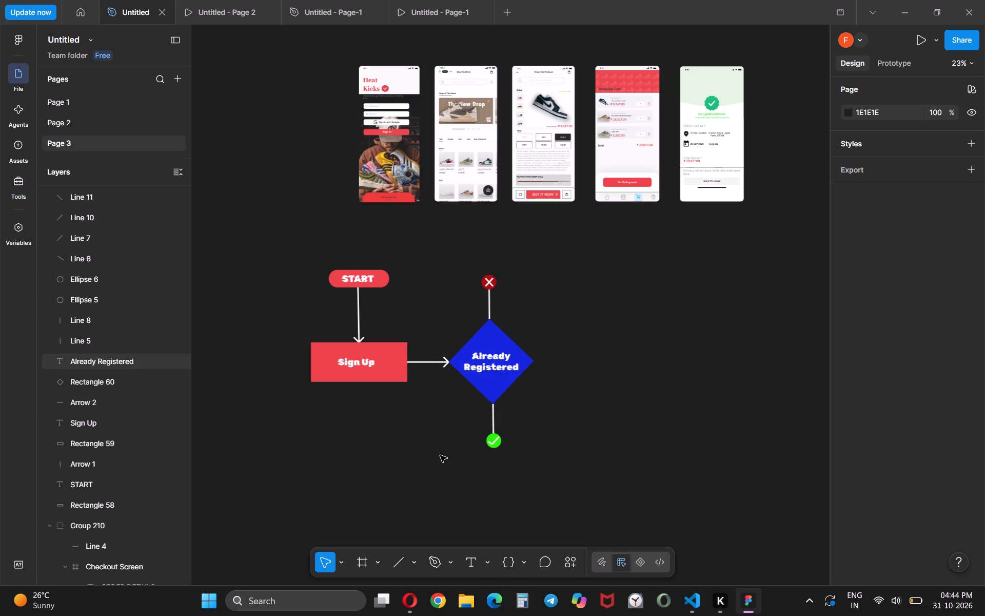
left_click_drag(278, 242, 519, 389)
left_click_drag(519, 389, 619, 523)
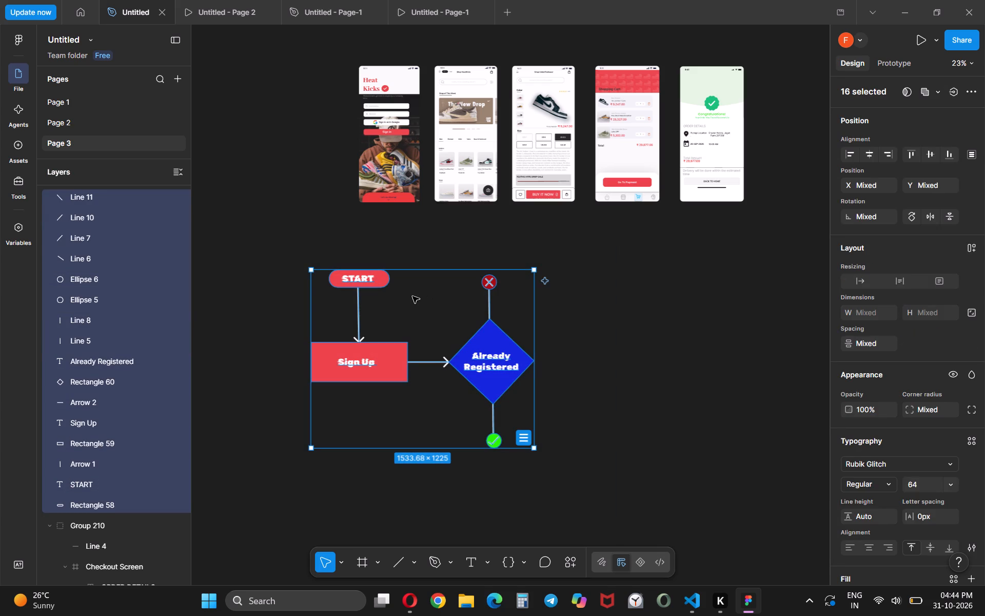
left_click_drag(412, 296, 411, 410)
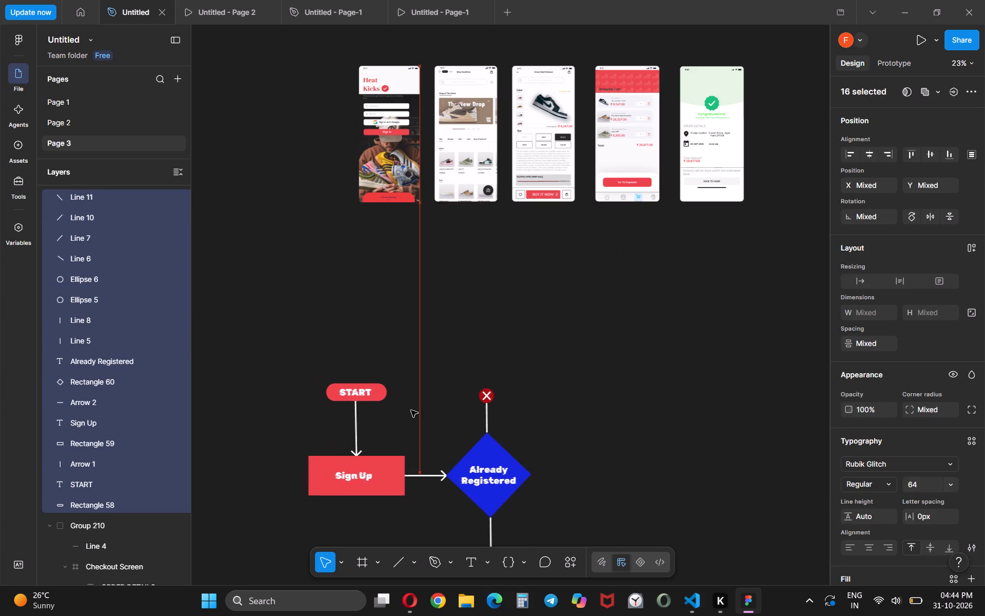
left_click_drag(411, 410, 410, 418)
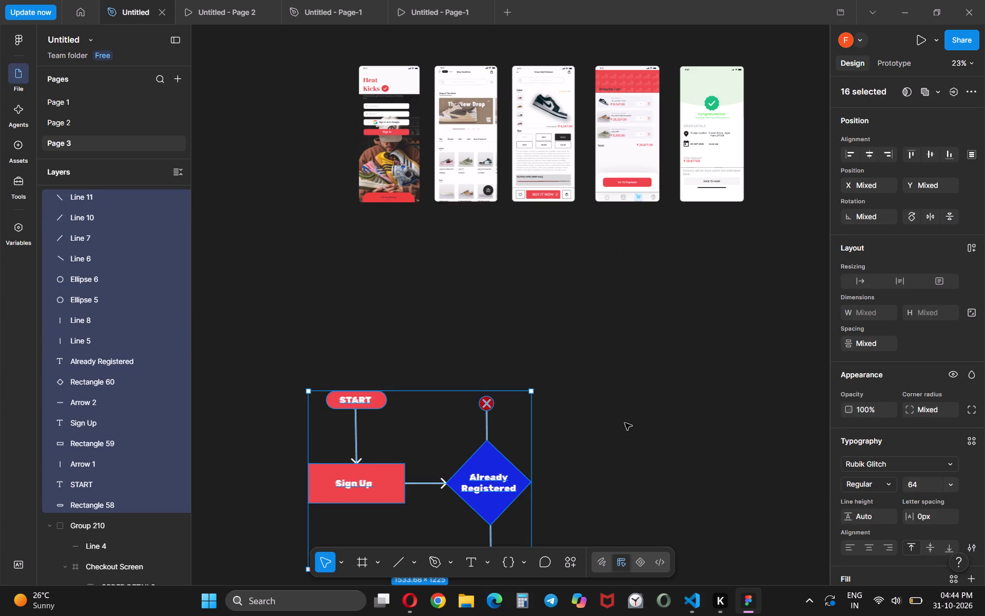
scroll(625, 423, "left", 1)
scroll(625, 423, "down", 2)
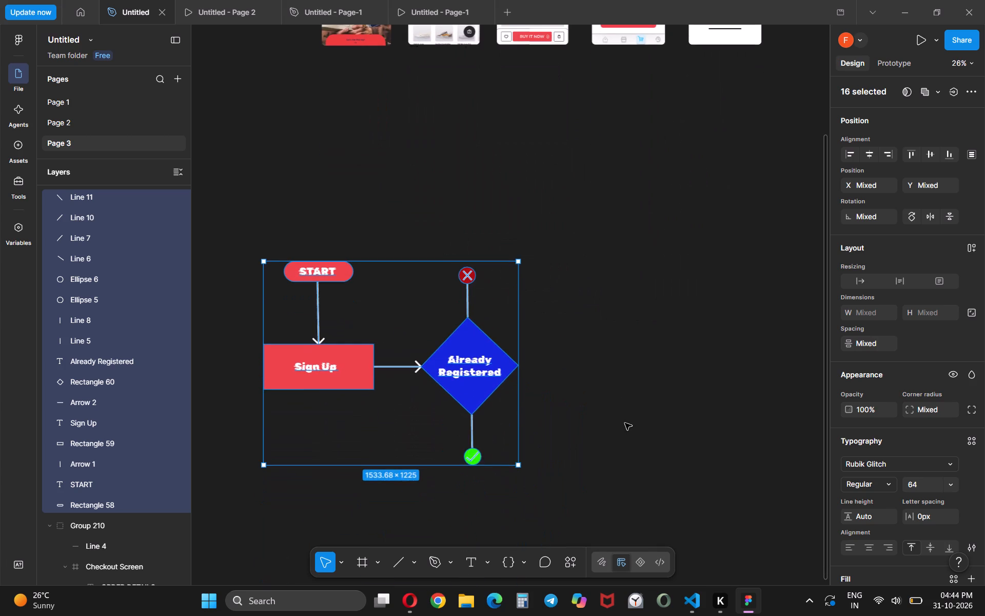
left_click(625, 423)
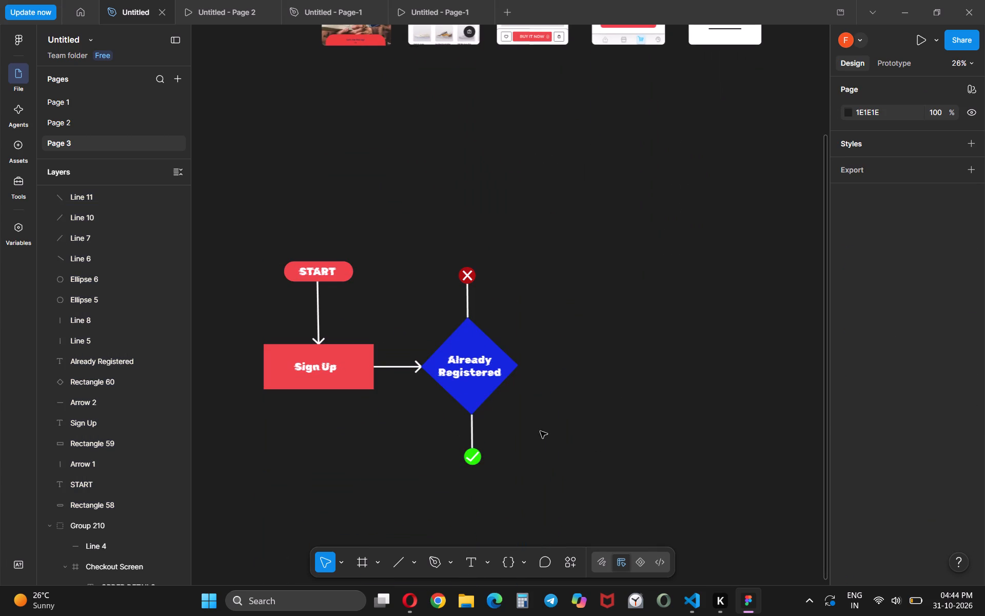
Draw a vertical arrow about 200 long pointing upward from the top of the red cross badge.
left_click(414, 561)
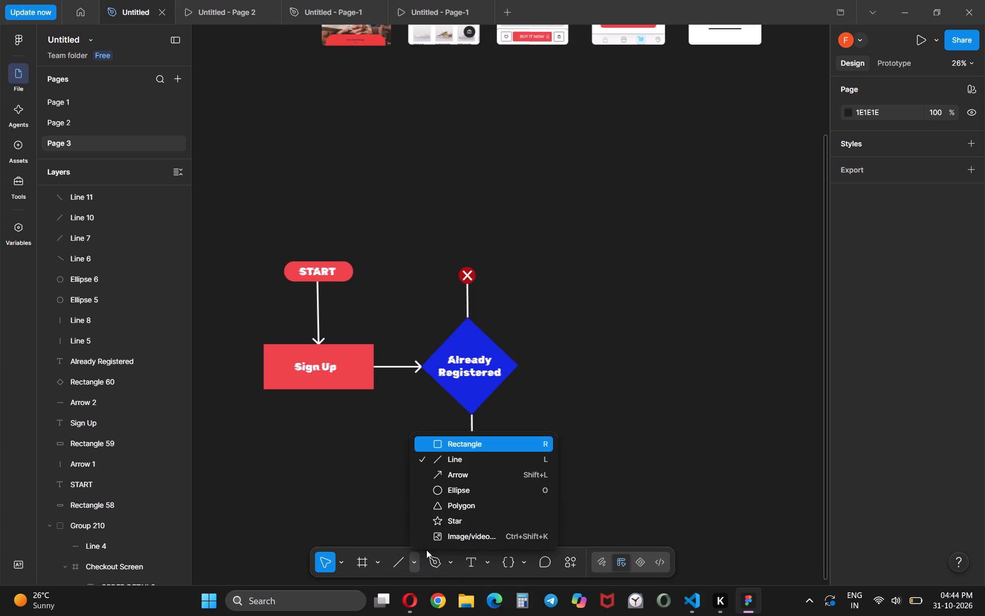
left_click(461, 472)
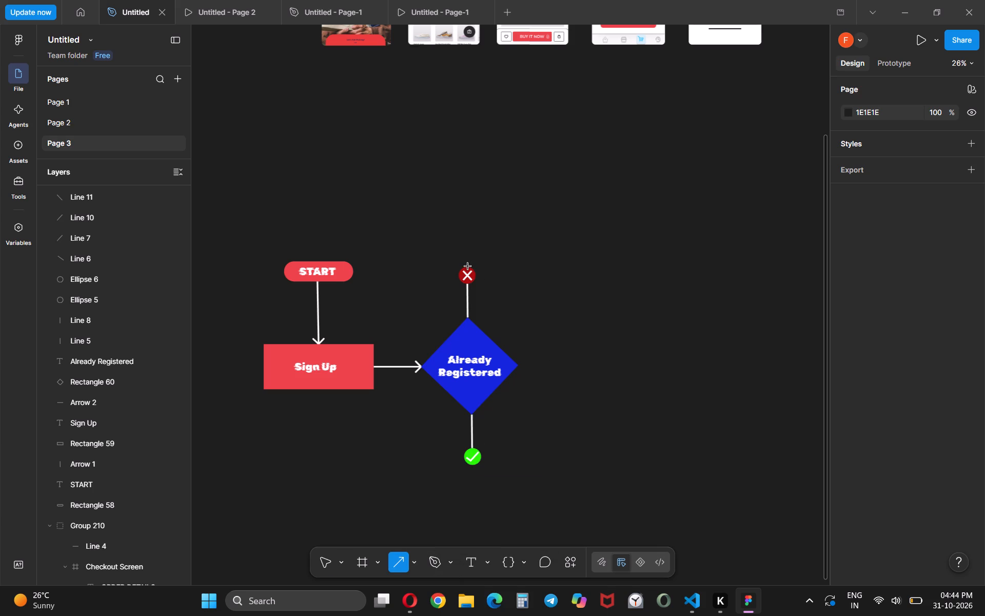
left_click_drag(467, 268, 467, 258)
left_click_drag(467, 258, 467, 238)
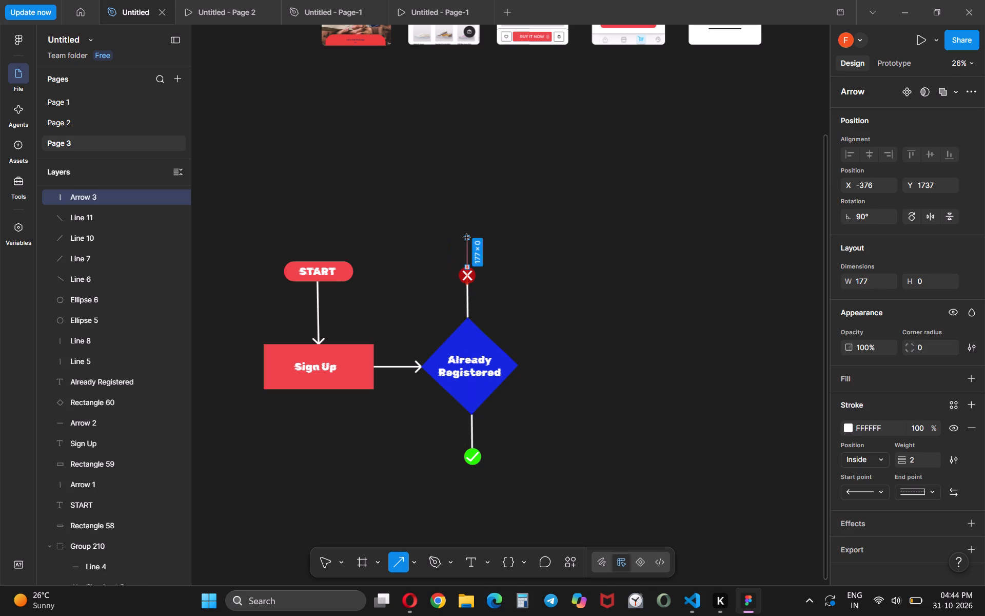
left_click_drag(467, 238, 467, 234)
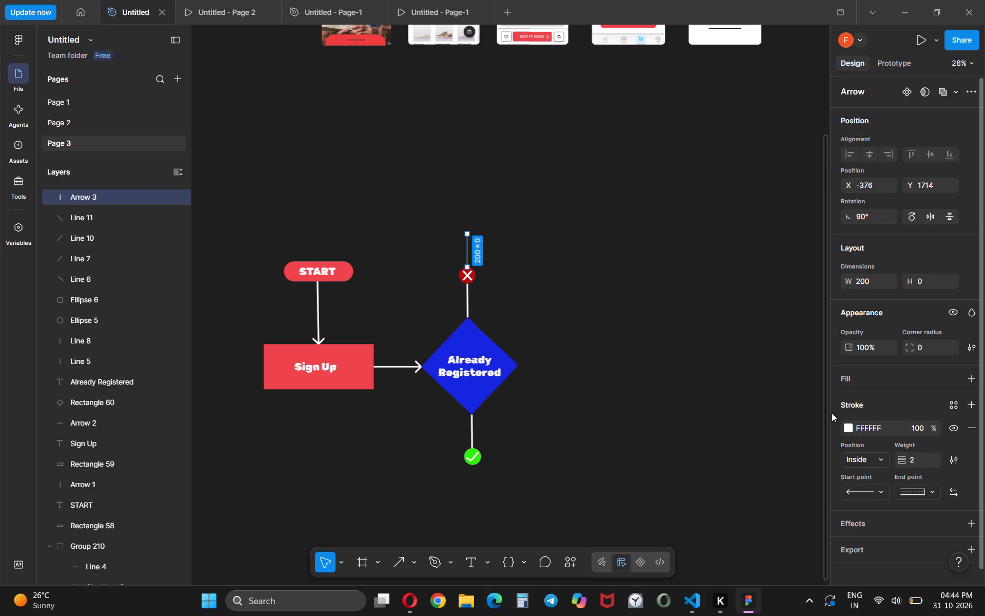
Set the stroke weight of the arrow above the red badge to 10.
left_click(918, 461)
key("BackSpace")
type("10")
key("Return")
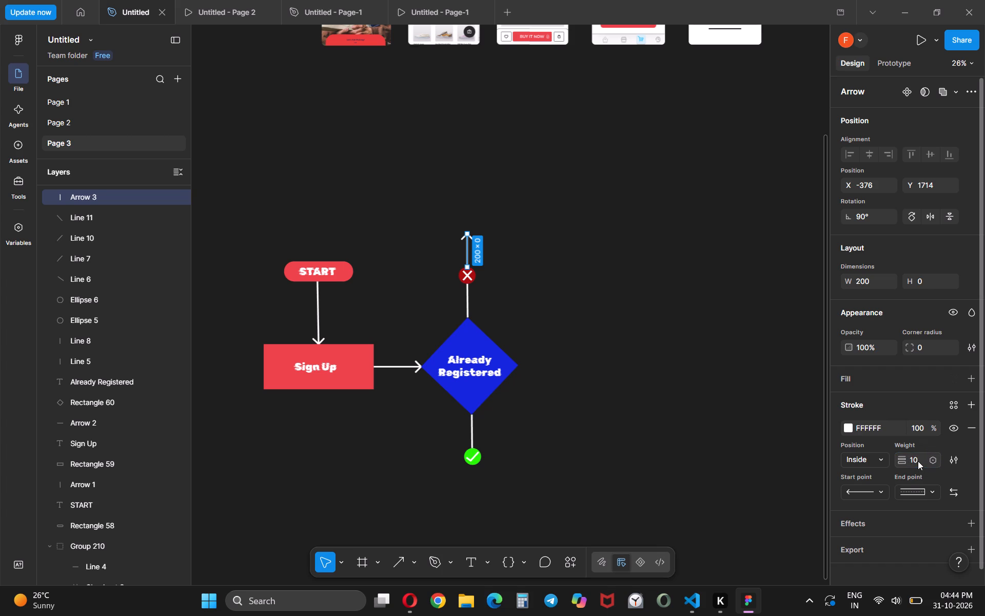
left_click(615, 356)
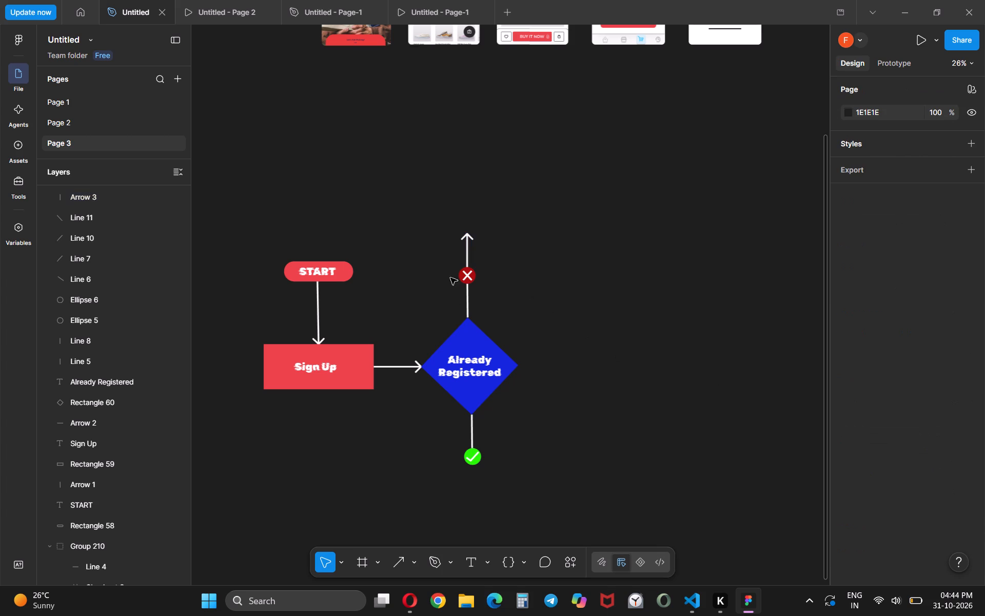
Duplicate the arrow above the red cross badge, set the copy beside the diagram and rotate it to point straight down.
left_click(467, 249)
key("ctrl+d")
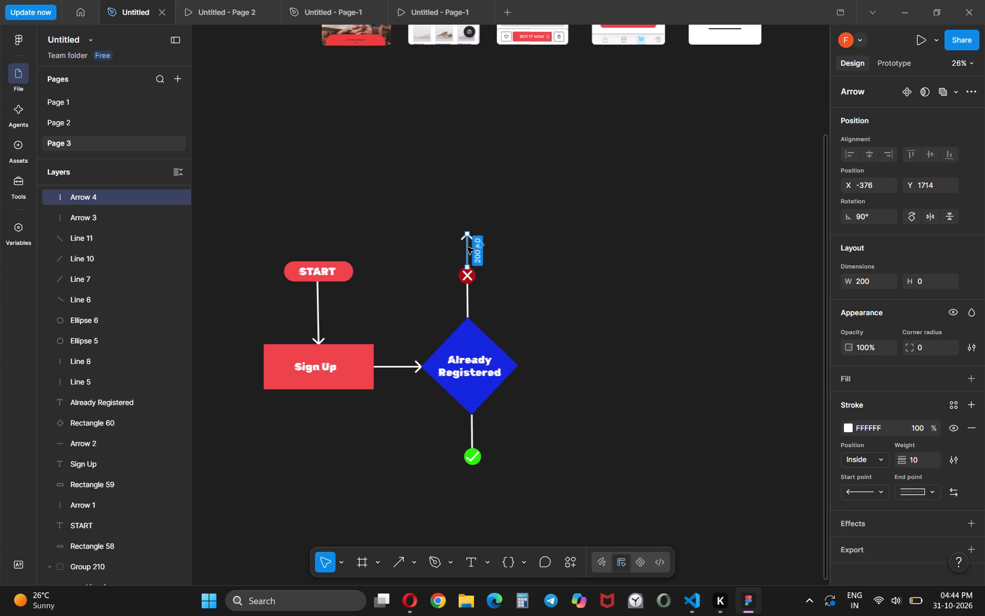
left_click_drag(467, 247, 549, 283)
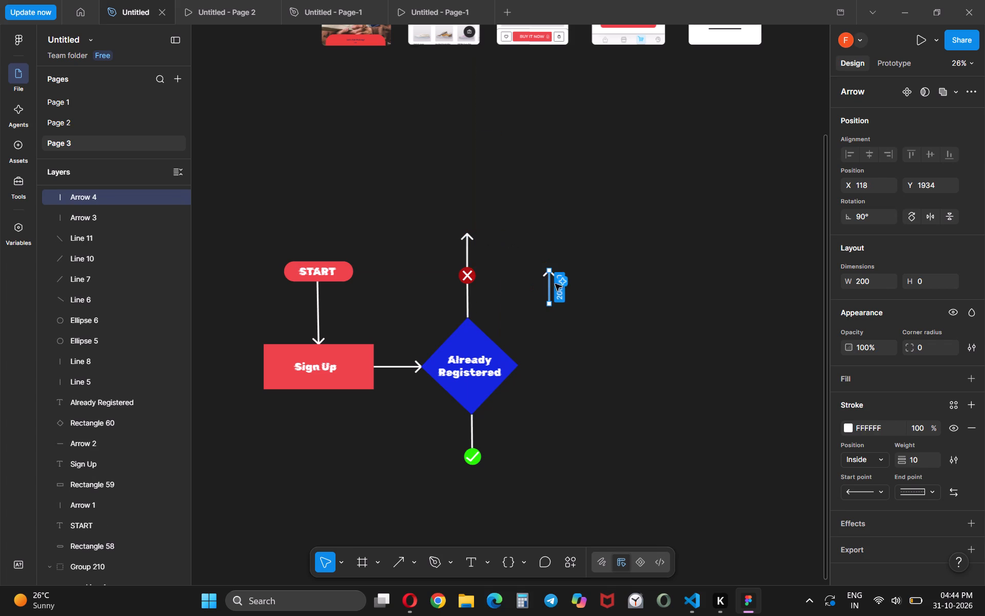
left_click_drag(549, 263, 575, 321)
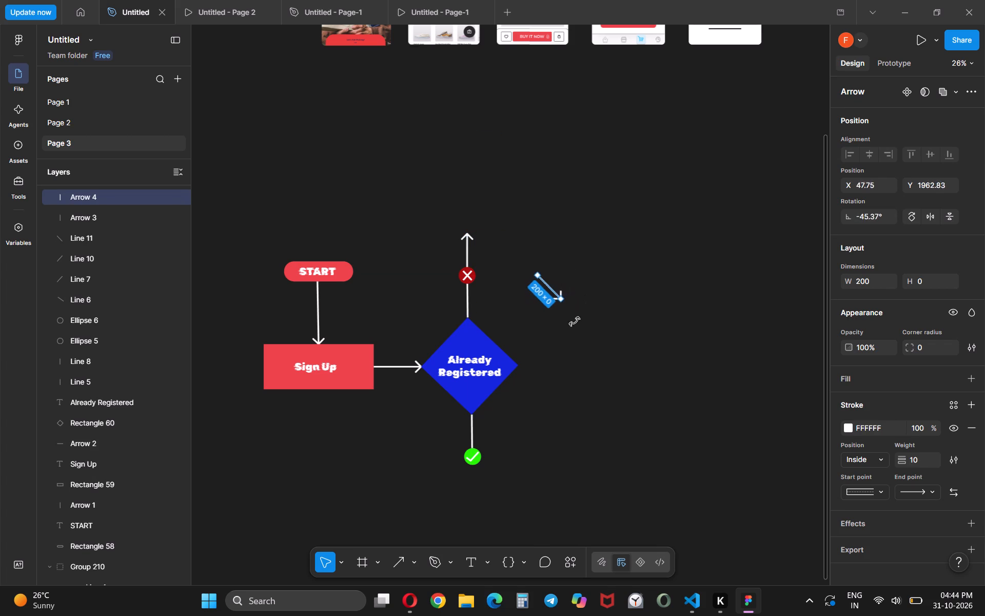
left_click_drag(575, 321, 547, 329)
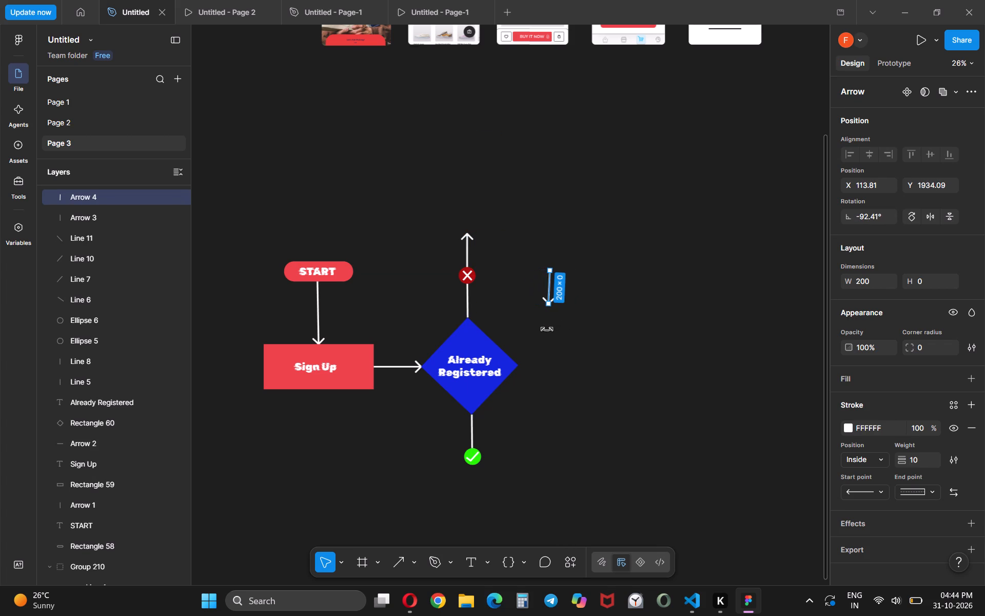
left_click_drag(547, 329, 549, 329)
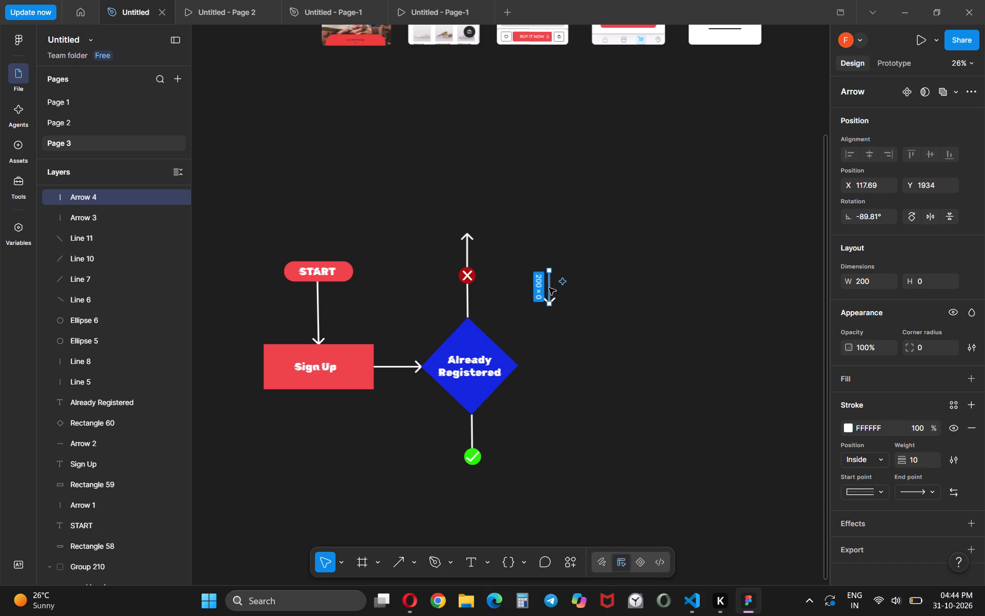
Move the downward arrow so it starts at the bottom of the green check badge, centred beneath it.
left_click_drag(549, 282, 542, 369)
left_click(542, 369)
left_click_drag(542, 369, 506, 475)
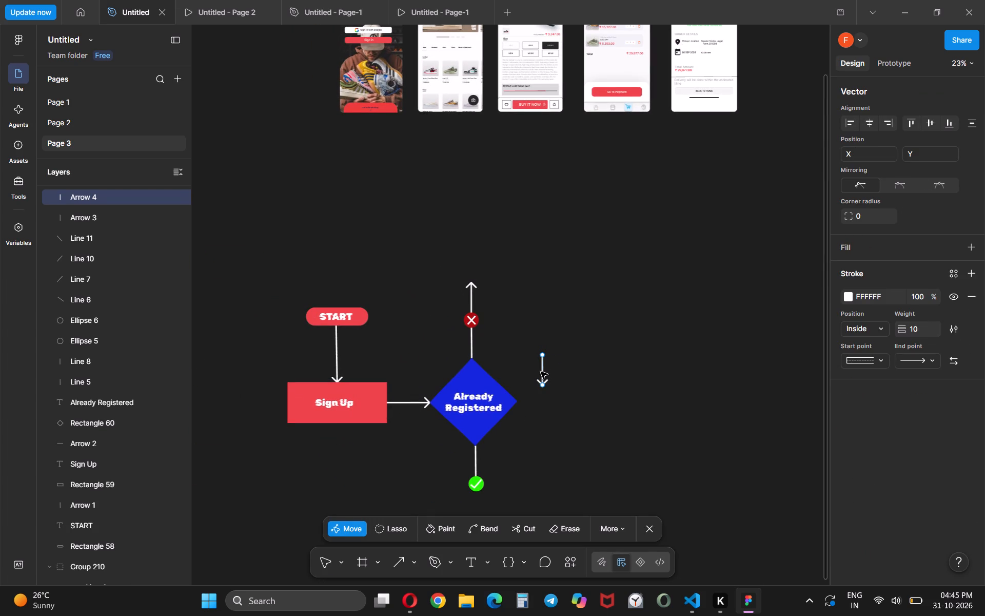
left_click_drag(543, 370, 478, 498)
left_click_drag(478, 498, 477, 507)
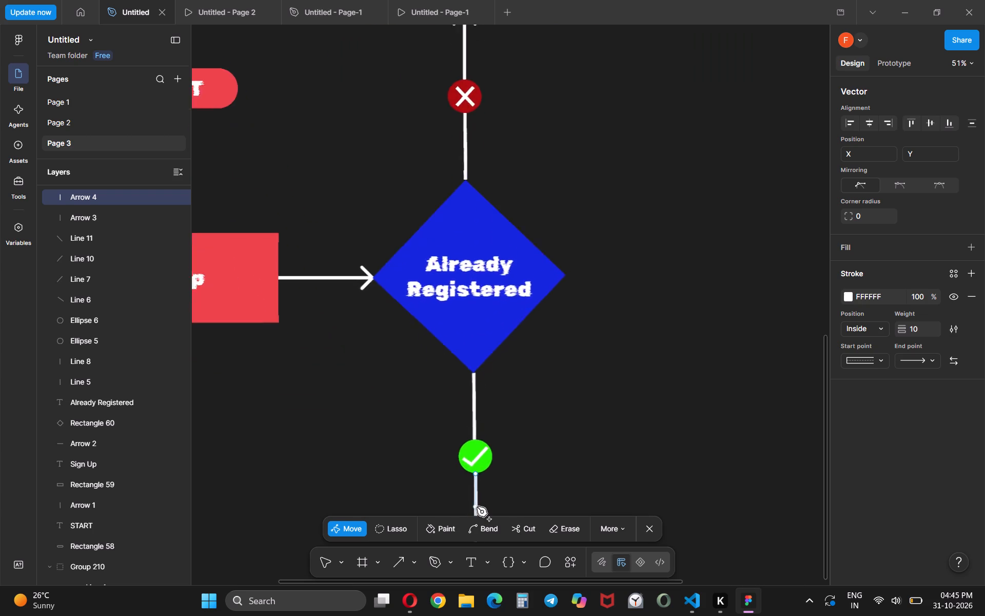
scroll(559, 332, "down", 3)
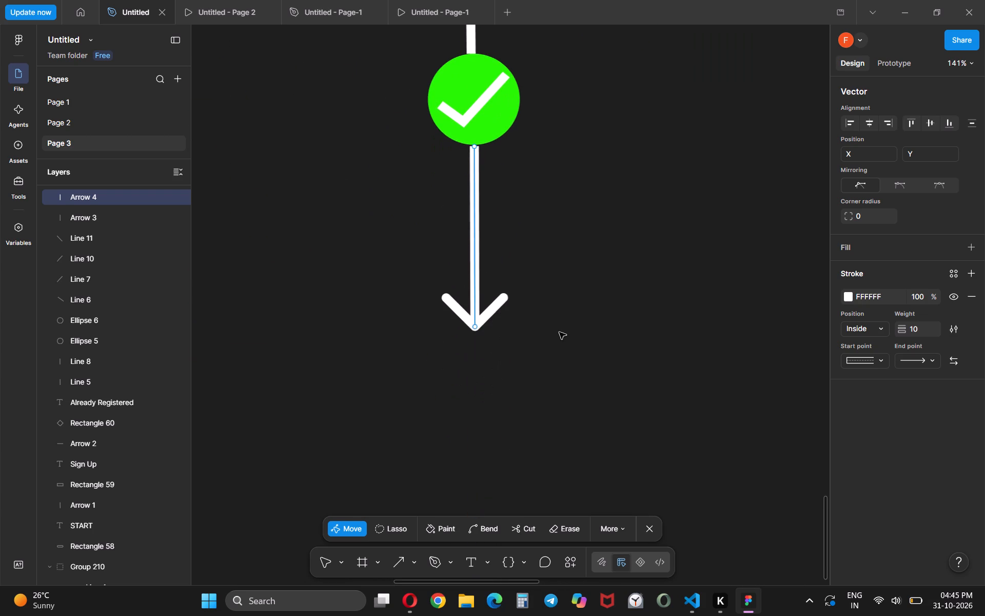
left_click(477, 329)
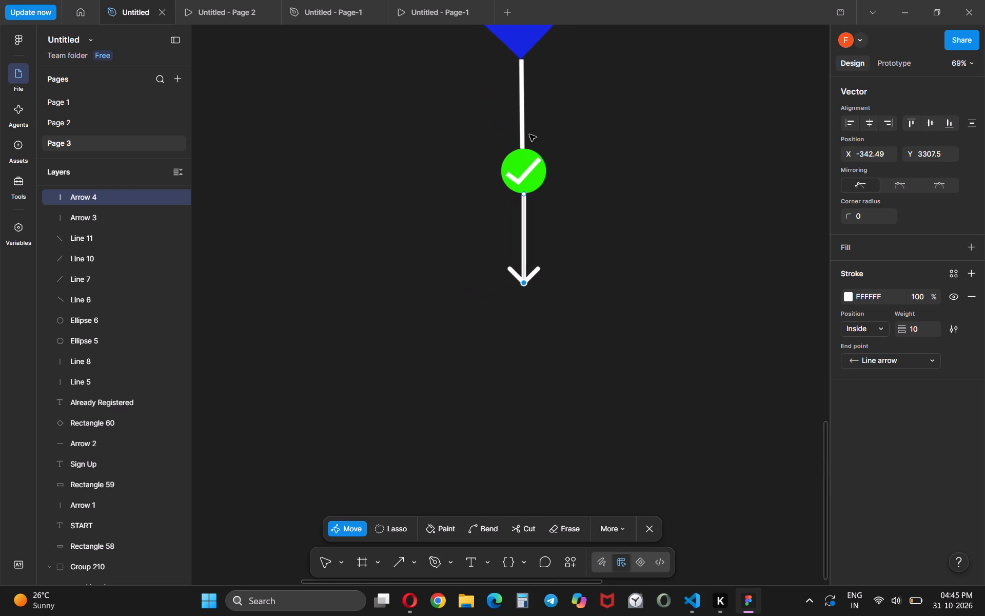
Compare the position and rotation values of the connector above the green badge with those of the arrow below it.
left_click(523, 128)
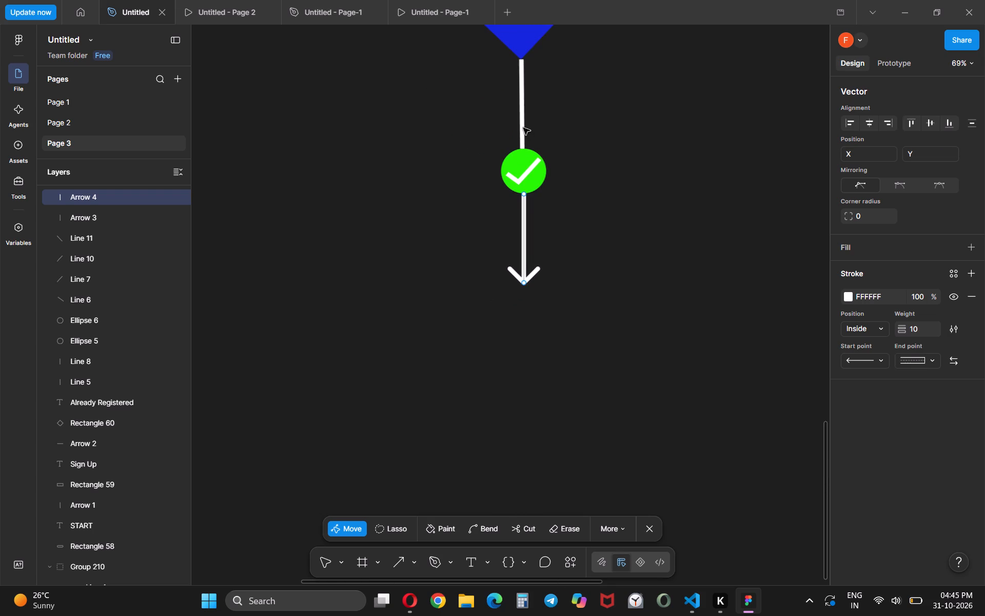
left_click(522, 120)
double_click(522, 120)
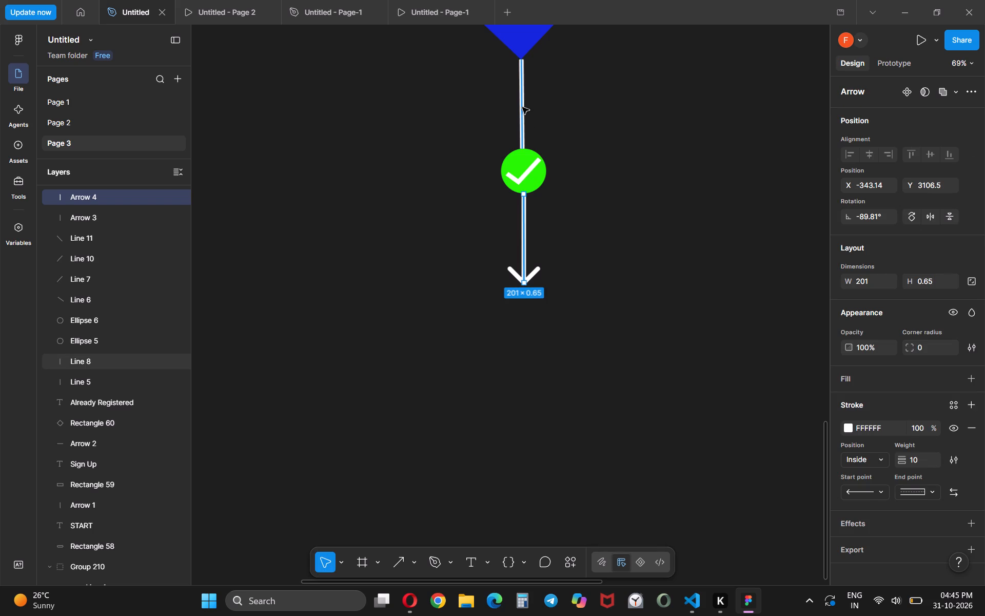
left_click(522, 107)
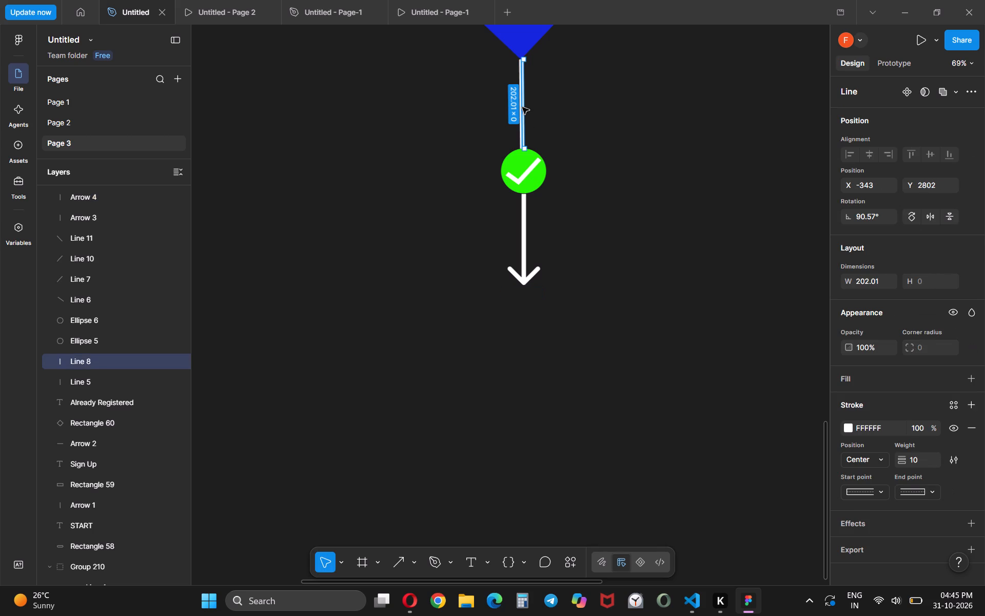
left_click(522, 246)
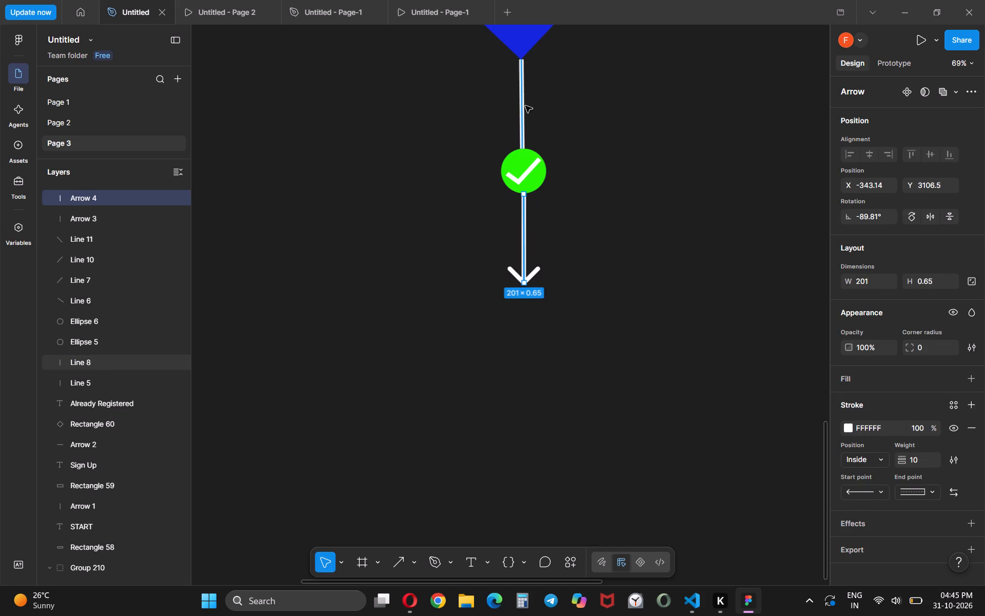
left_click(521, 106)
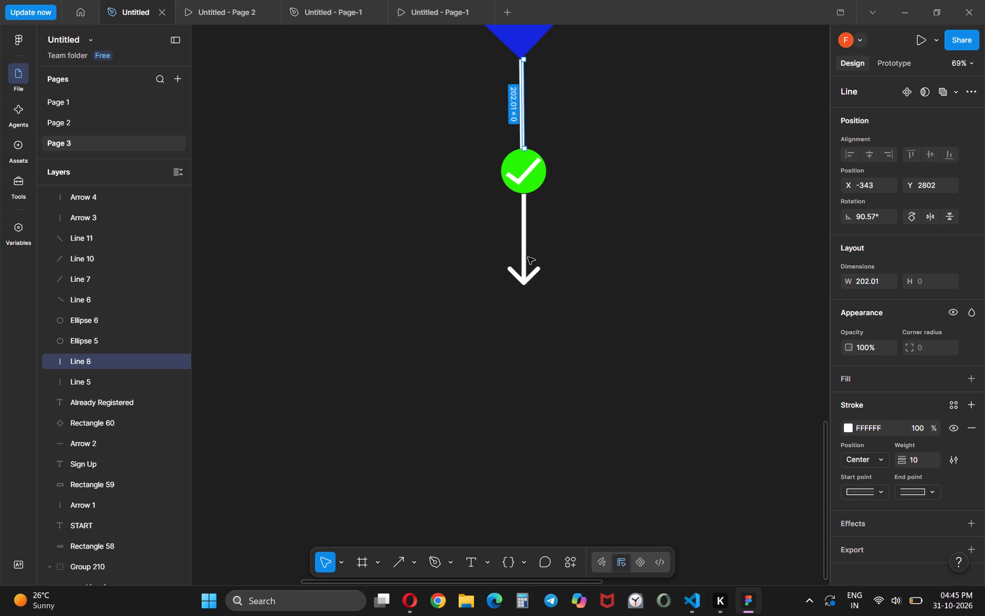
left_click(523, 257)
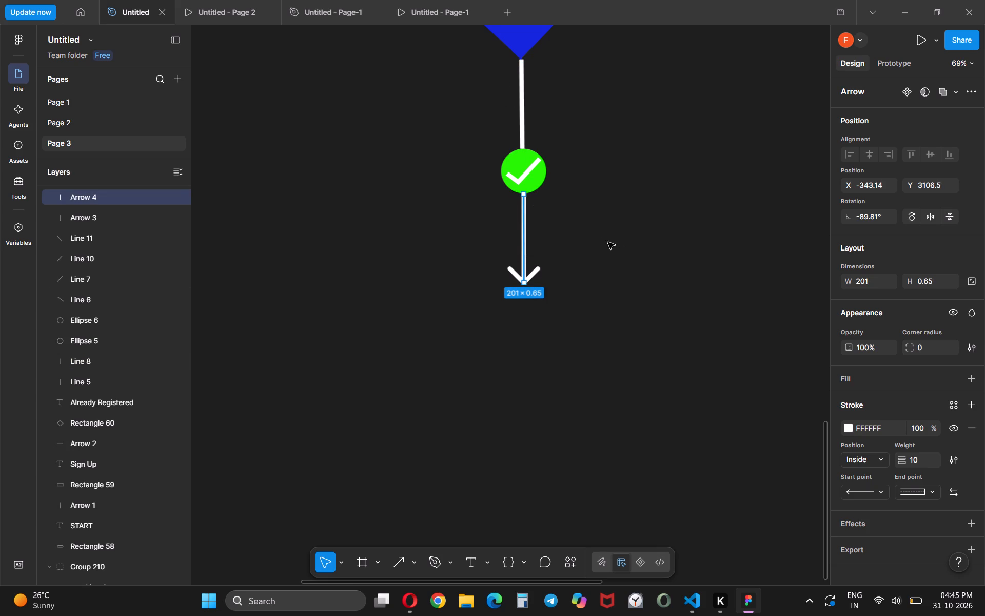
left_click(524, 239)
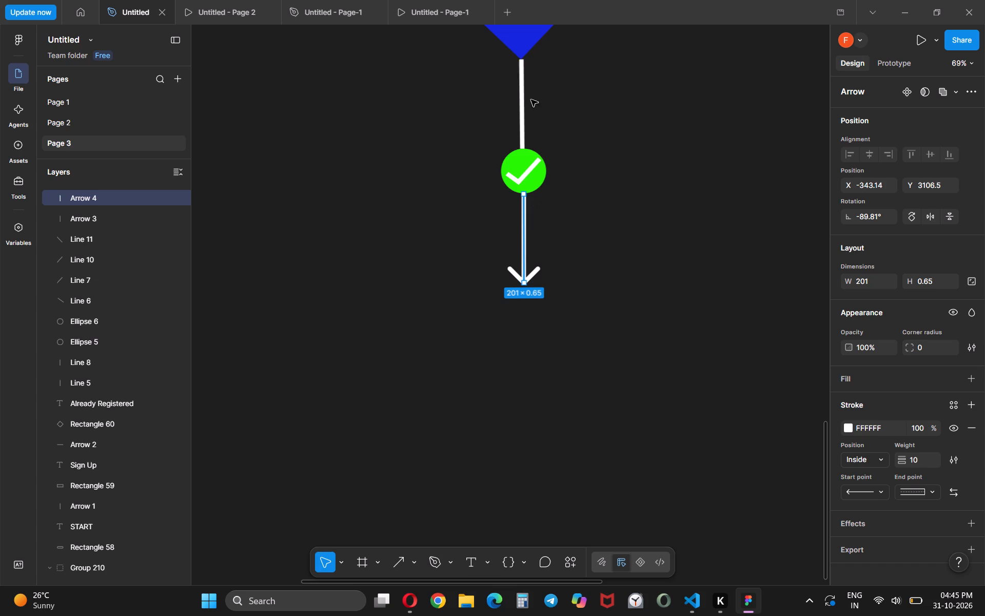
left_click(524, 97)
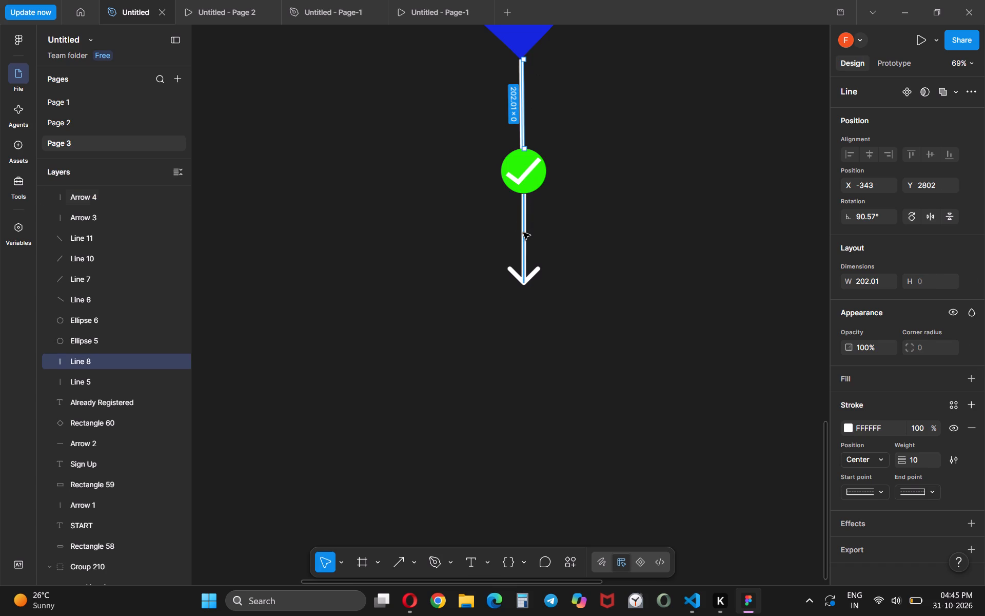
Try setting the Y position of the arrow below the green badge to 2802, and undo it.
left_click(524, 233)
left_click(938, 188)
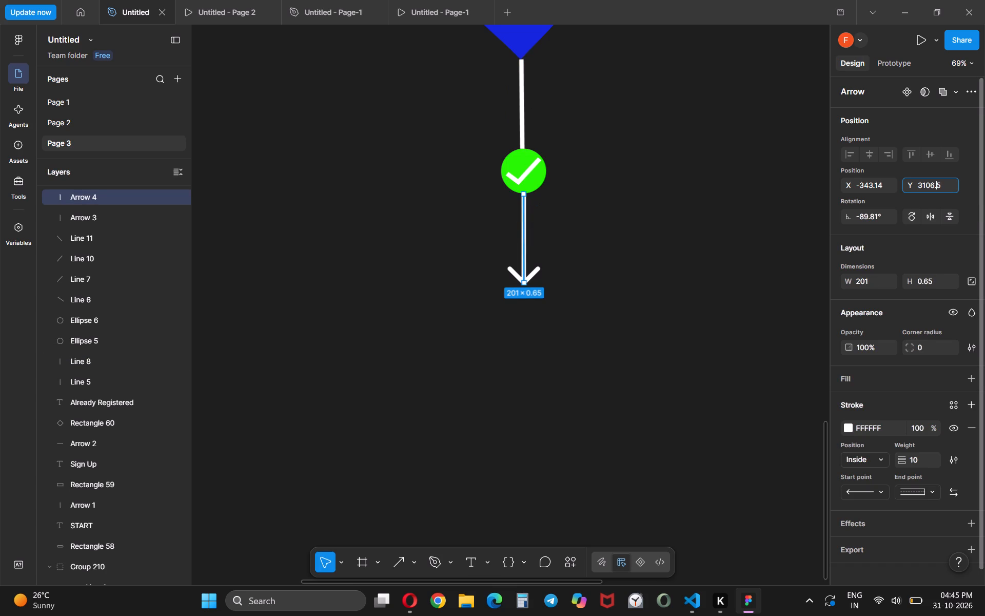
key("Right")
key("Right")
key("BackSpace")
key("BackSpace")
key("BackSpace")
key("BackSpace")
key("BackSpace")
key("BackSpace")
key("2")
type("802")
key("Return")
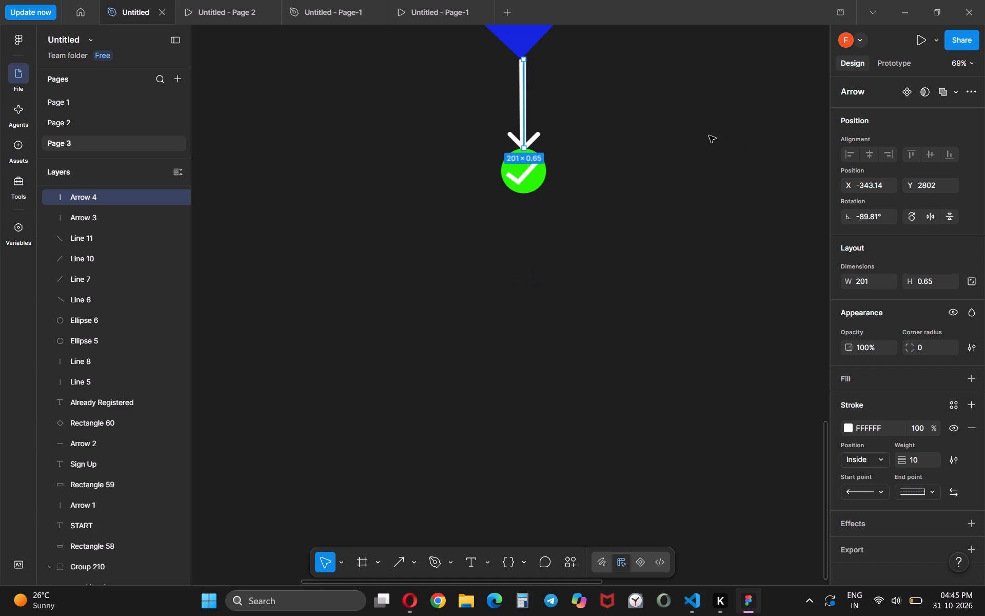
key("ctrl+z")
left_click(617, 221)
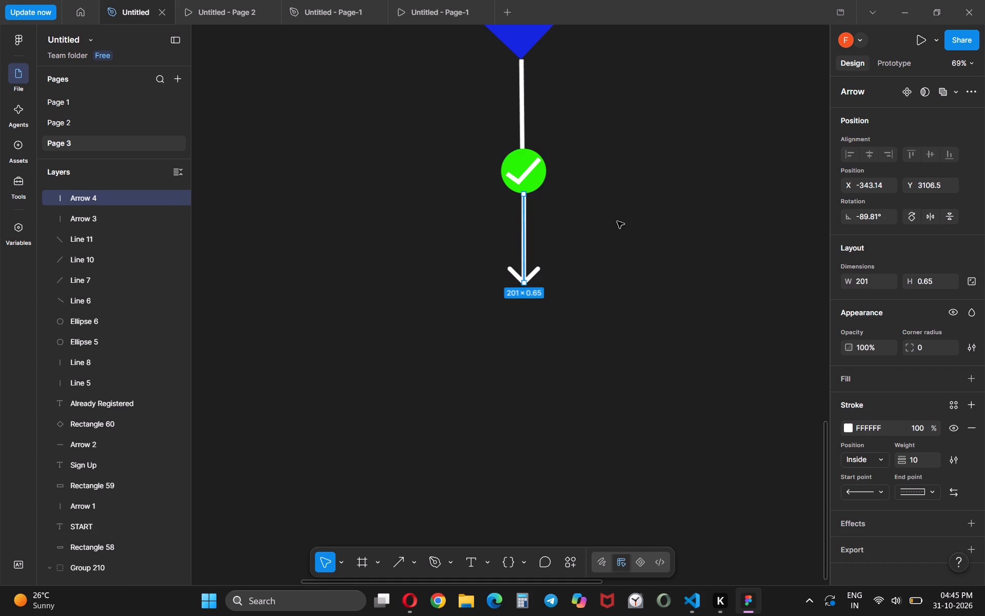
Adjust the tip of the arrow below the green badge sideways so the arrow runs nearly vertical.
left_click(527, 281)
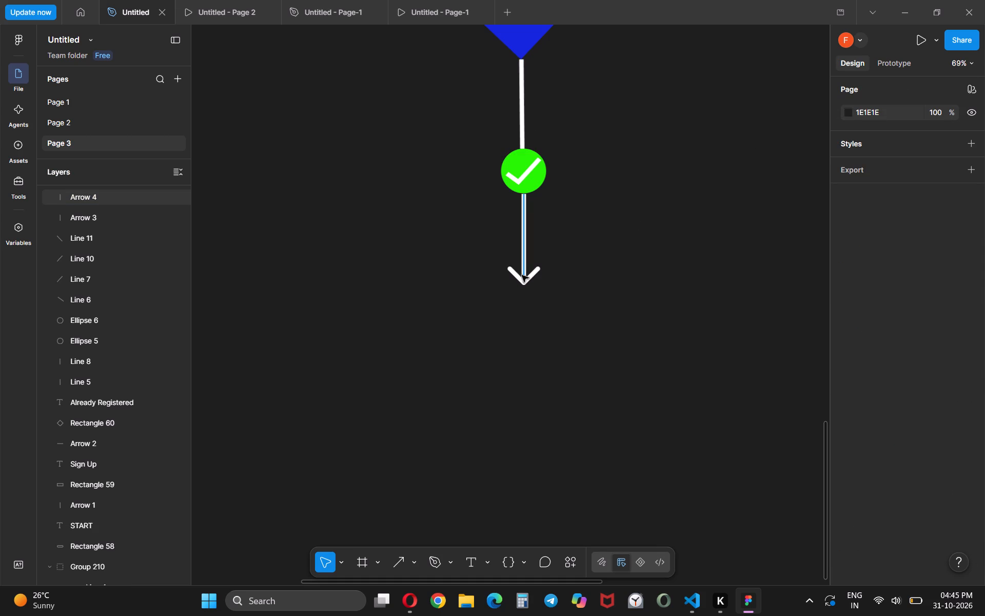
left_click(523, 278)
left_click_drag(523, 282, 529, 281)
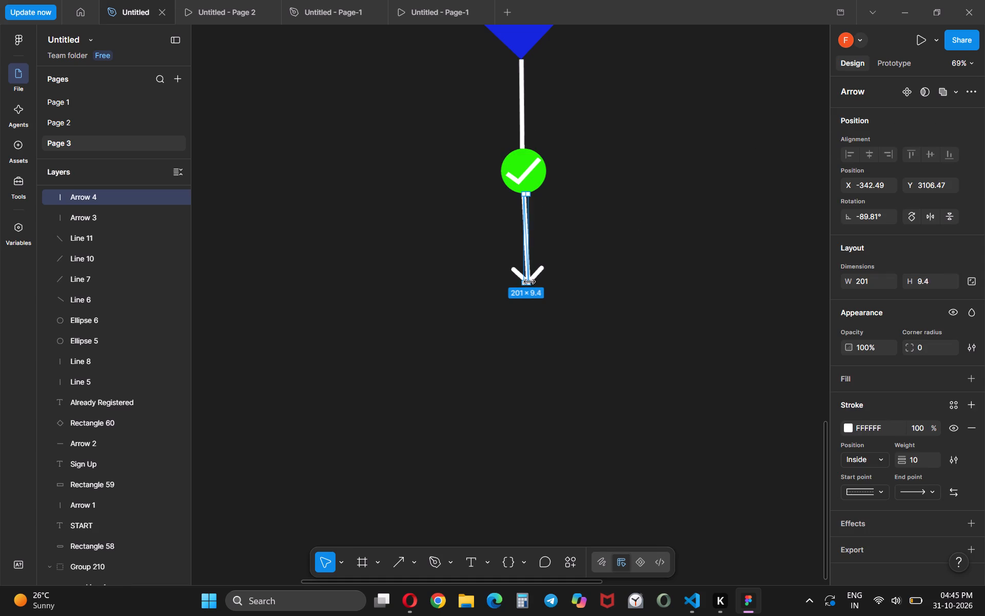
left_click_drag(529, 281, 517, 288)
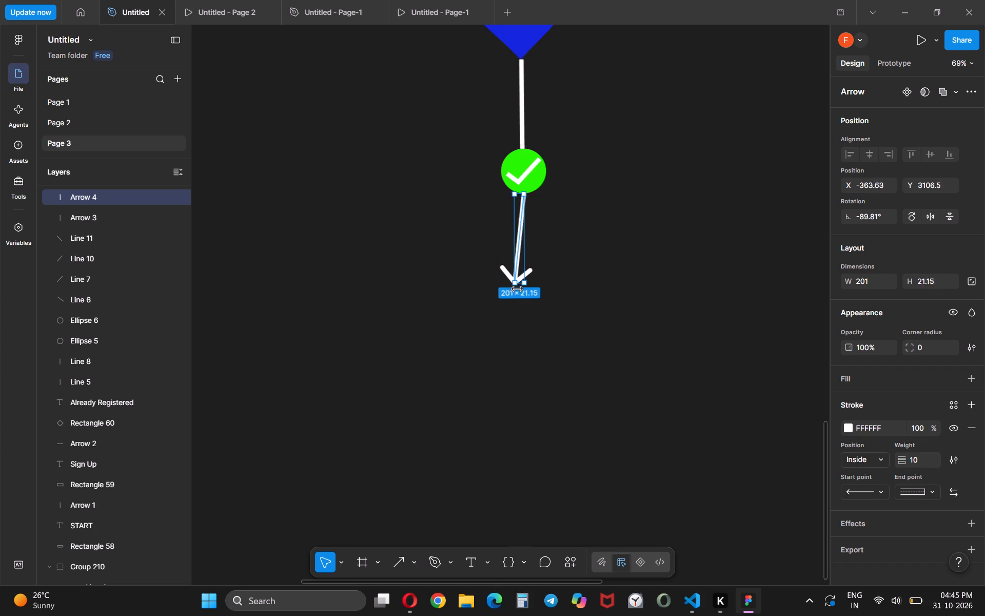
left_click_drag(517, 288, 524, 293)
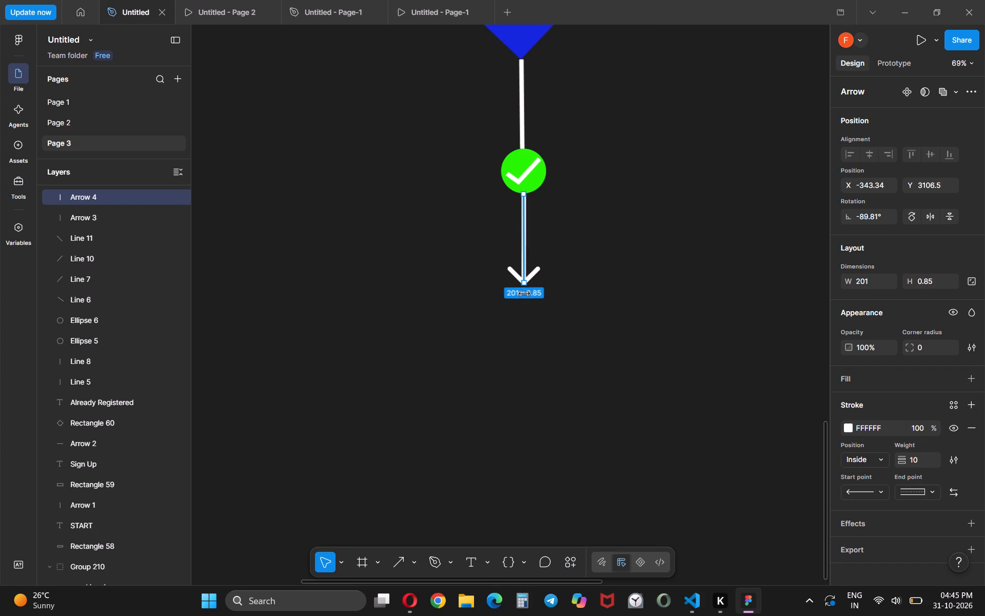
left_click_drag(524, 293, 525, 293)
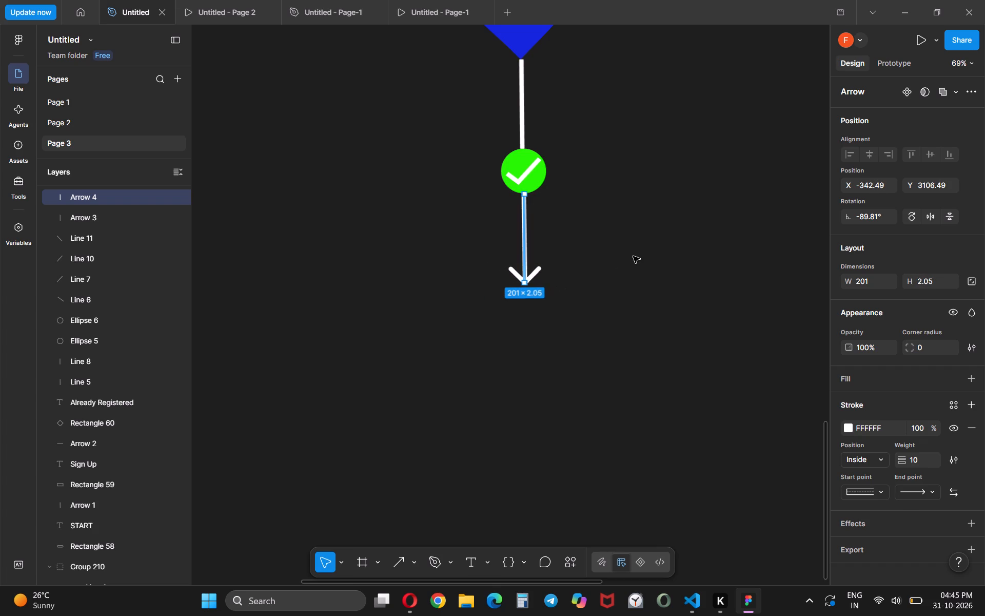
Nudge the arrow below the green badge sideways to an X position of -343.49.
key("Left")
key("Left")
key("Left")
key("Left")
key("Left")
key("Right")
key("Right")
key("Right")
key("Right")
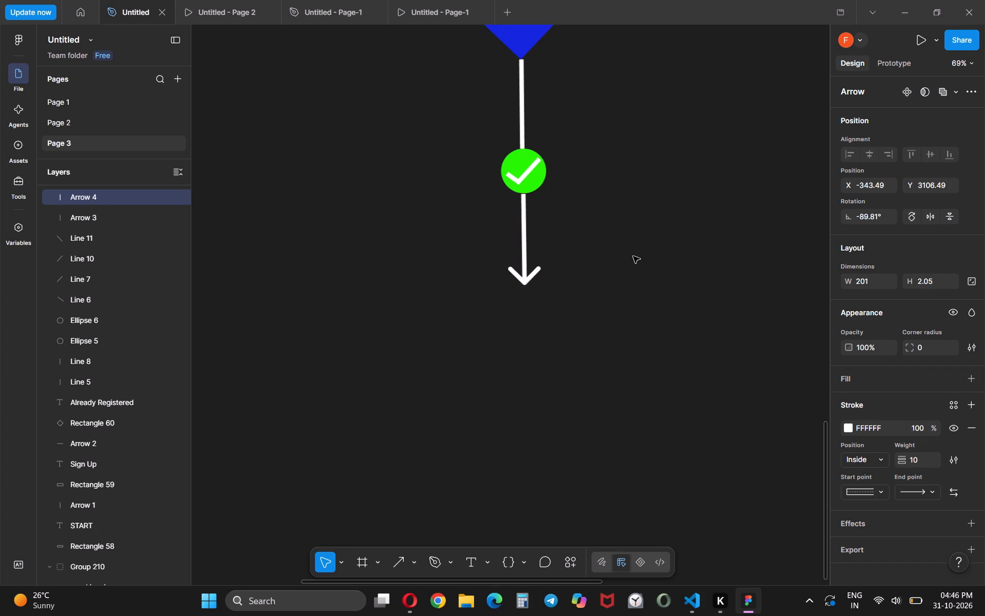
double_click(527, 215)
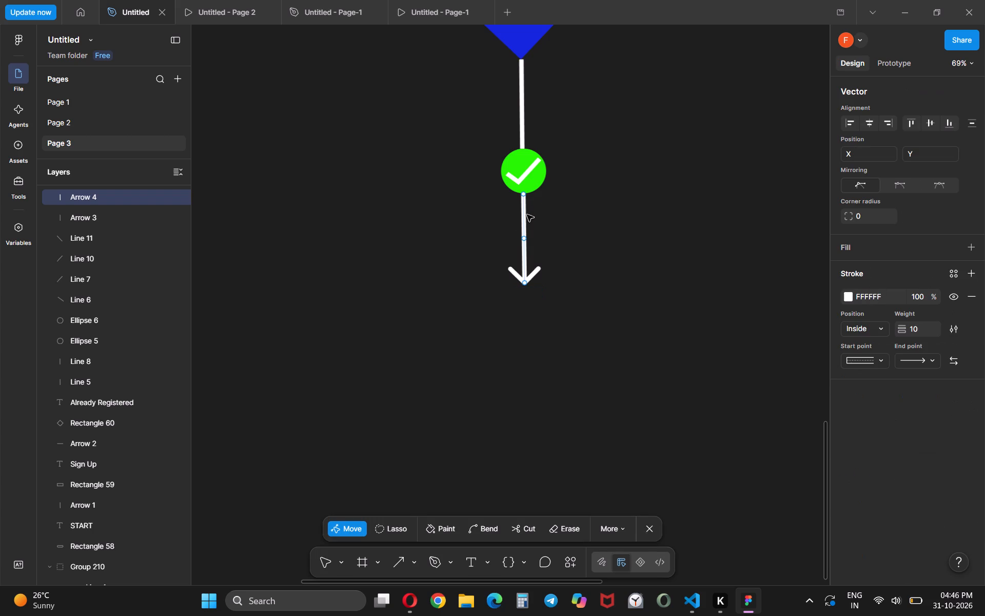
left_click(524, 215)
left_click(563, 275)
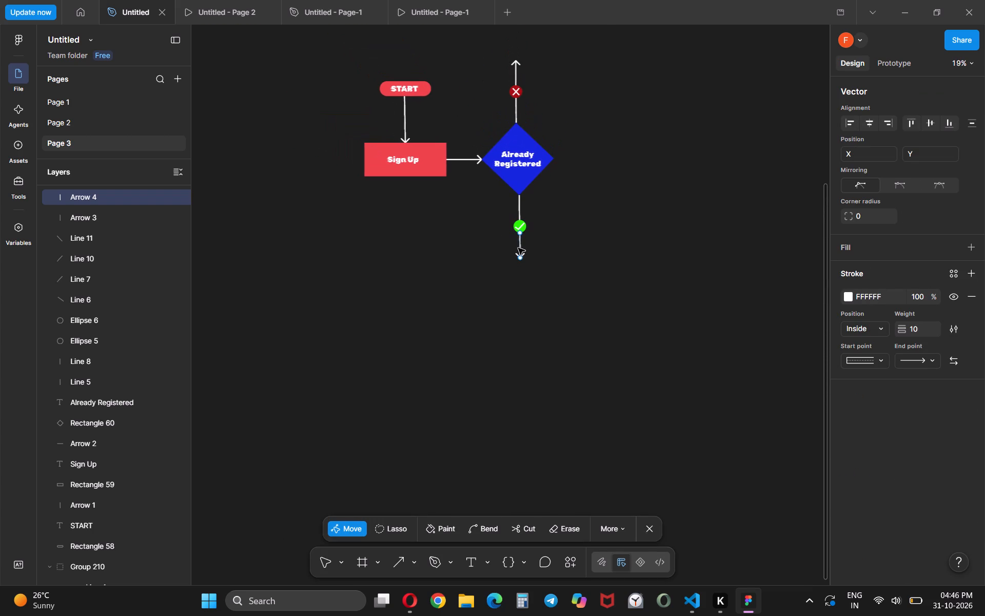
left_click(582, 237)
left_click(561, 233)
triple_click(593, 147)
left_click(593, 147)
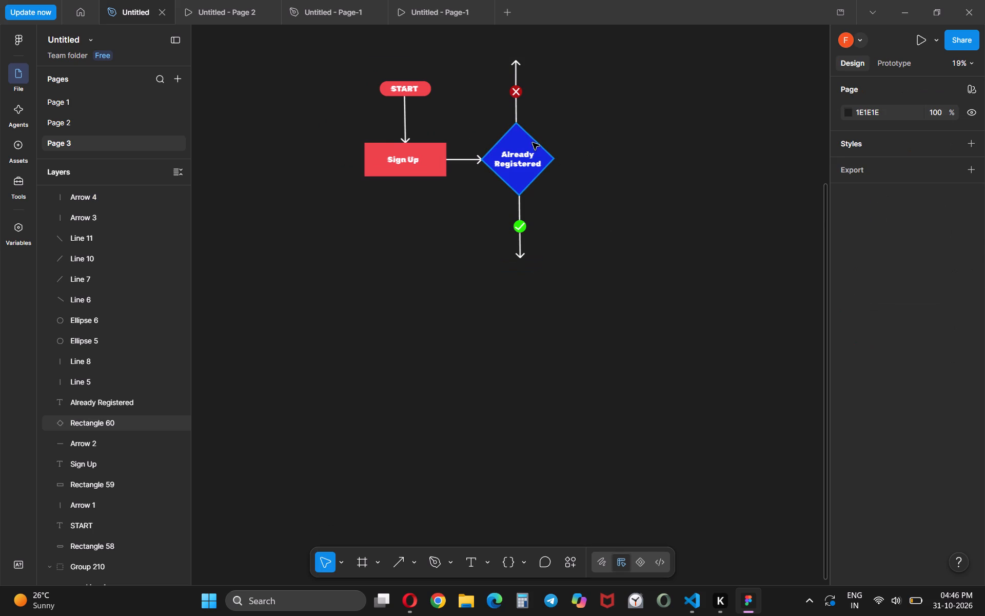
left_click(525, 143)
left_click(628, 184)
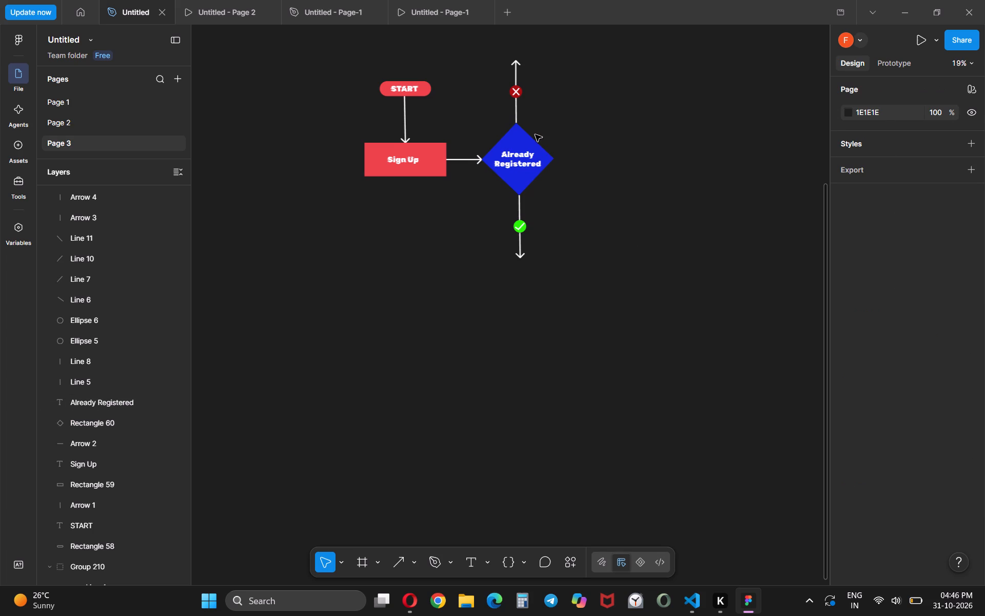
Duplicate the Sign Up rectangle without its label and place the copy under the green check branch's arrow, at X -672, Y 3309.
left_click(425, 156)
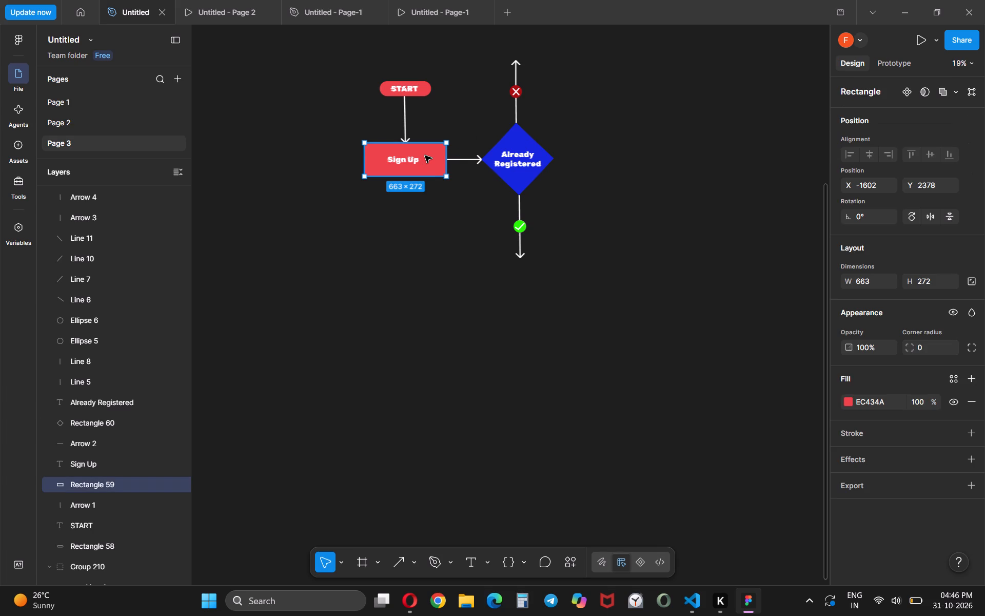
key("ctrl+d")
left_click_drag(425, 156, 410, 186)
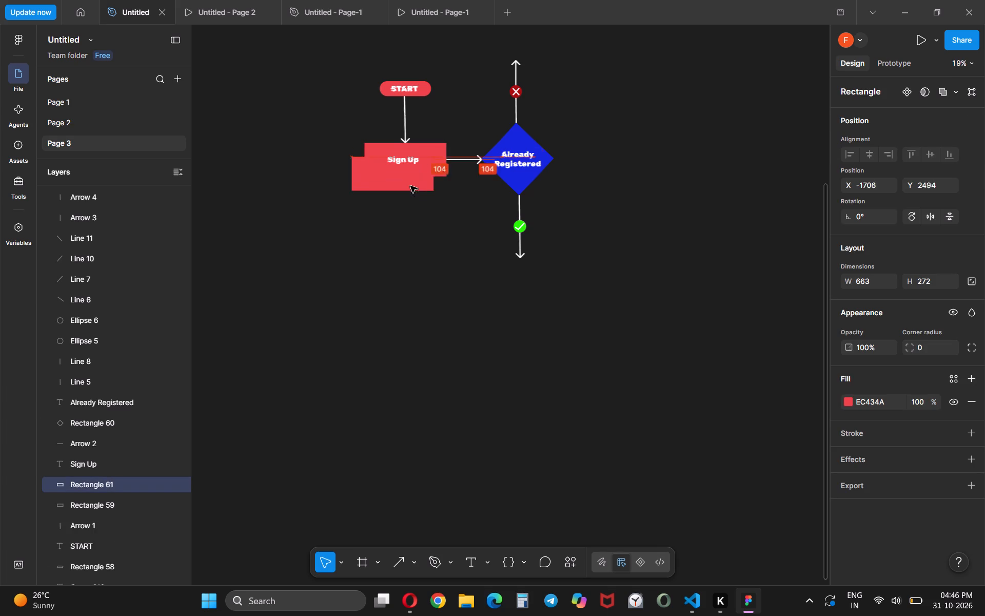
left_click_drag(410, 186, 436, 298)
left_click_drag(447, 305, 570, 293)
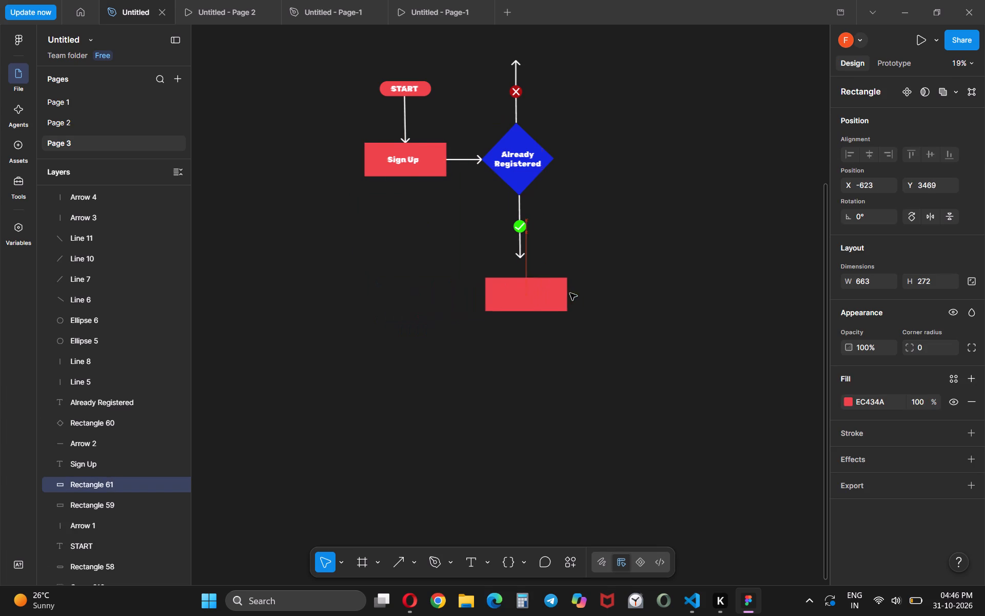
left_click_drag(570, 293, 550, 279)
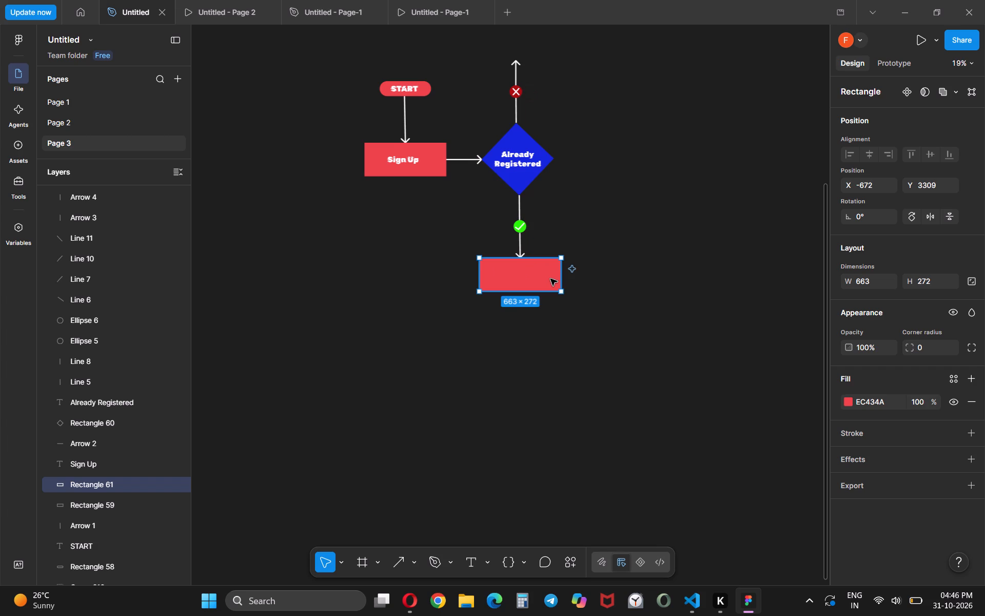
left_click(619, 252)
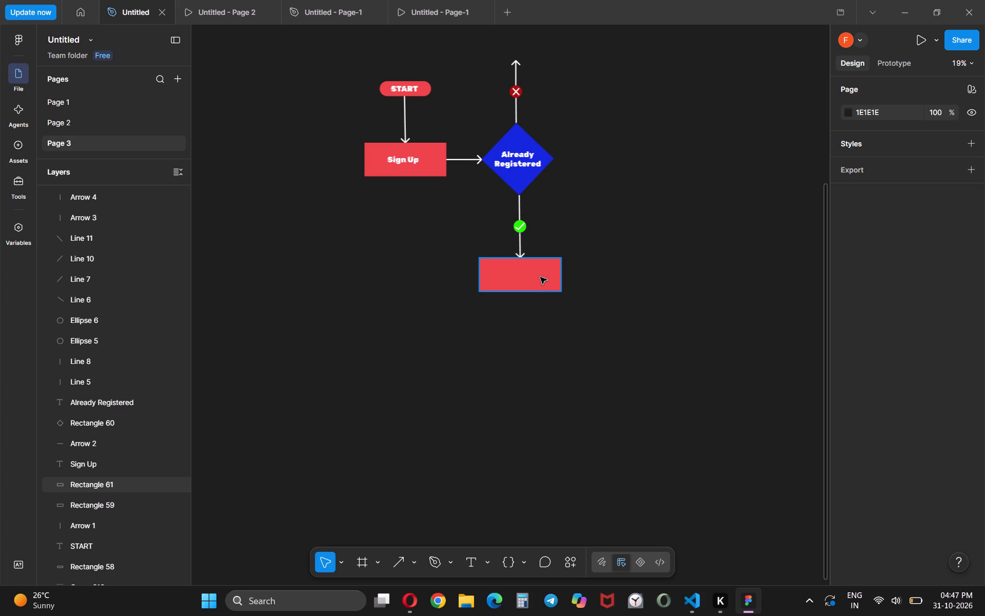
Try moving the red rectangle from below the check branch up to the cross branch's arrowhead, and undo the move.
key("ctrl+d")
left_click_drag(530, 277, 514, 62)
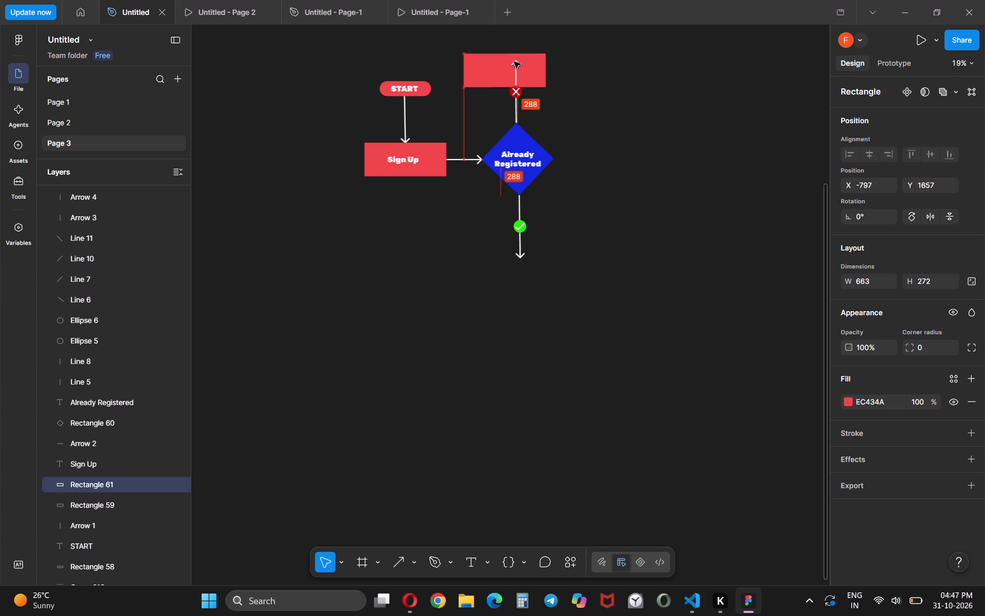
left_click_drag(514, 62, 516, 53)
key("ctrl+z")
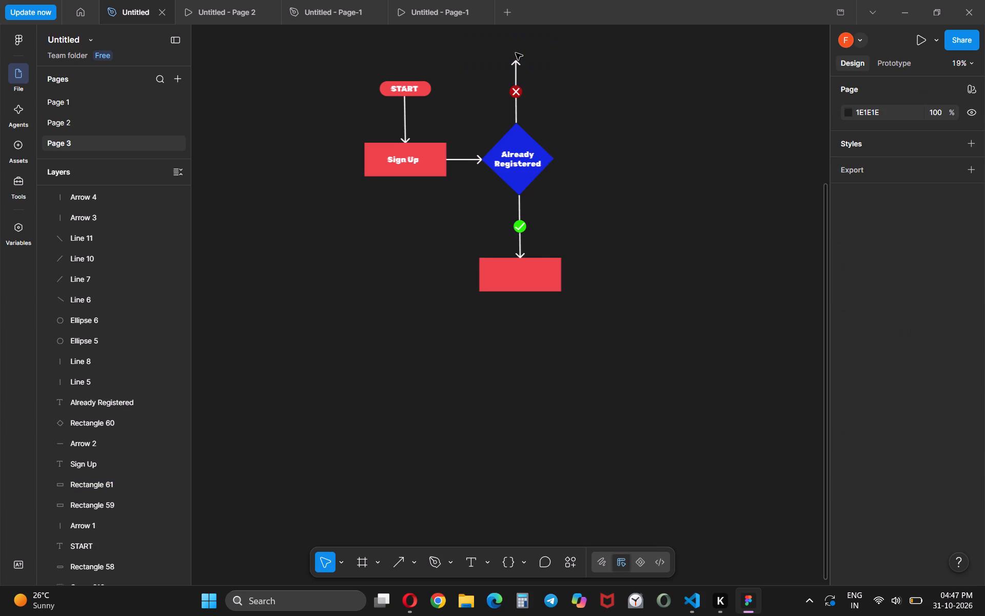
Duplicate the red rectangle below the check branch and place the copy above the cross branch's arrow, at X -715, Y 1423.
left_click(544, 276)
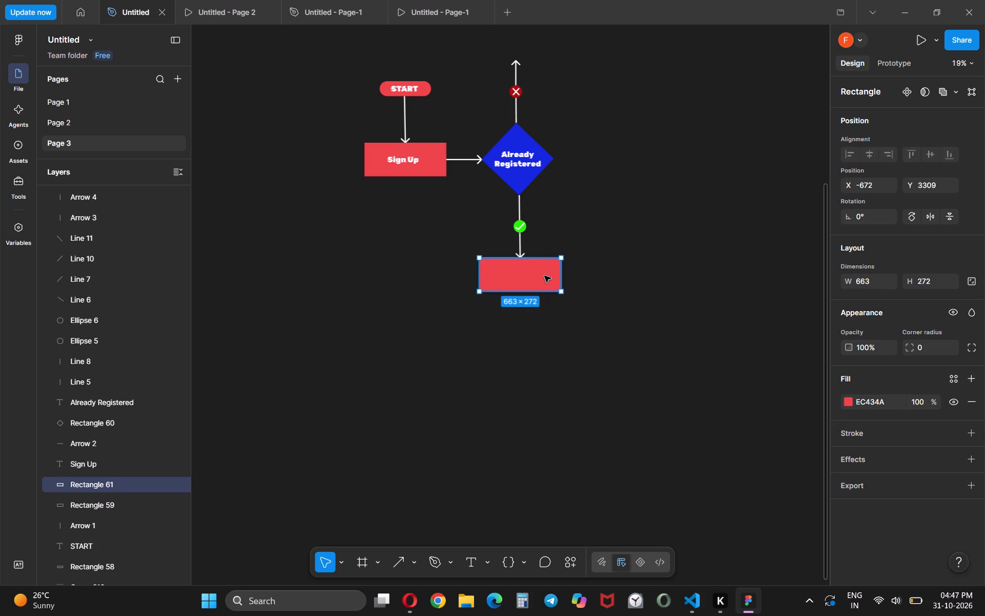
key("ctrl+d")
left_click_drag(528, 276, 577, 180)
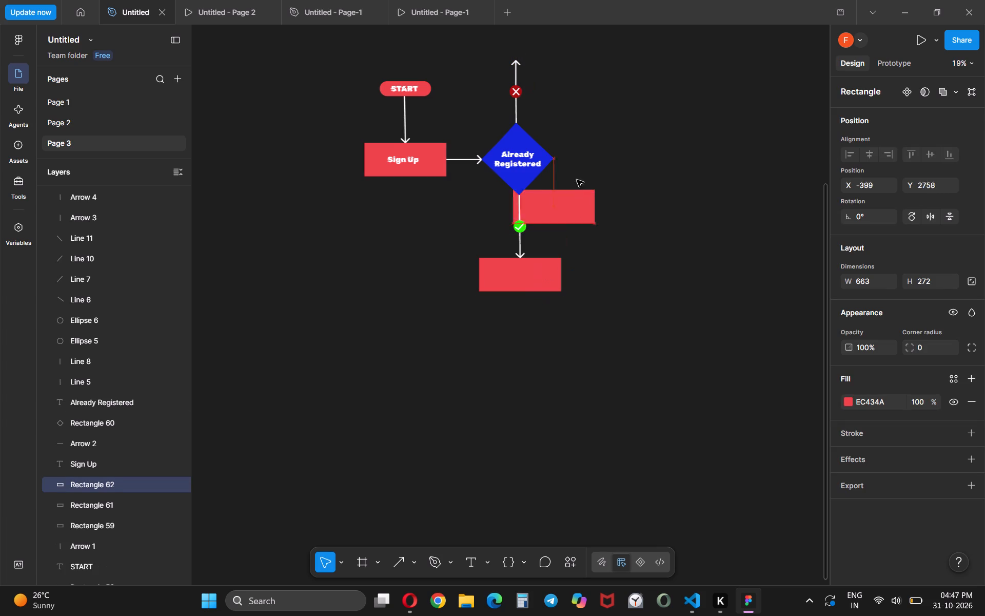
left_click_drag(577, 180, 518, 41)
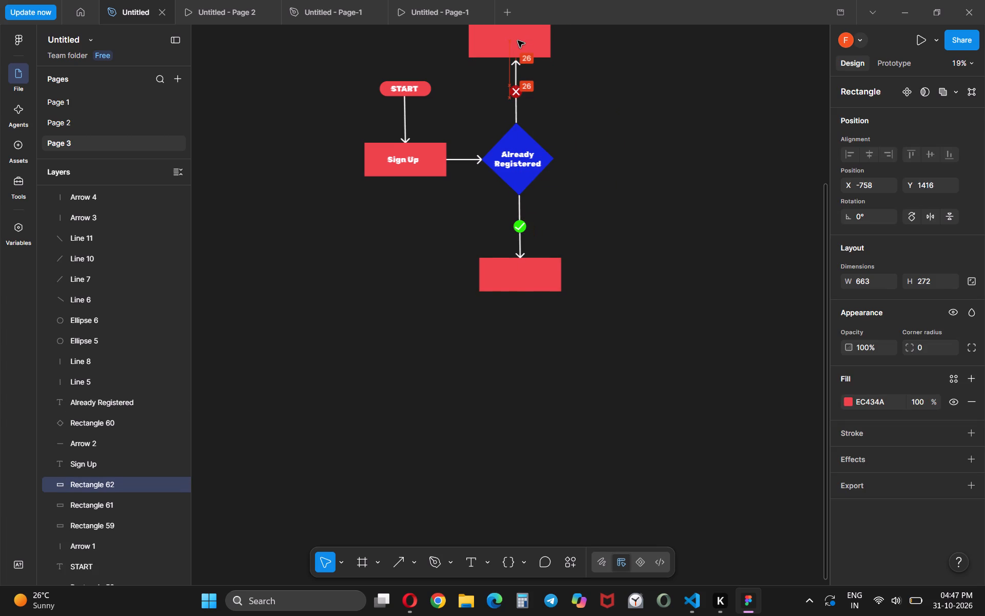
left_click_drag(518, 41, 523, 46)
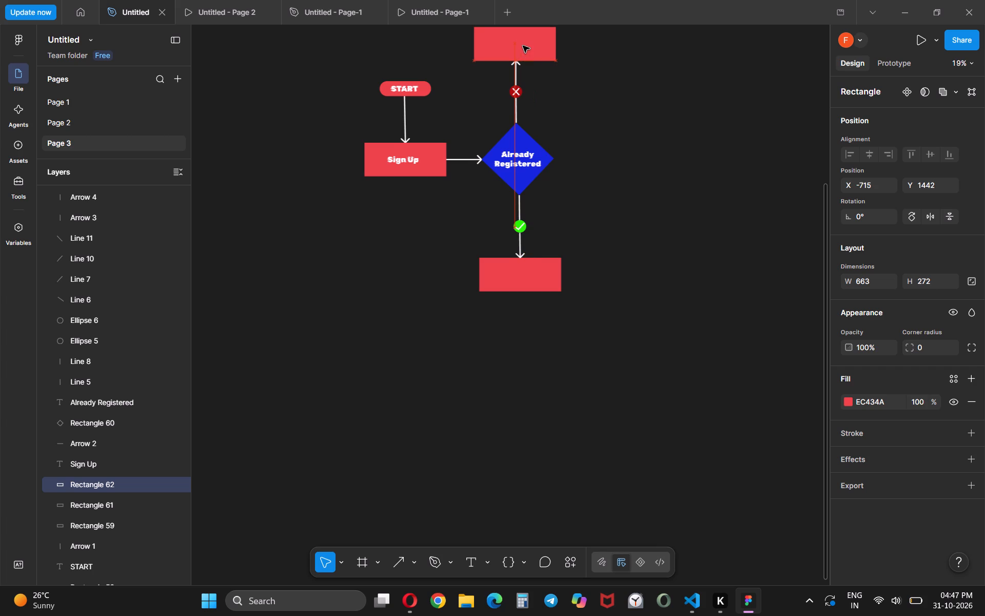
left_click_drag(523, 46, 523, 44)
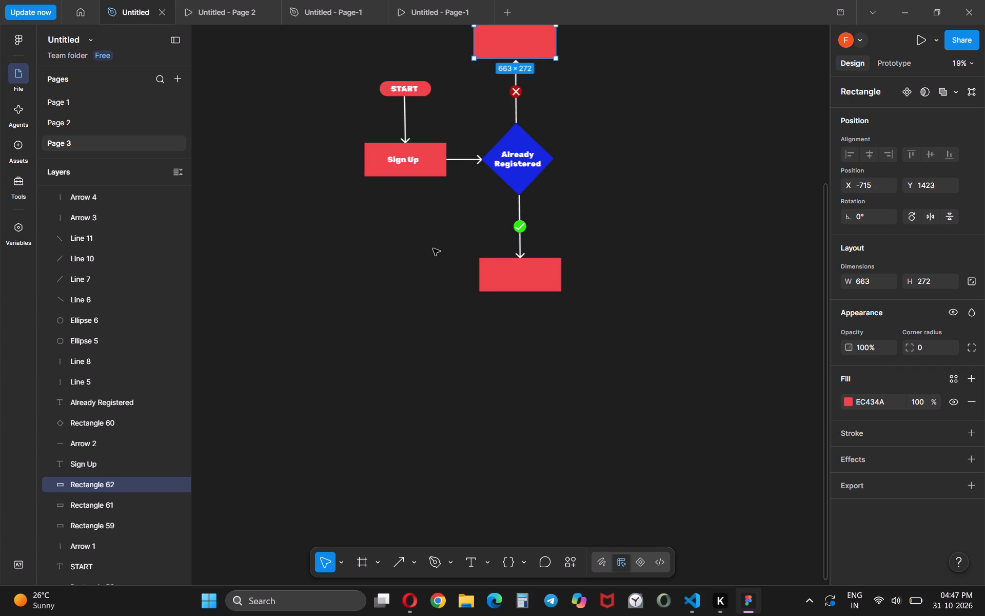
Examine the app screen mockups above the flow diagram, especially the sign-in screen, as reference for the flow.
left_click(531, 278)
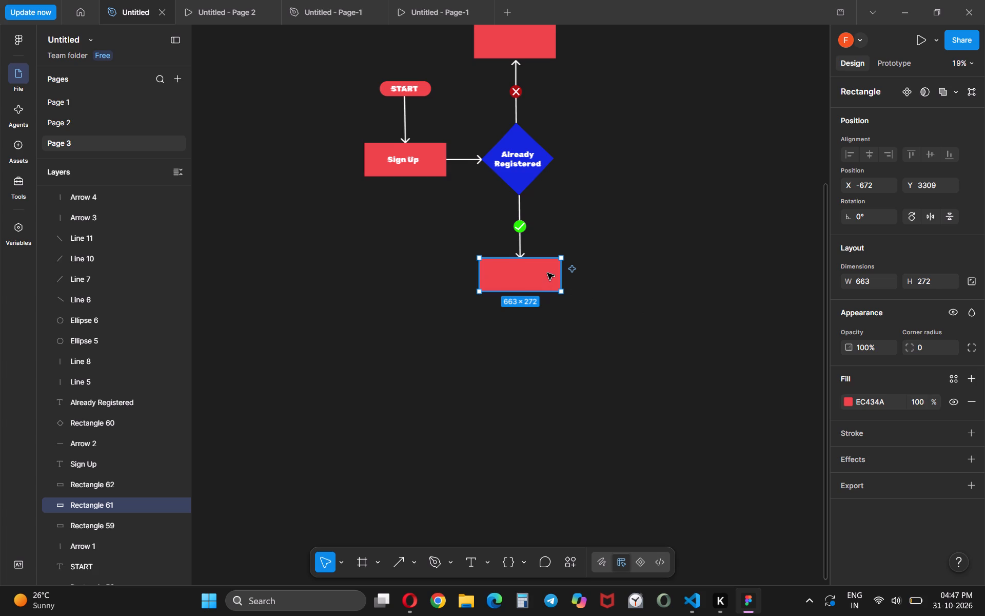
scroll(629, 292, "up", 5)
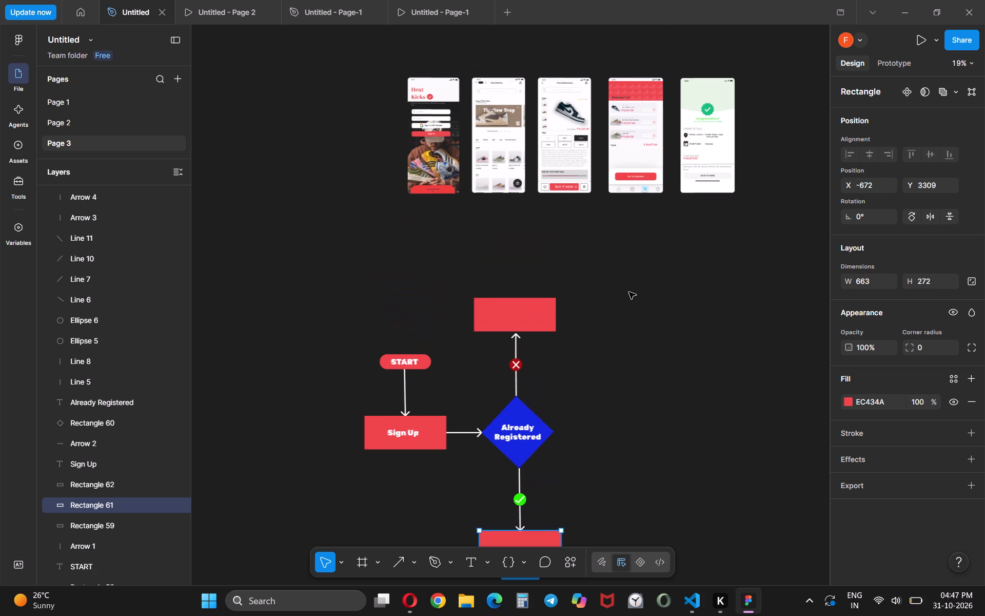
scroll(461, 256, "up", 1)
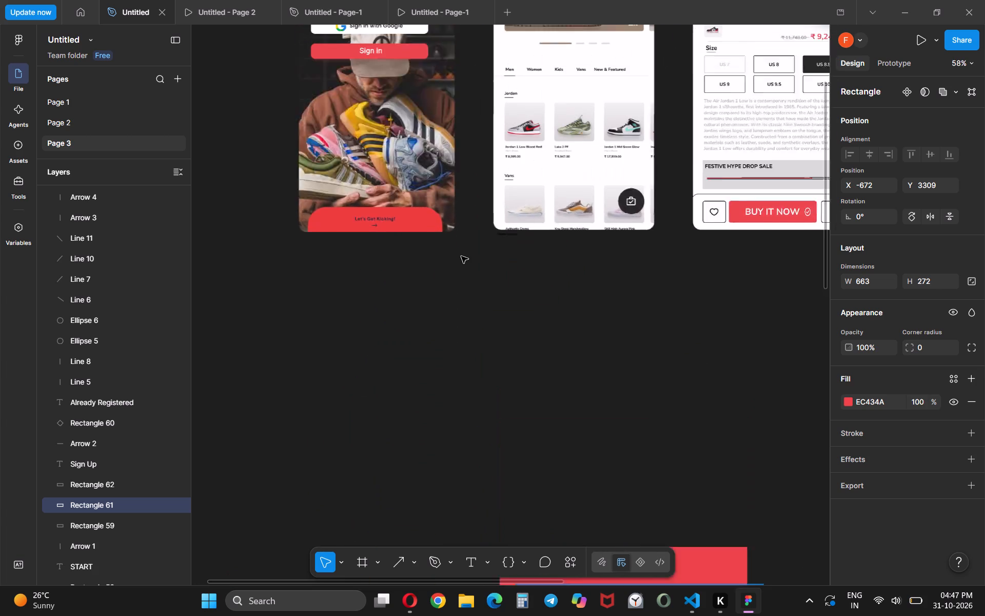
scroll(461, 256, "up", 2)
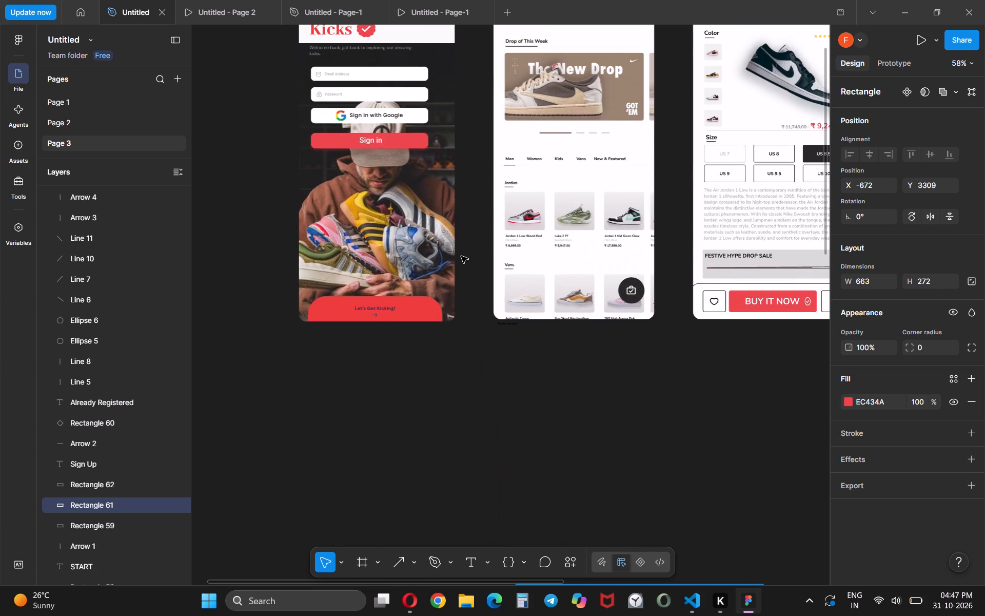
scroll(435, 187, "down", 1)
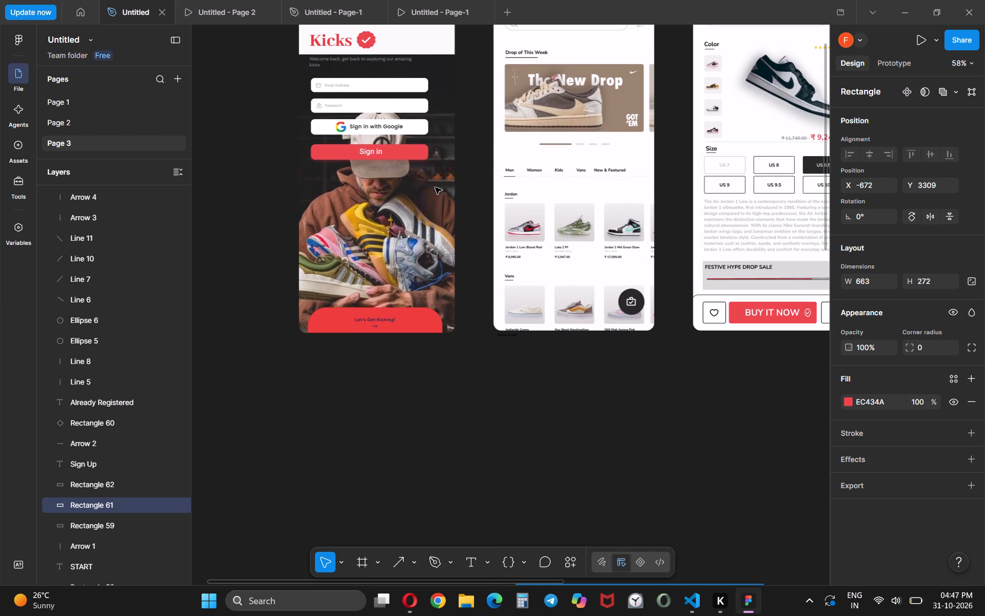
scroll(435, 187, "down", 2)
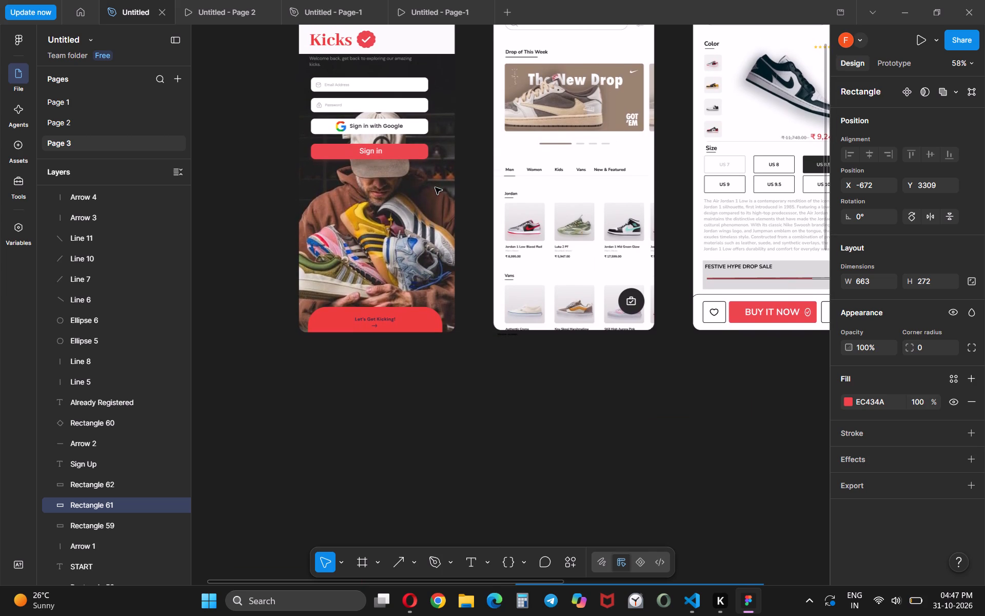
scroll(435, 187, "down", 2)
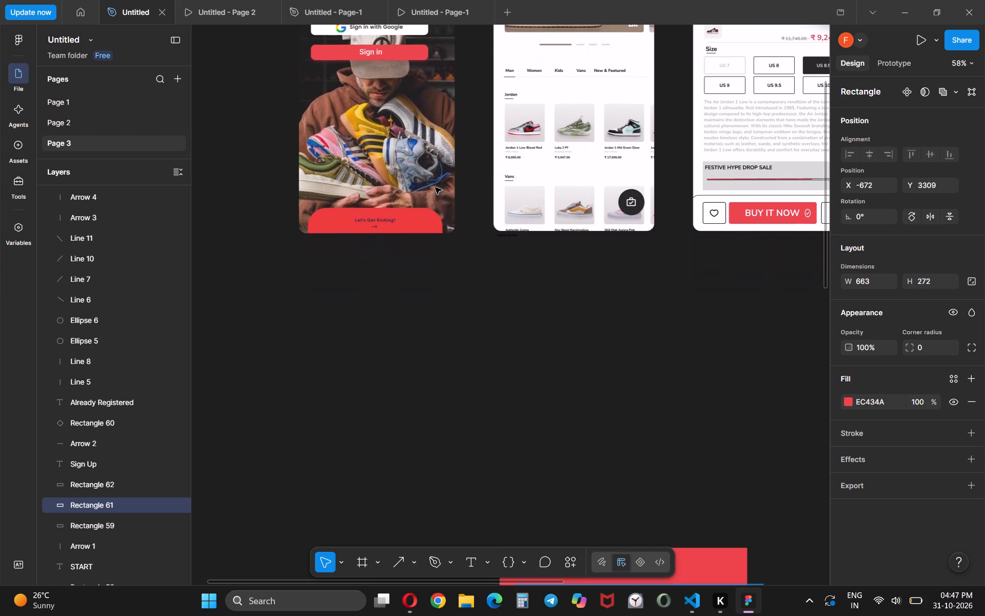
scroll(435, 187, "down", 1)
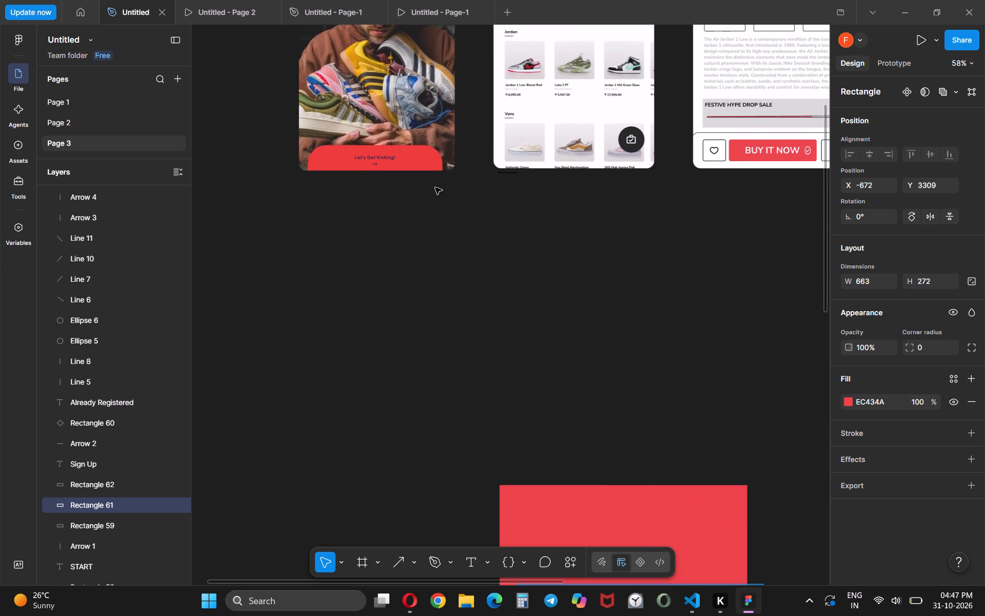
scroll(435, 187, "down", 1)
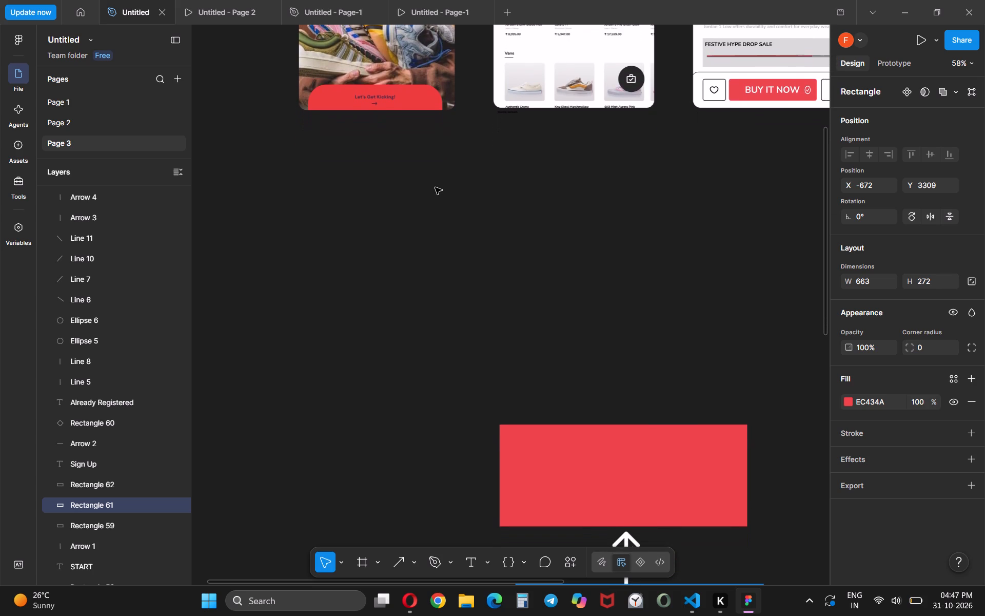
scroll(435, 187, "down", 1)
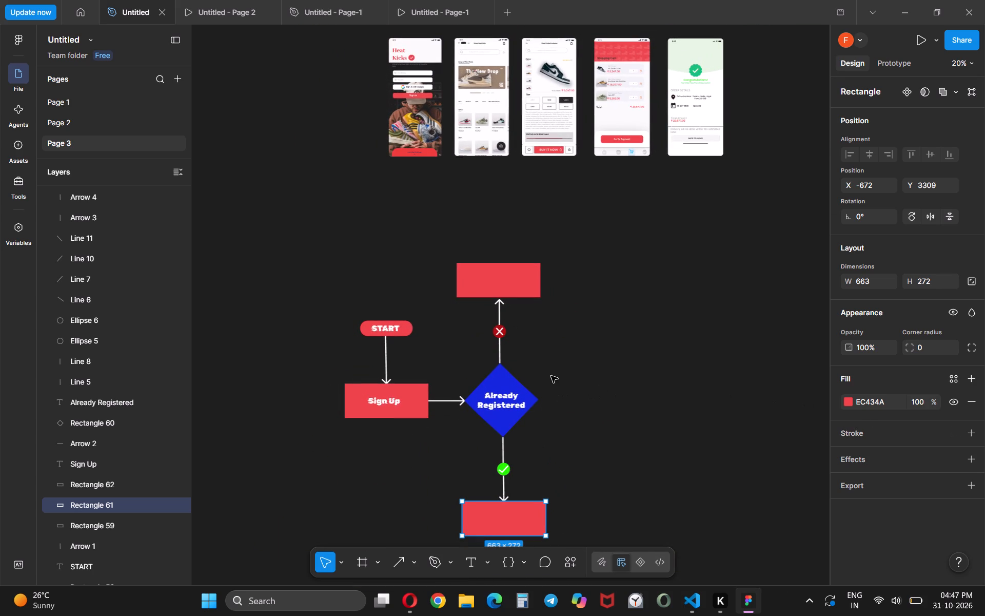
Duplicate the arrow between Sign Up and Already Registered and place the copy pointing outward from the diamond's right corner, at X -68.
left_click(449, 401)
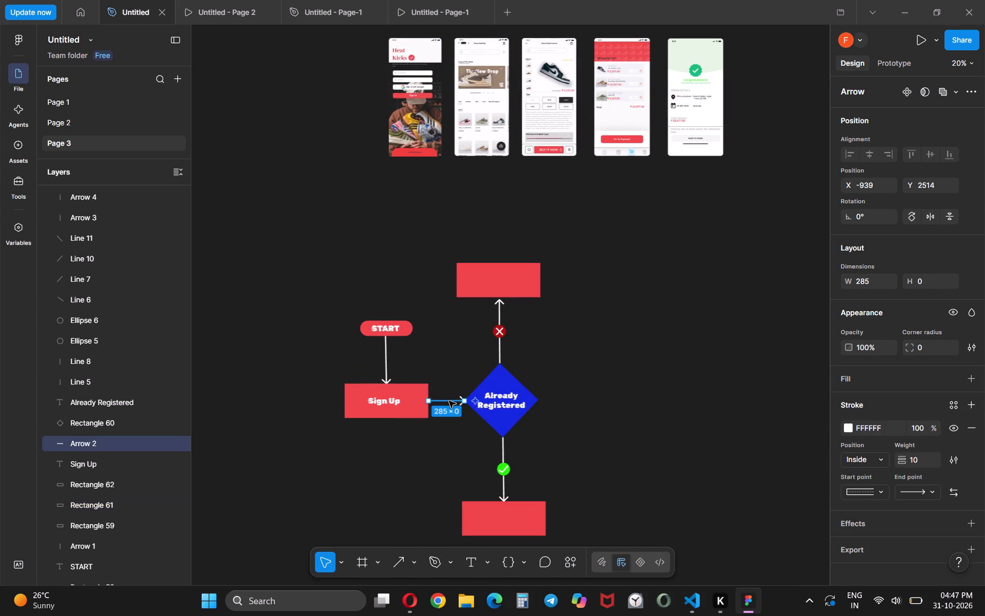
key("ctrl+d")
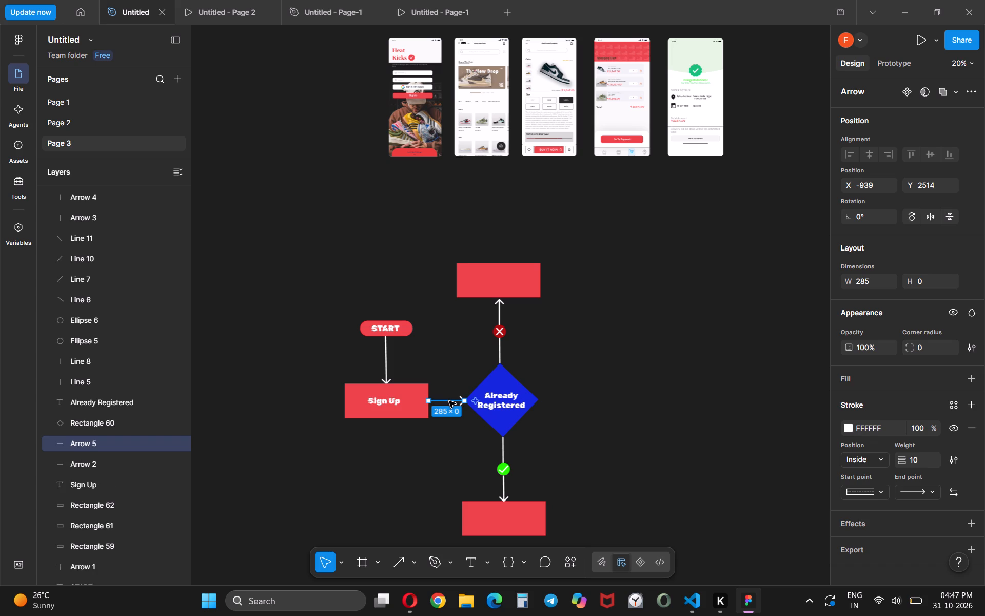
left_click_drag(449, 400, 590, 384)
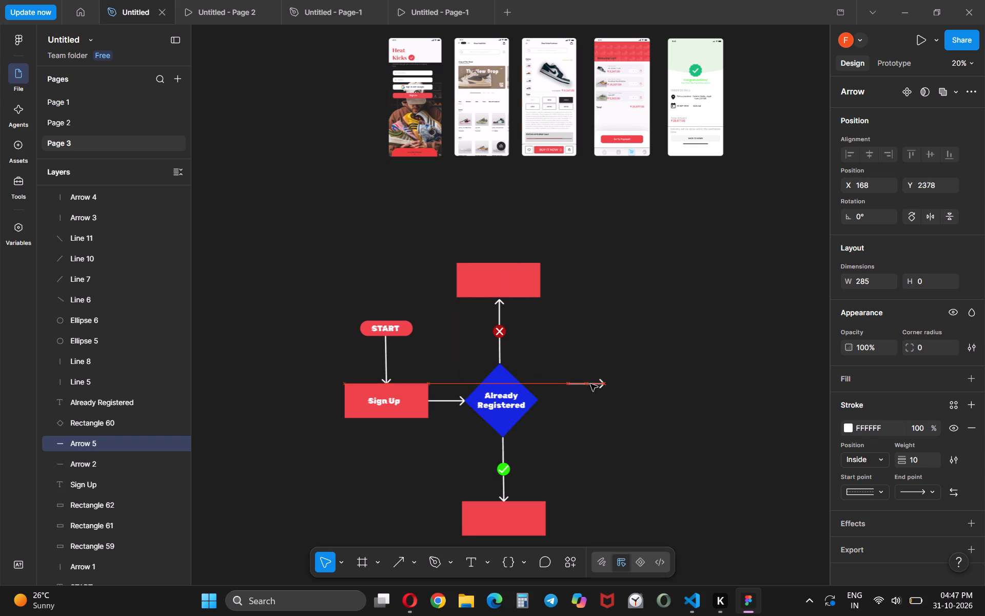
left_click_drag(590, 384, 557, 400)
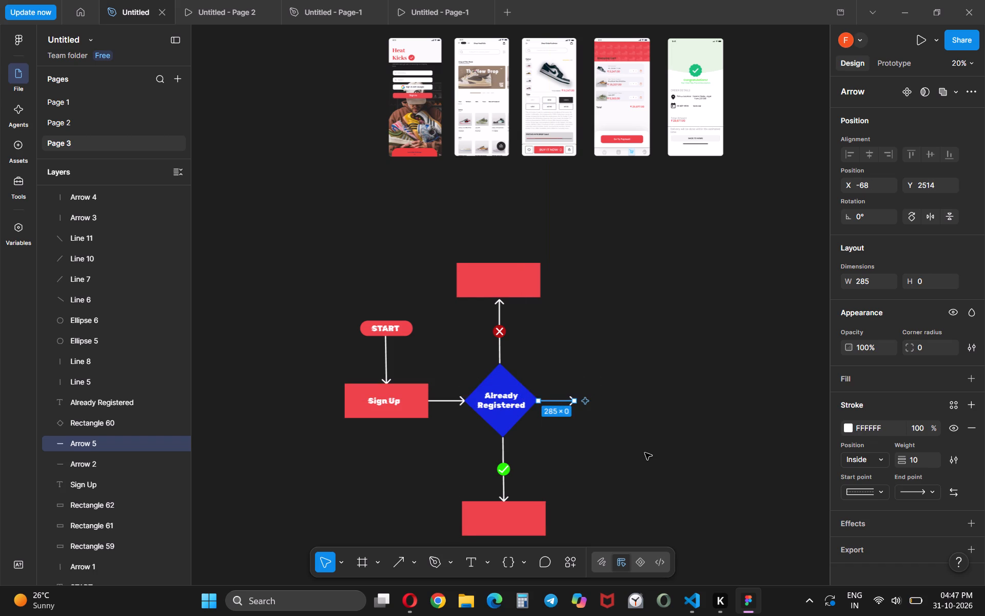
left_click(645, 453)
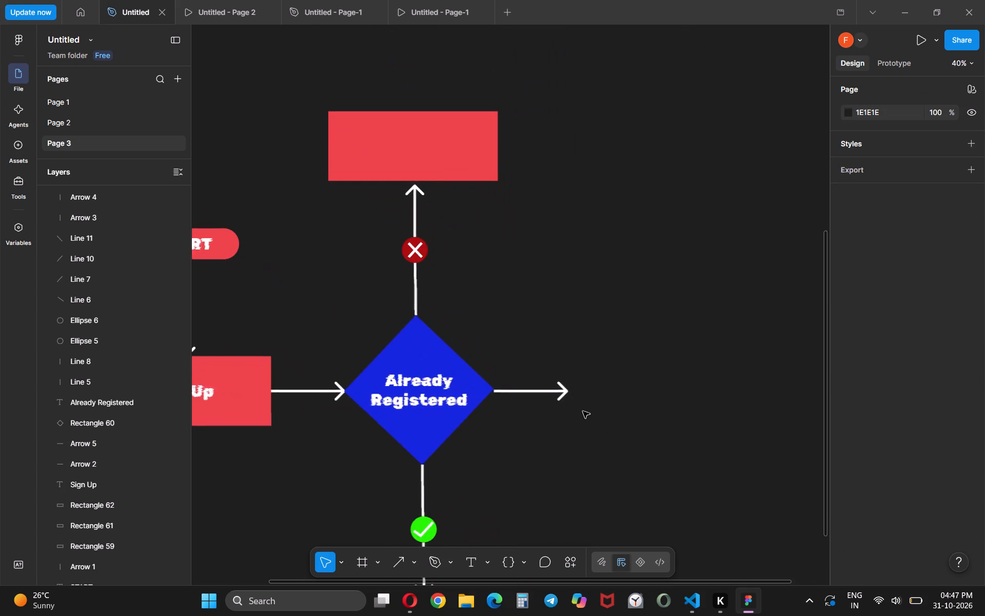
left_click(519, 392)
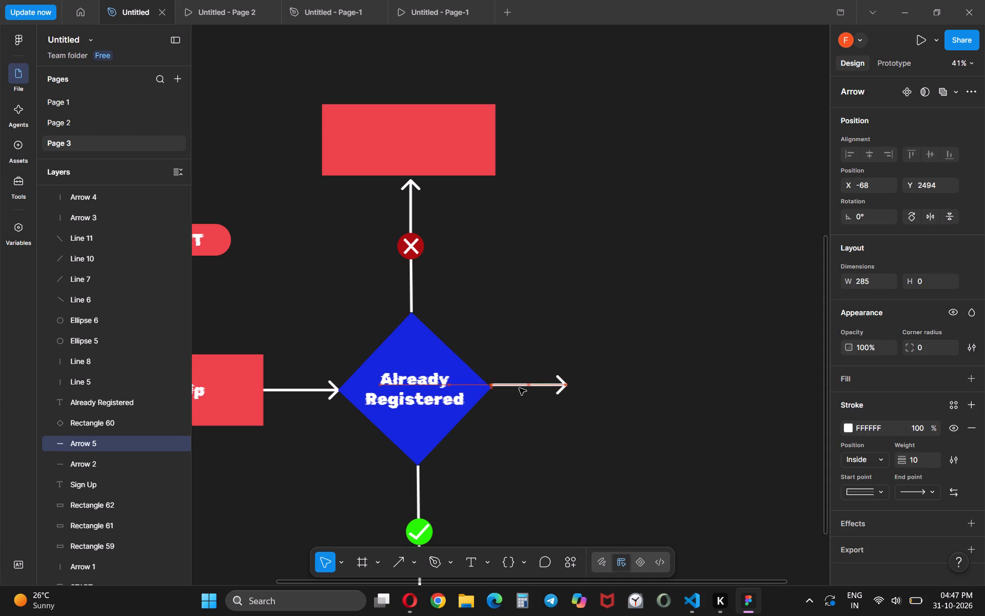
left_click(616, 437)
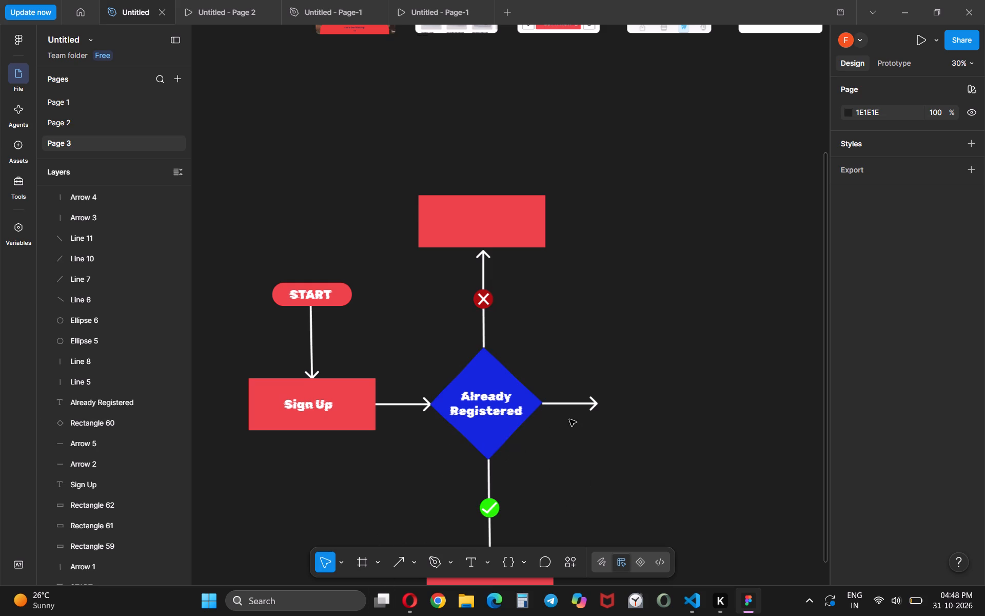
Duplicate the upper cross branch with its line, circle and arrow, set the copy beside it, and rotate it about 90° clockwise.
left_click_drag(456, 255, 490, 277)
left_click_drag(490, 277, 523, 335)
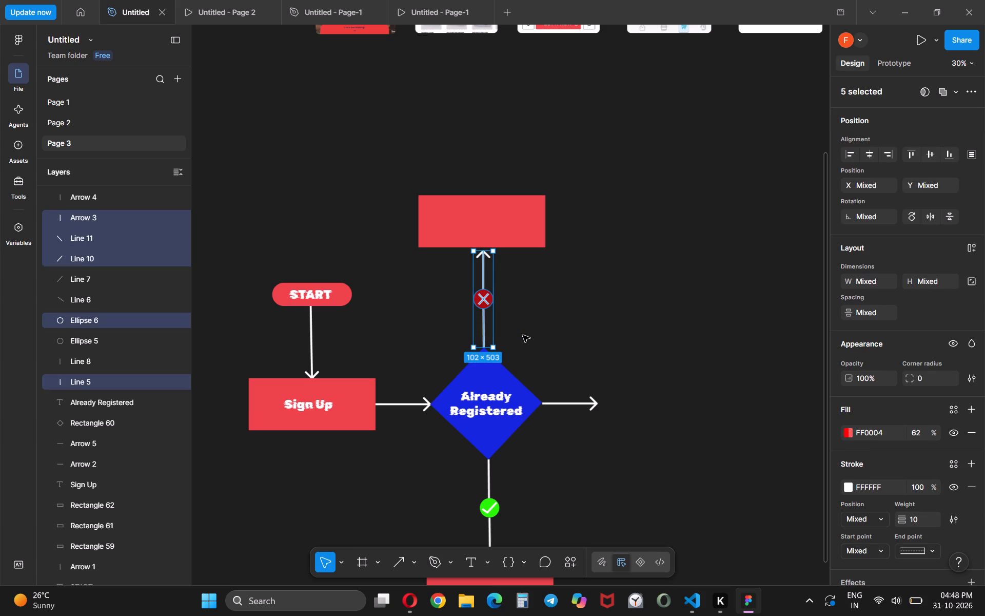
key("ctrl+d")
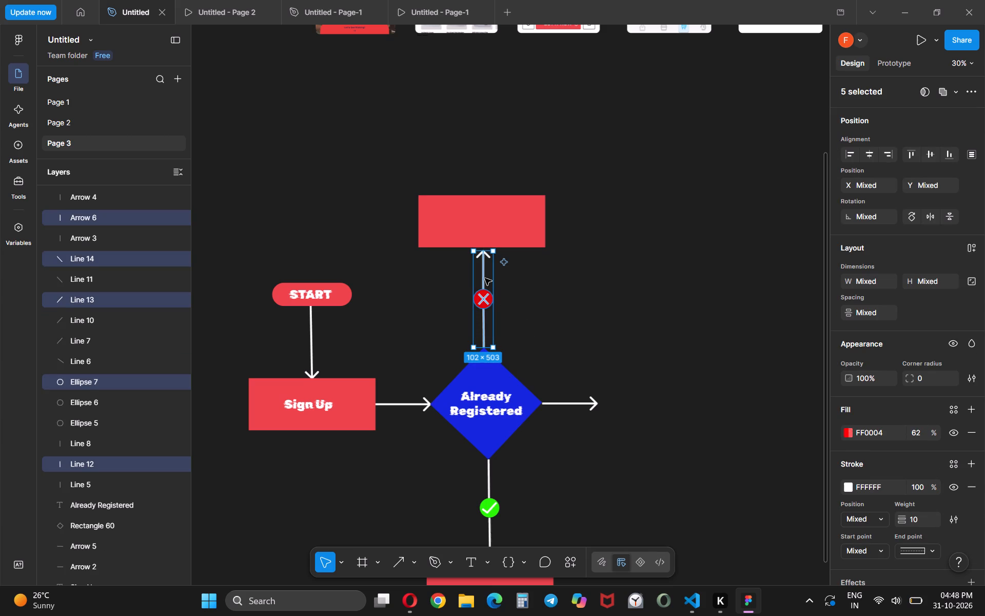
left_click_drag(483, 279, 583, 309)
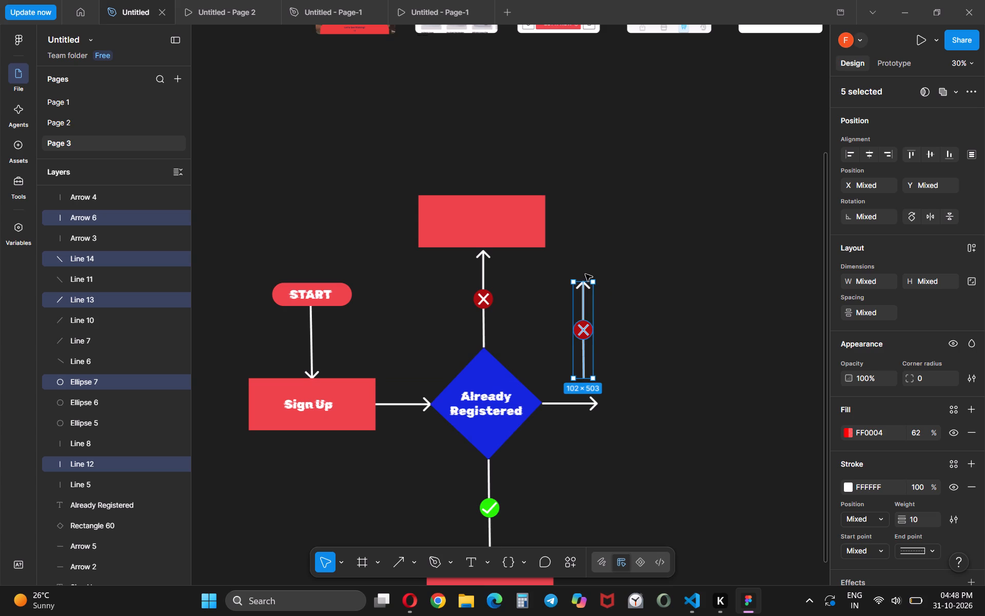
left_click(585, 277)
left_click_drag(589, 275, 648, 335)
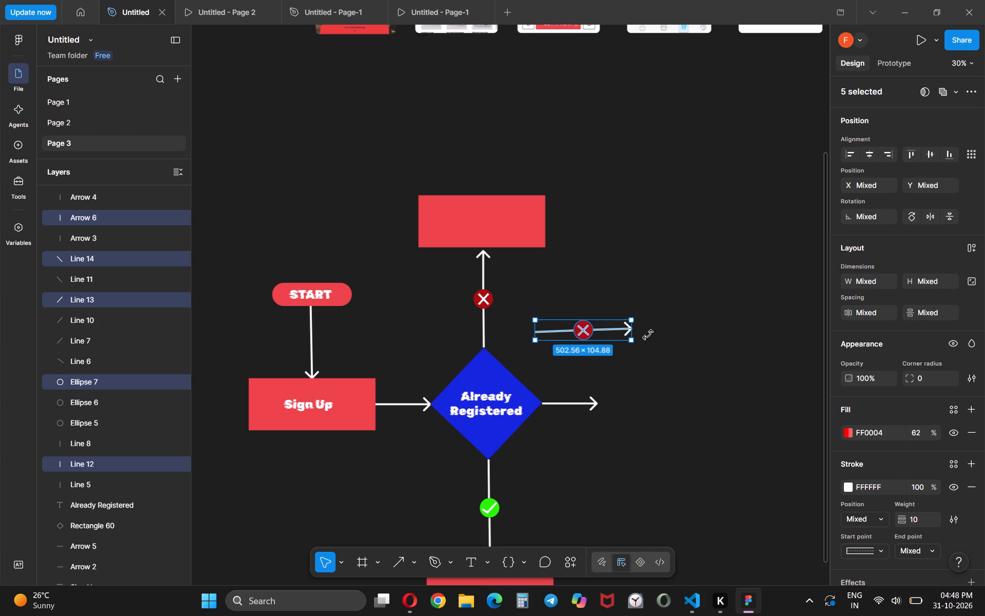
left_click_drag(648, 335, 648, 336)
Move the plain 285-wide arrow away from the diamond's right corner to empty canvas at about X 561.5, Y 2885.
left_click(579, 405)
left_click_drag(579, 405, 612, 420)
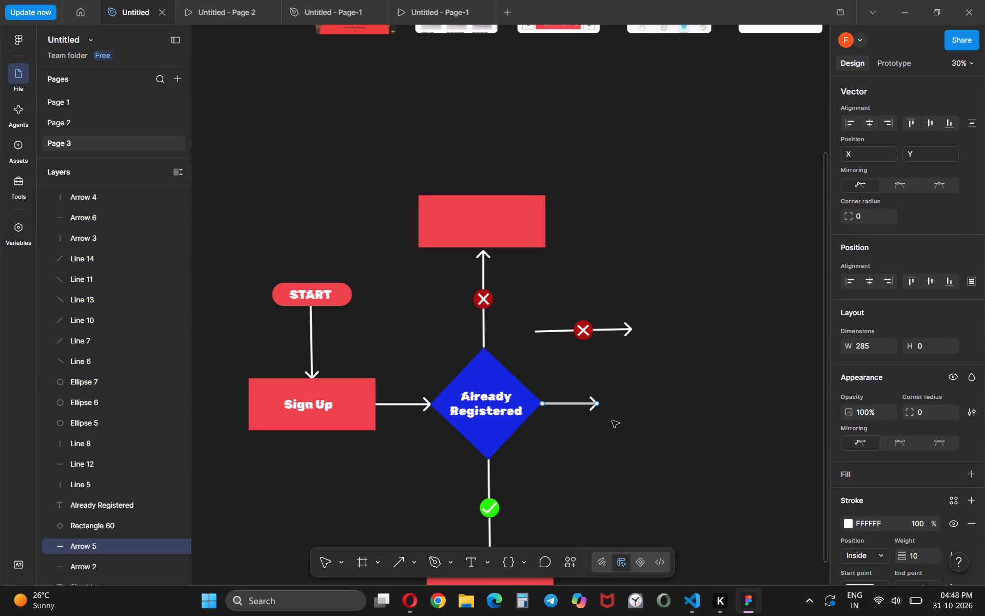
left_click_drag(612, 420, 672, 452)
left_click_drag(584, 403, 646, 431)
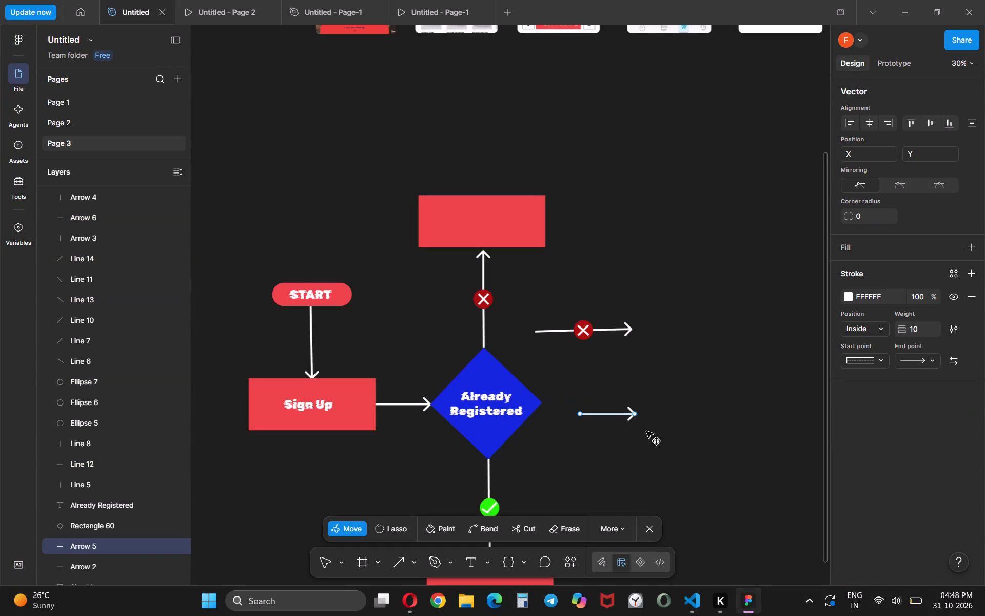
left_click_drag(646, 431, 704, 475)
Move the rotated cross branch down so its line starts at the right corner of the Already Registered diamond.
left_click(614, 329)
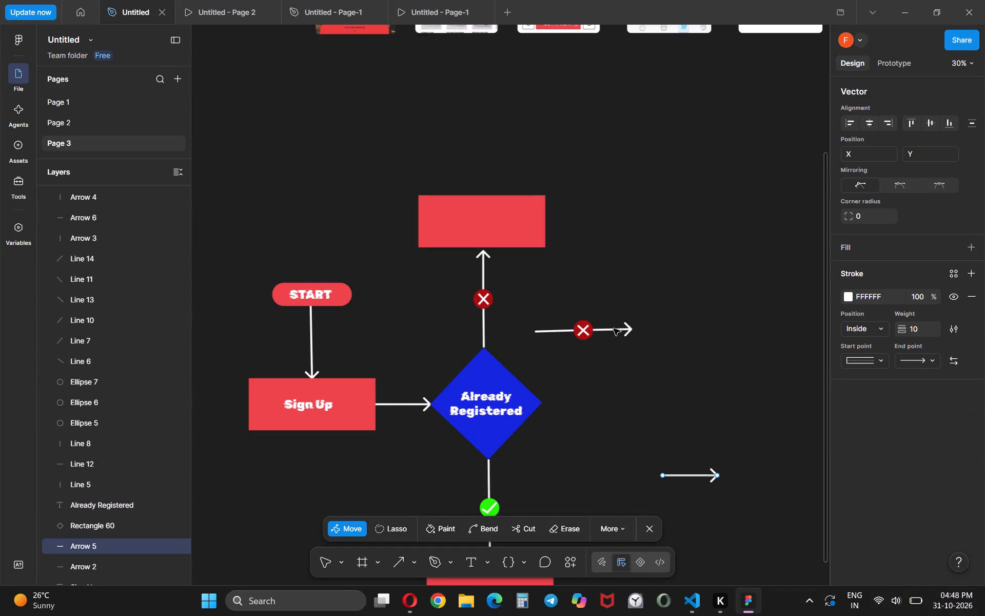
double_click(613, 331)
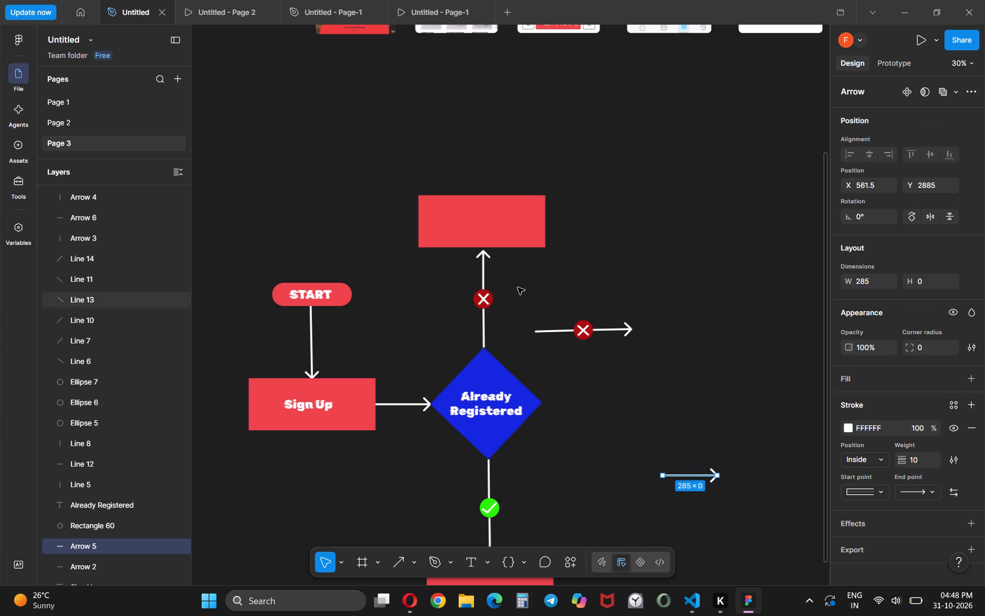
left_click_drag(513, 283, 698, 389)
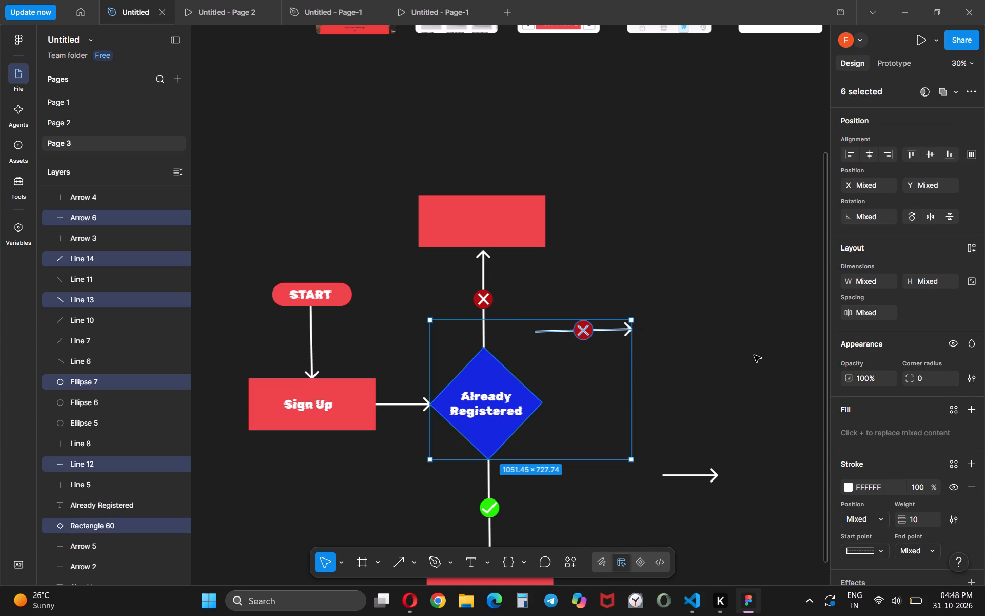
key("ctrl+z")
left_click_drag(531, 284, 671, 365)
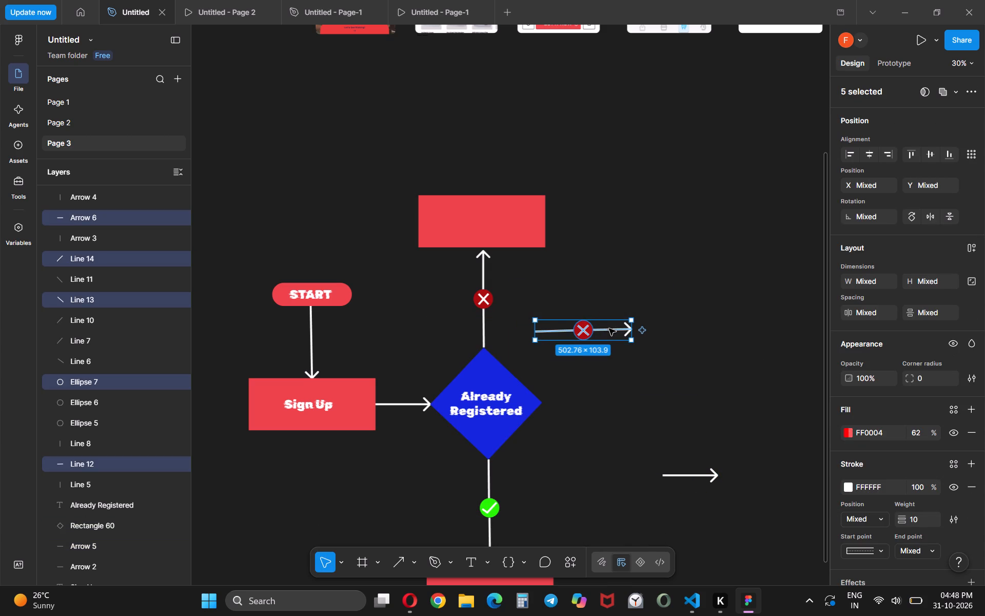
left_click_drag(609, 329, 616, 400)
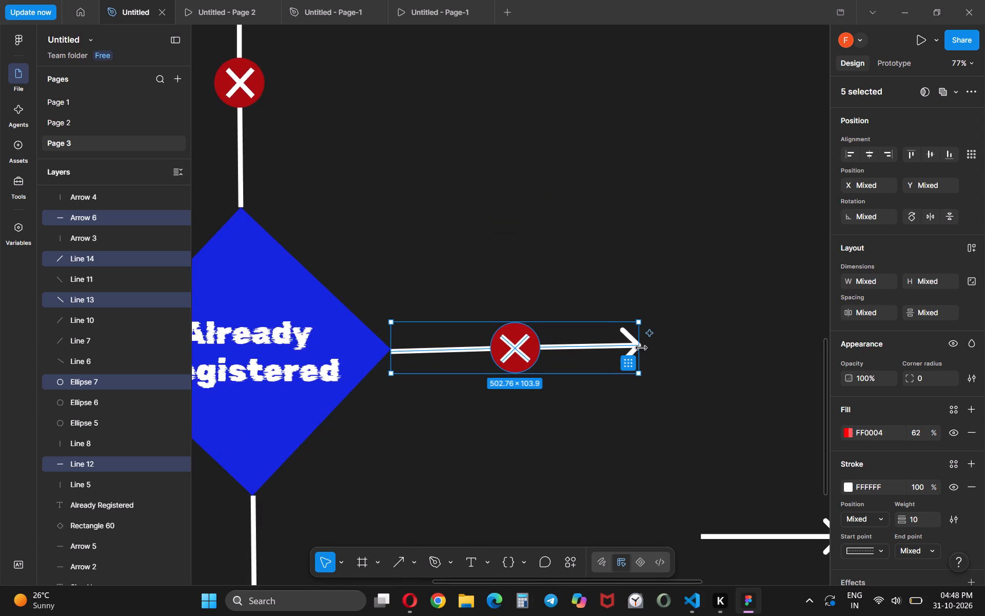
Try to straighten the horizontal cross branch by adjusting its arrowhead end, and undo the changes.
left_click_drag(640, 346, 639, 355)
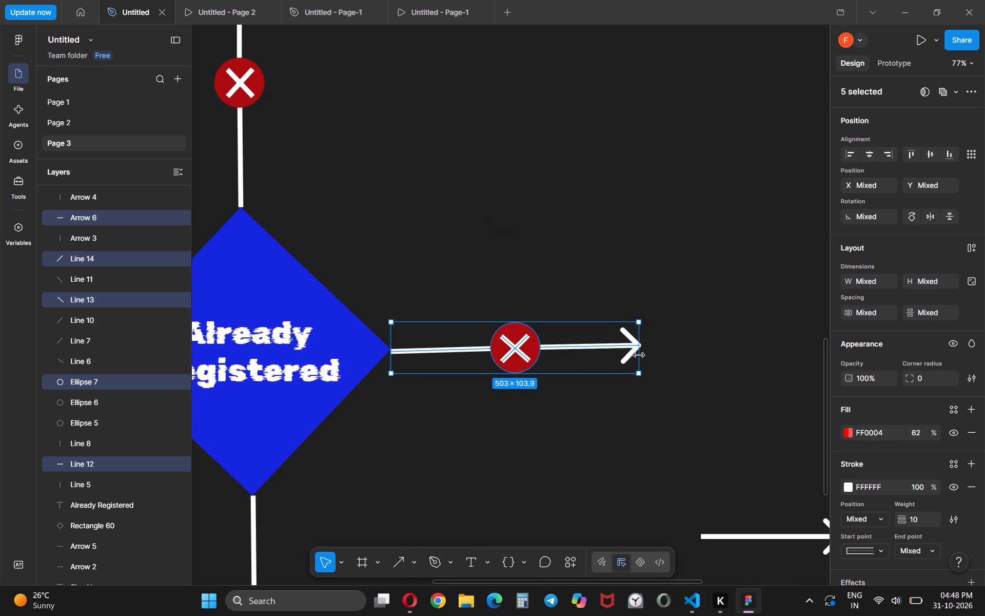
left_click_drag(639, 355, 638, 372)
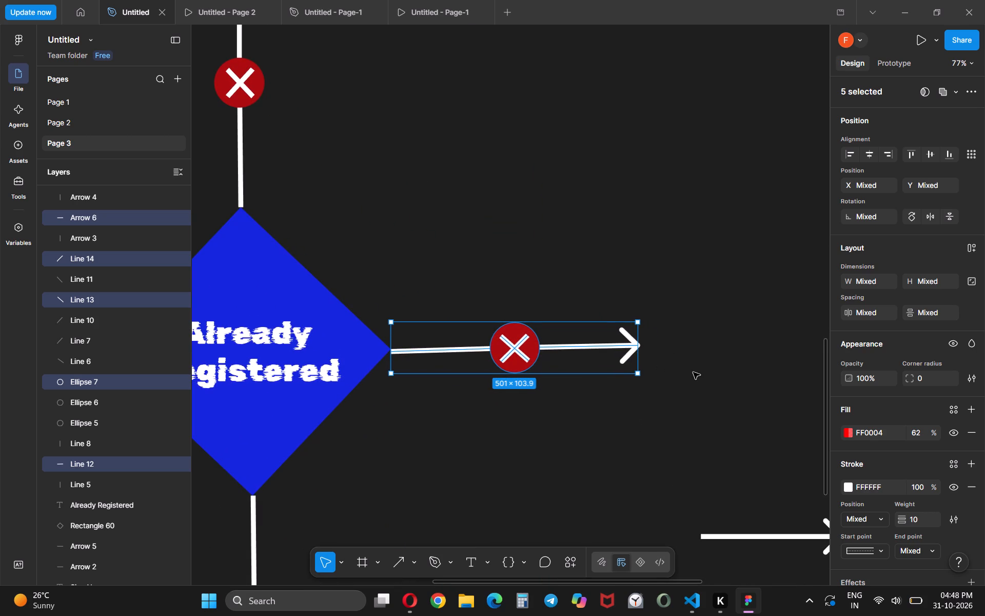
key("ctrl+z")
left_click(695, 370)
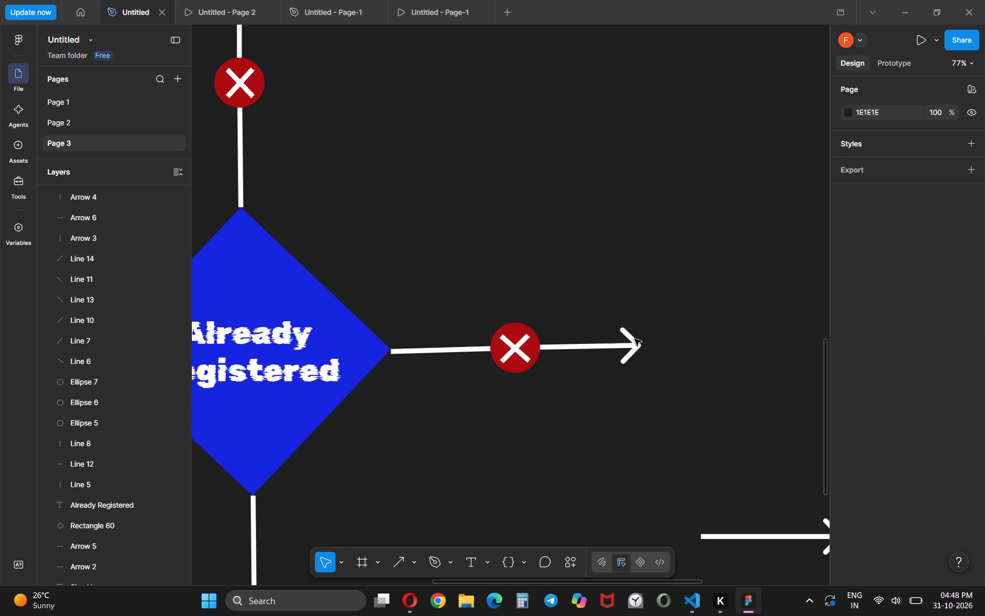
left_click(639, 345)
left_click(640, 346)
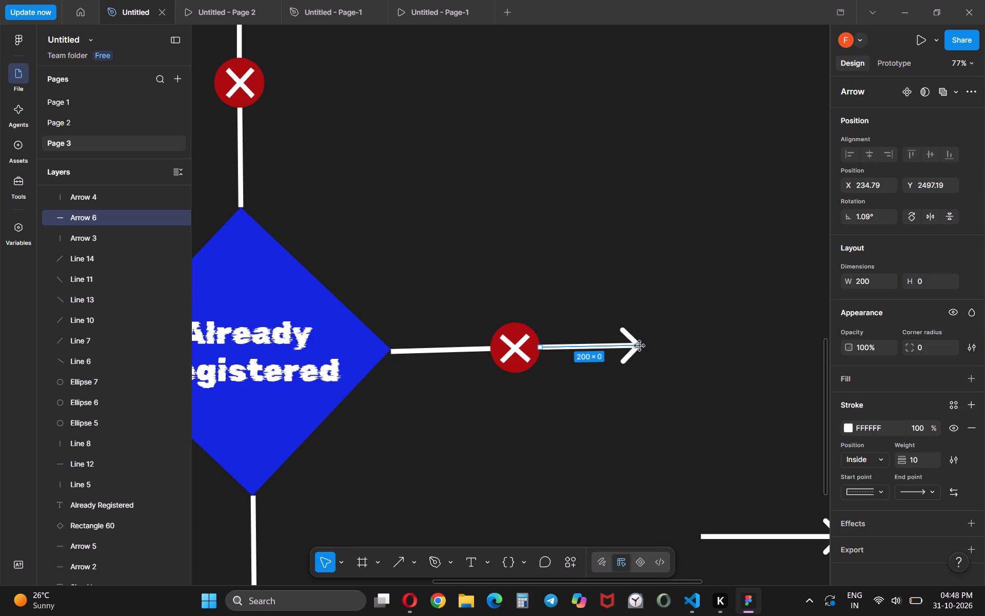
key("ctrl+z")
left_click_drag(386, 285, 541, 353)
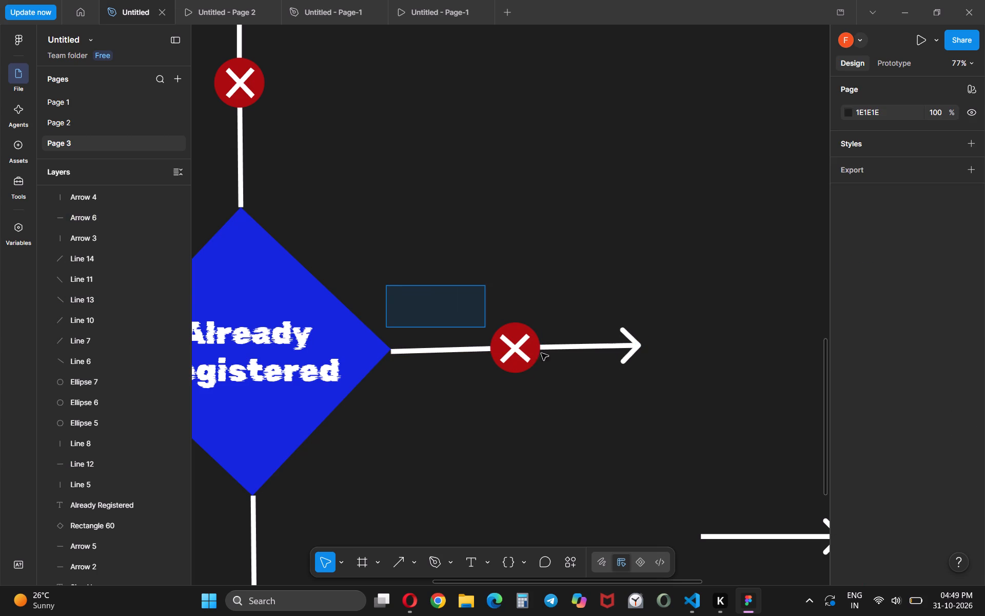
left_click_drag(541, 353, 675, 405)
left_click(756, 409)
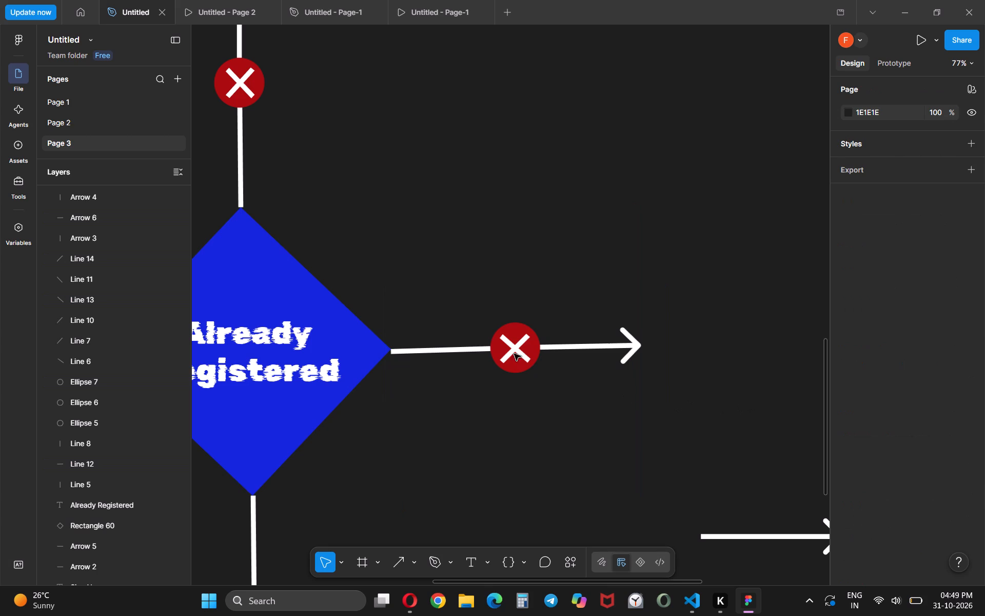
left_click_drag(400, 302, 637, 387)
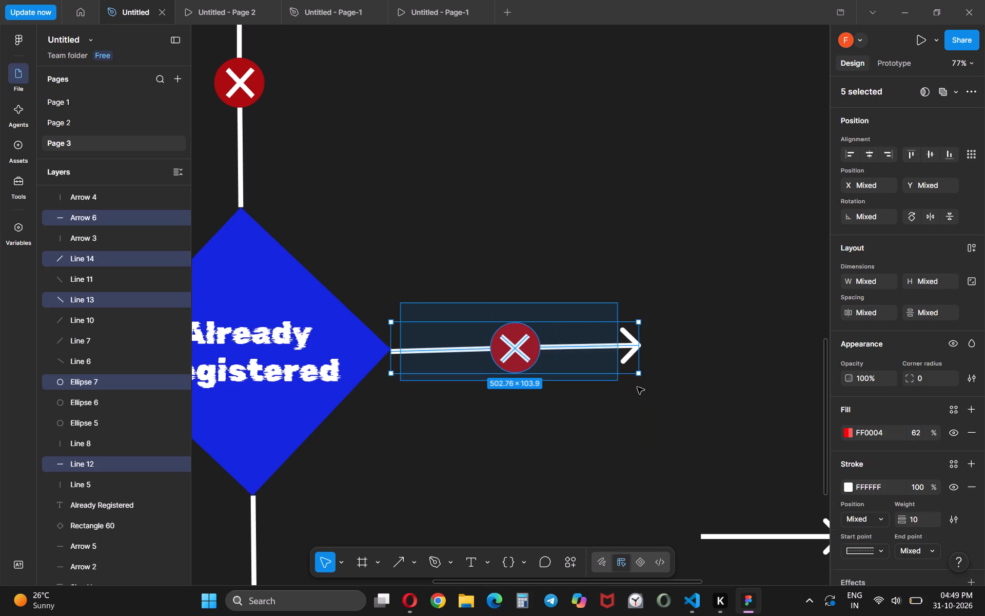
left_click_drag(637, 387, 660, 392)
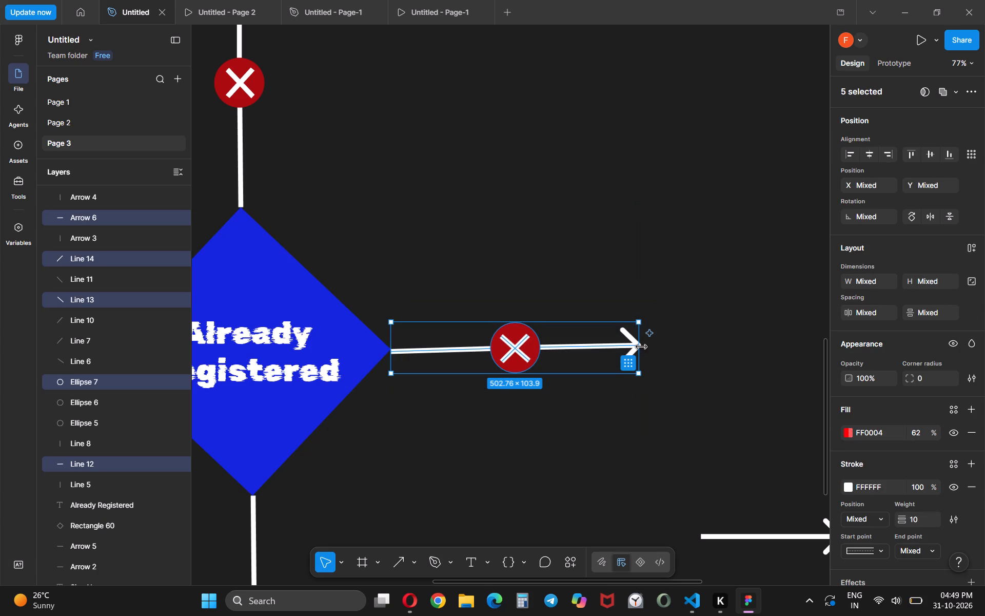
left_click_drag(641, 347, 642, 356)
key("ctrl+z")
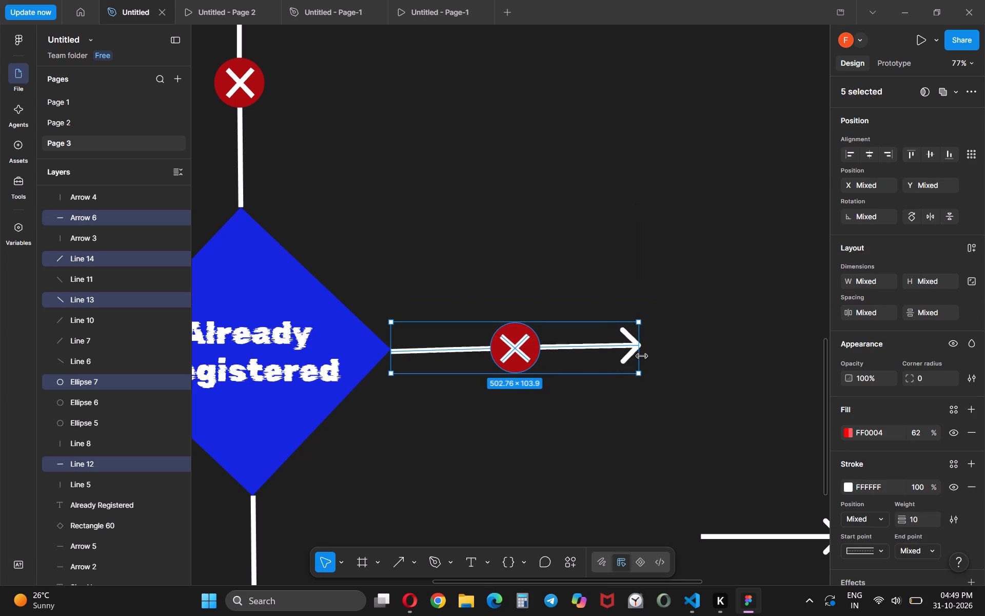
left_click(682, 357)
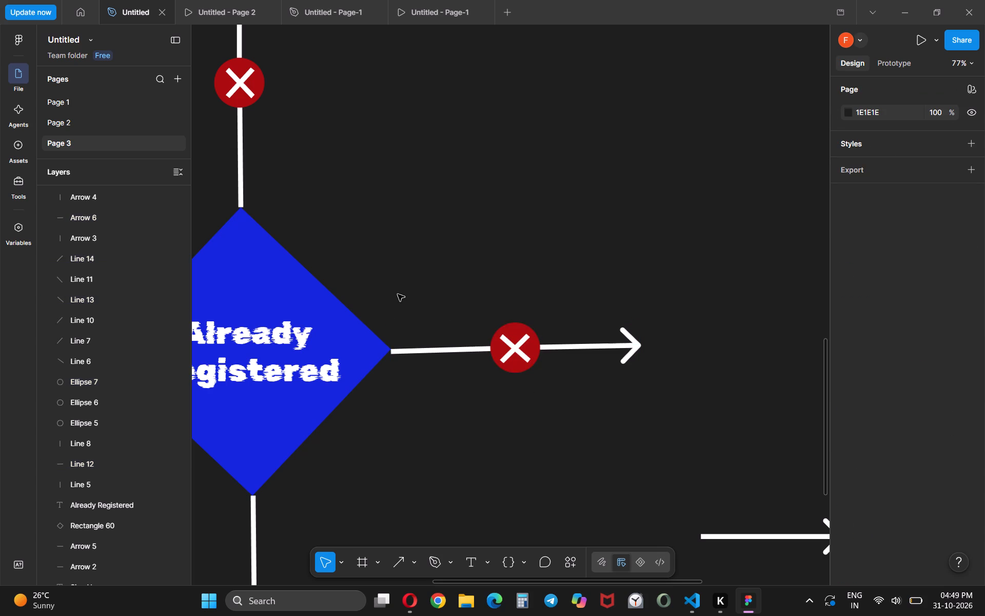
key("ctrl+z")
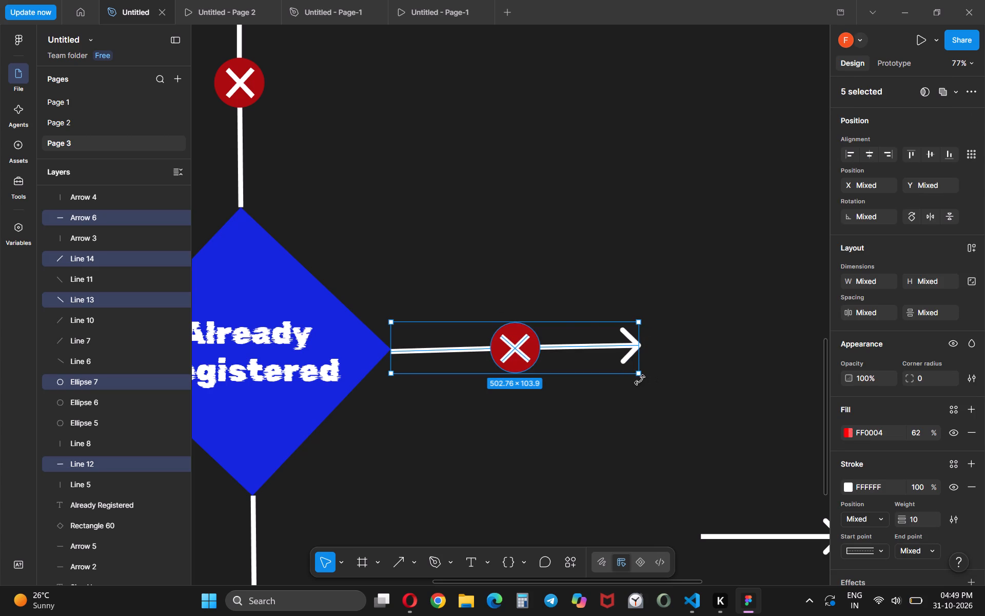
Rotate the horizontal cross branch to about -0.7° and shift it down slightly to align with the diamond's right corner.
left_click_drag(640, 380, 641, 381)
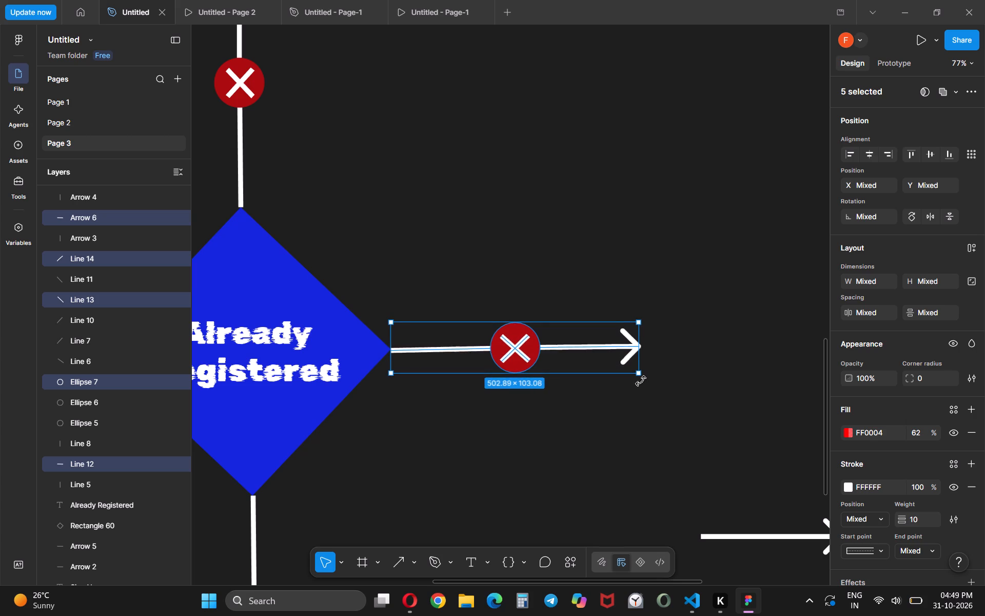
left_click_drag(641, 381, 641, 384)
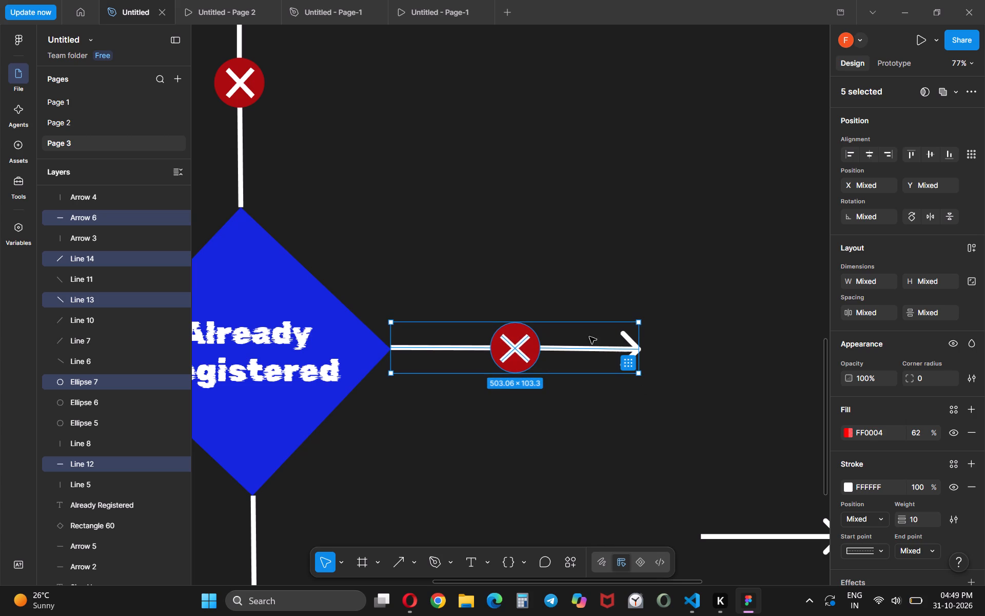
left_click(588, 335)
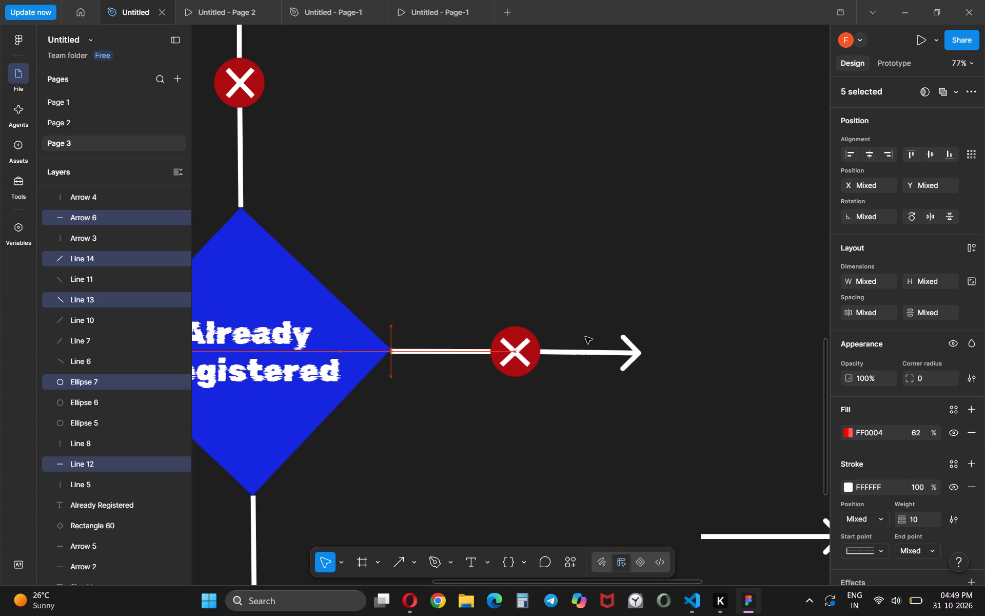
left_click(585, 346)
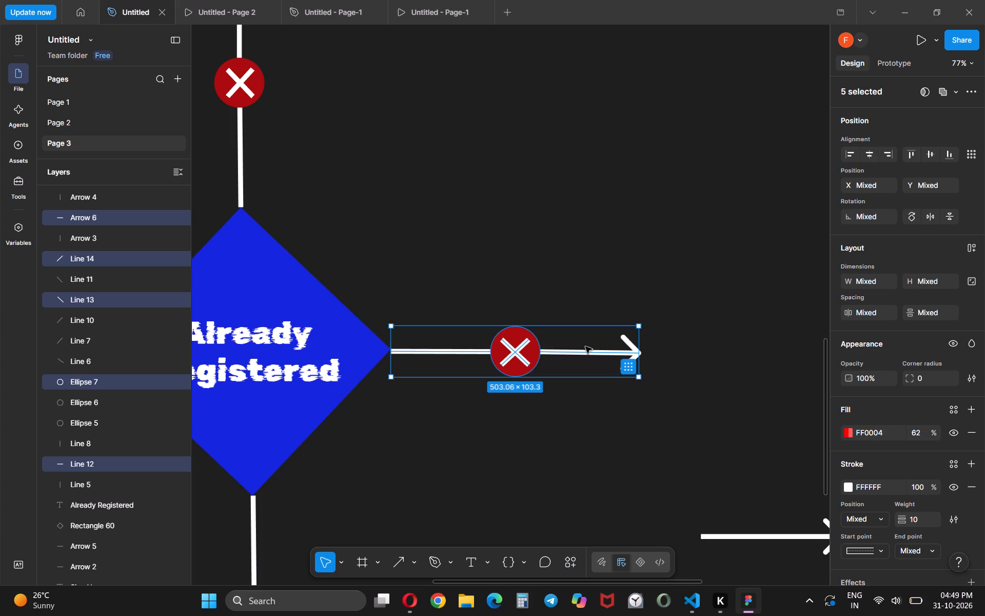
left_click(595, 356)
left_click(595, 355)
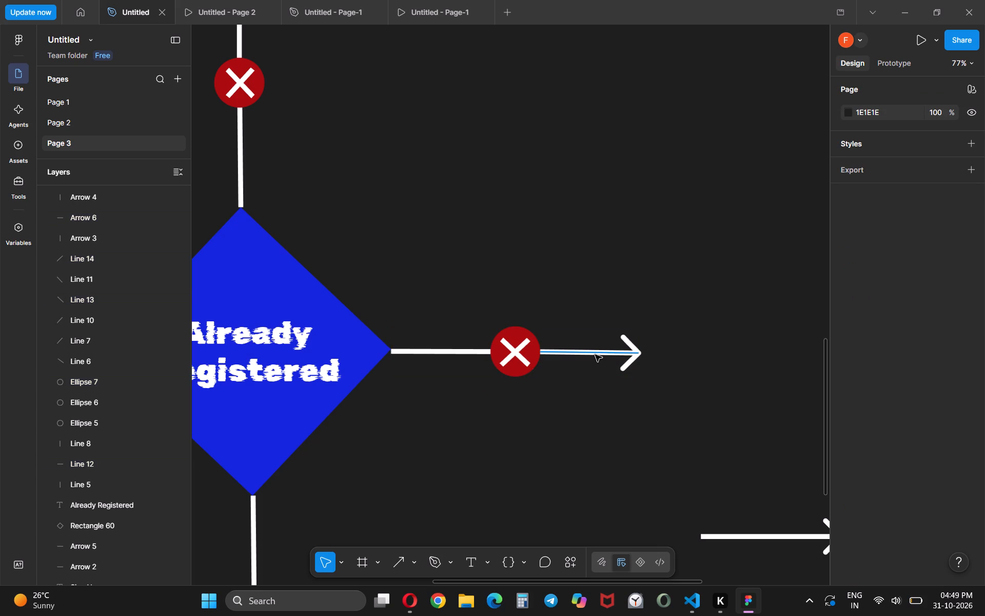
left_click(645, 356)
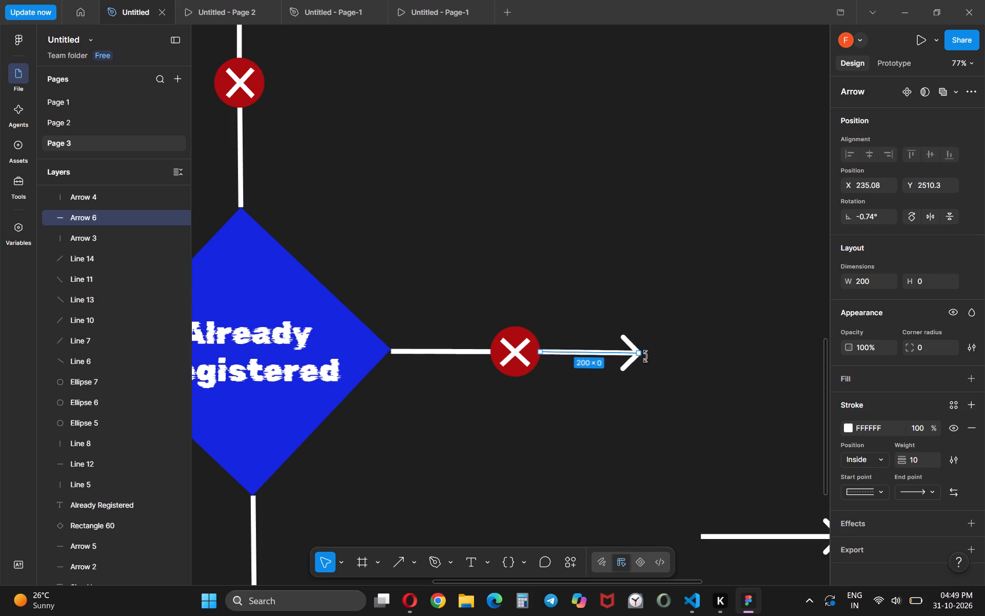
left_click(639, 383)
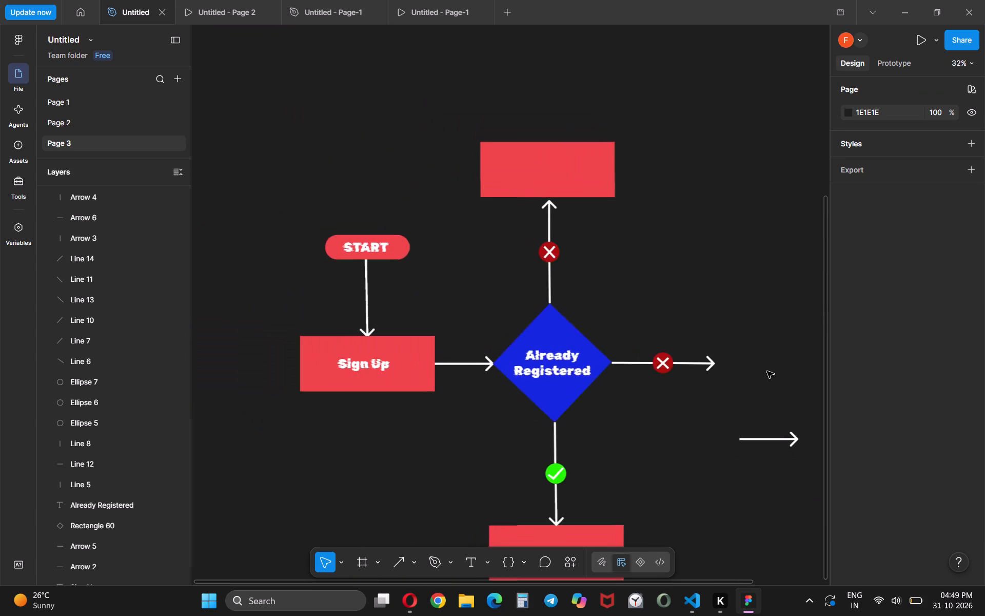
Change the fill of the dark red circle on the horizontal cross branch to light blue 2DC0FF at 100% opacity.
scroll(605, 362, "down", 1)
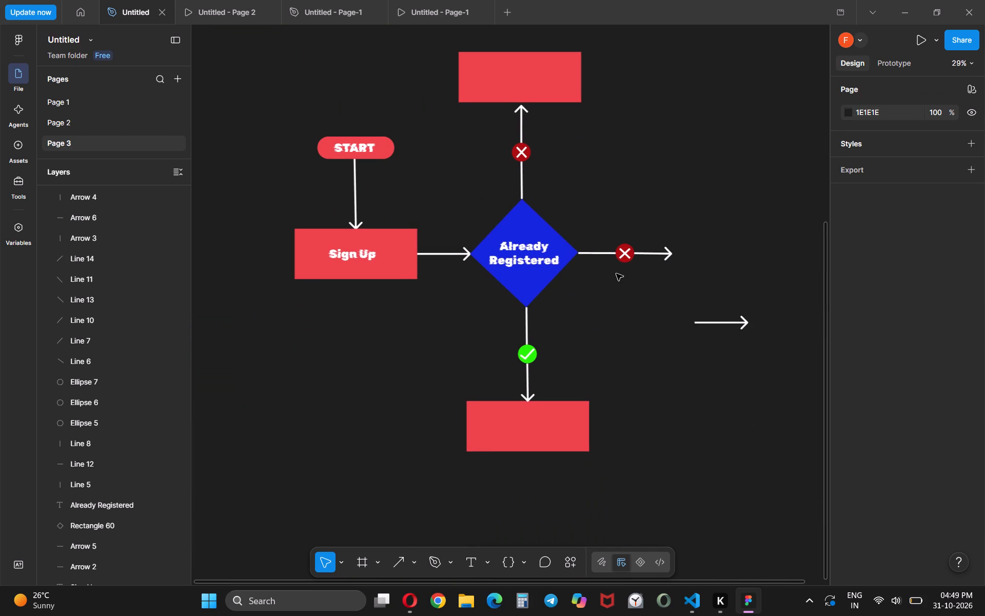
left_click(625, 253)
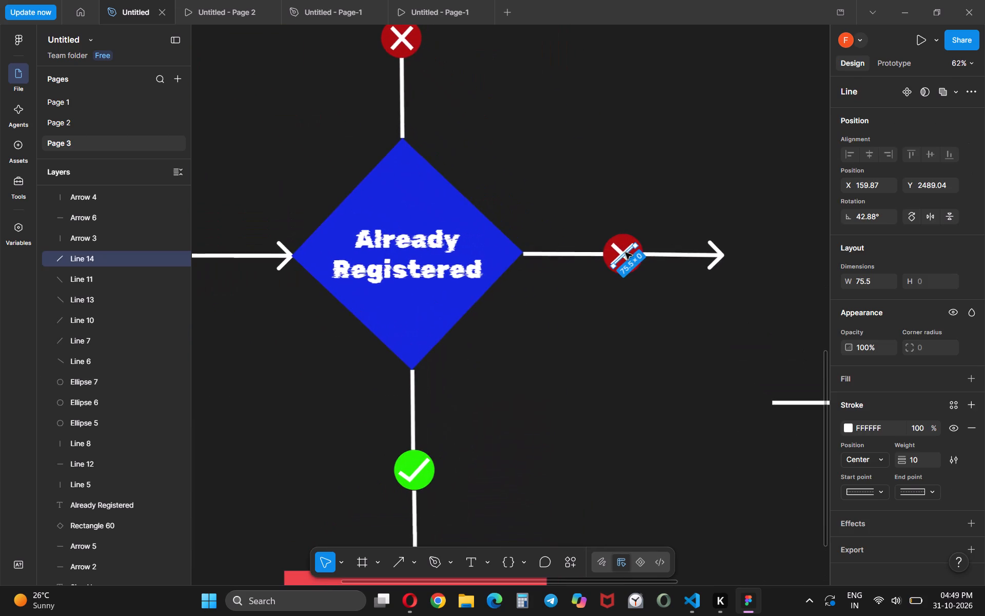
double_click(623, 241)
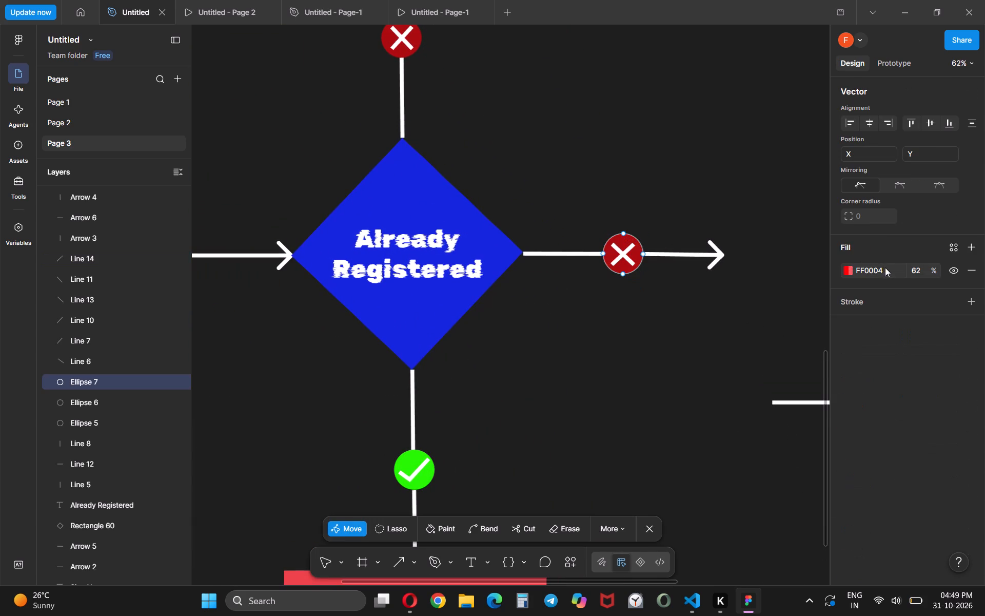
left_click(851, 269)
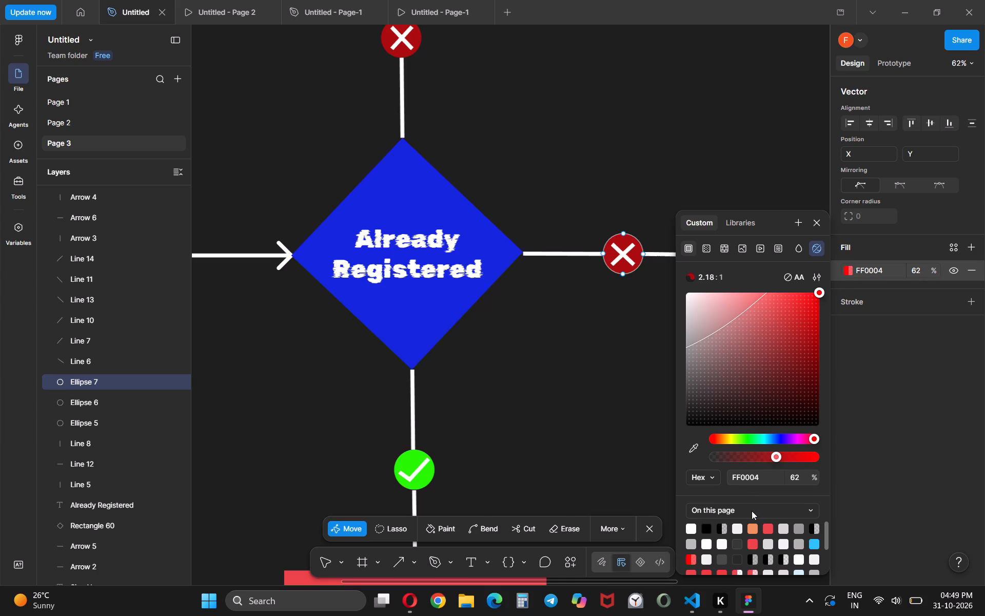
scroll(821, 553, "down", 1)
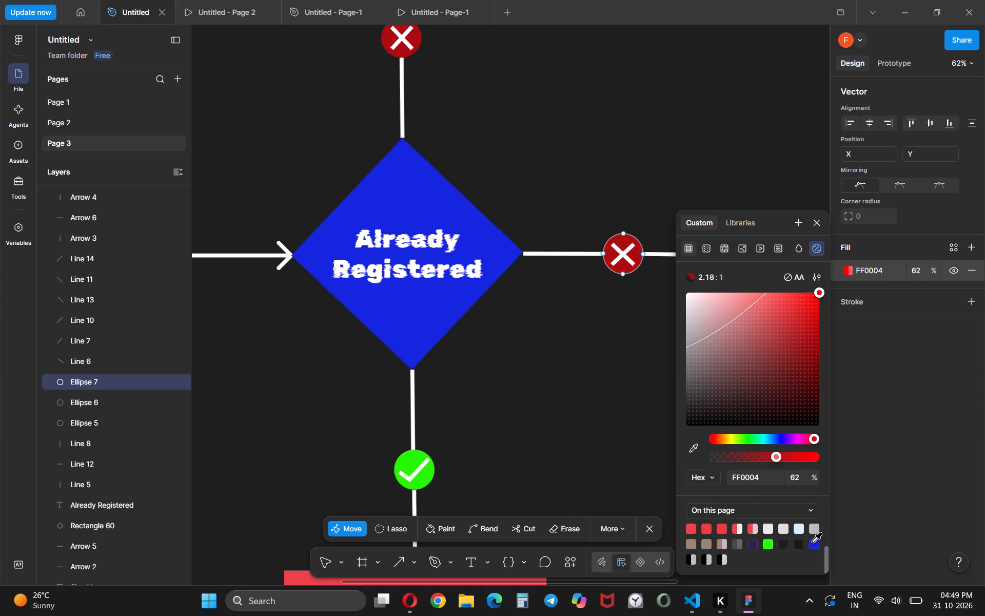
right_click(813, 542)
scroll(793, 546, "up", 1)
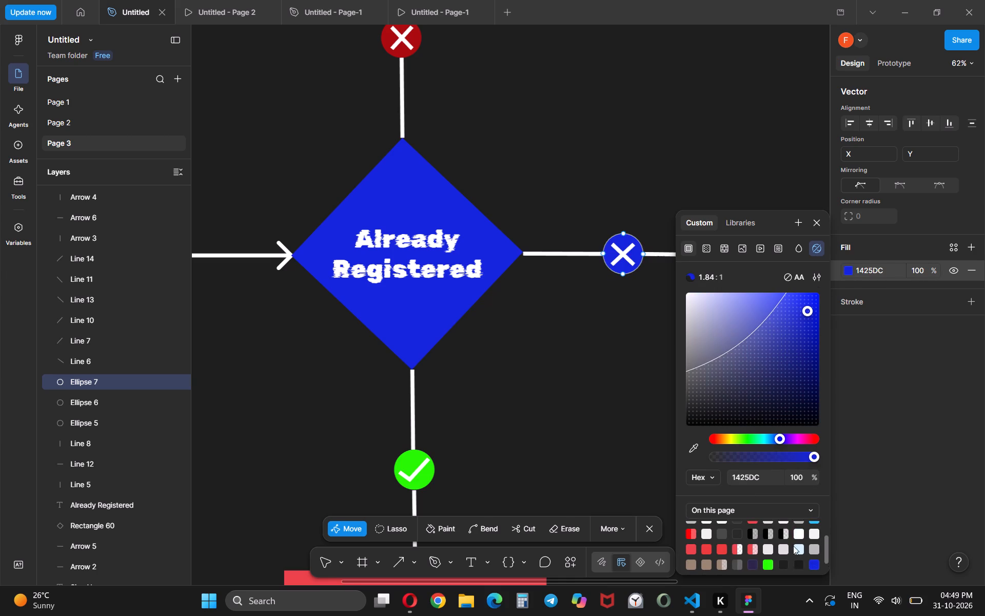
scroll(793, 546, "up", 1)
left_click(814, 545)
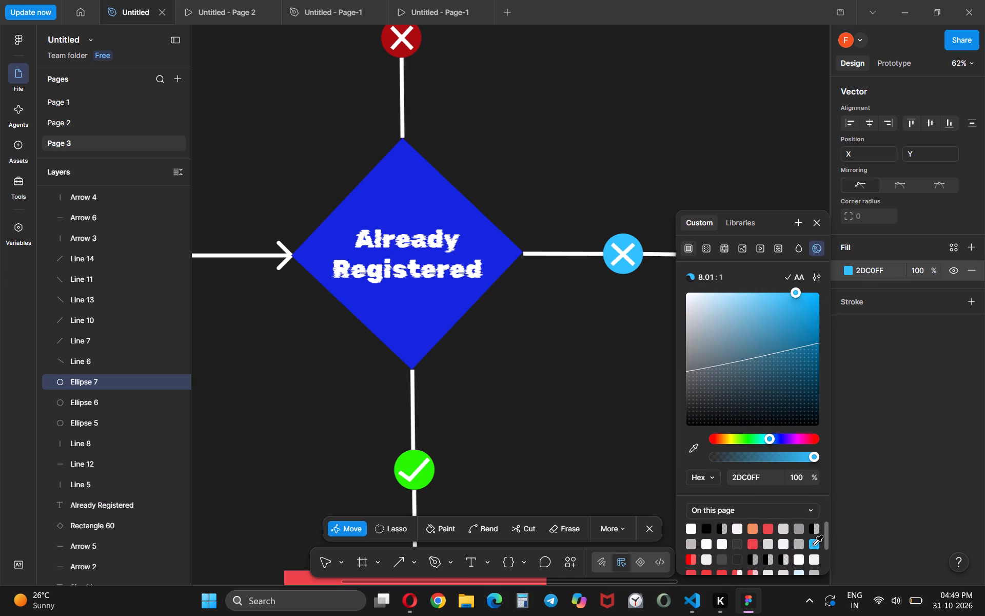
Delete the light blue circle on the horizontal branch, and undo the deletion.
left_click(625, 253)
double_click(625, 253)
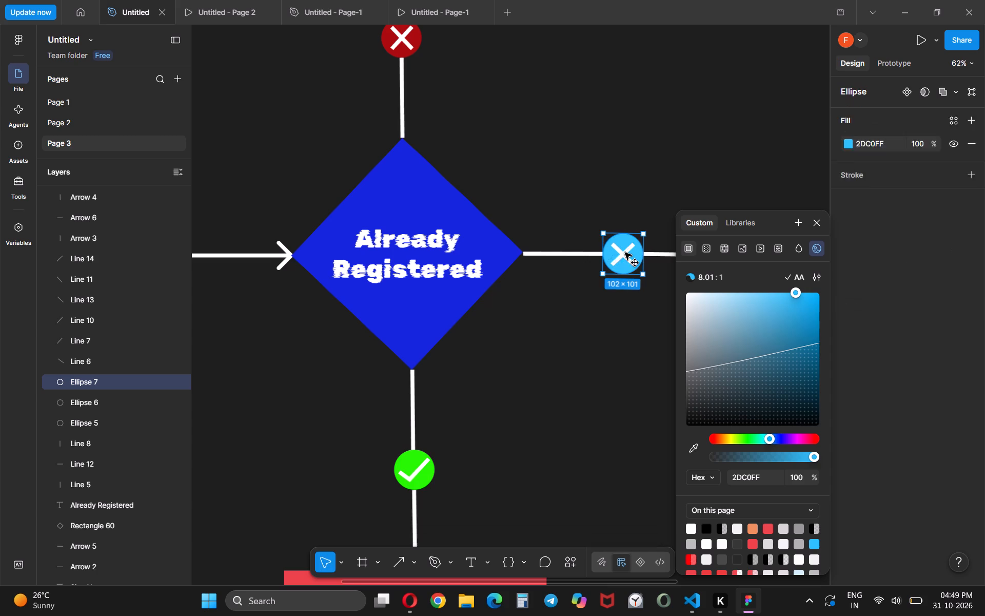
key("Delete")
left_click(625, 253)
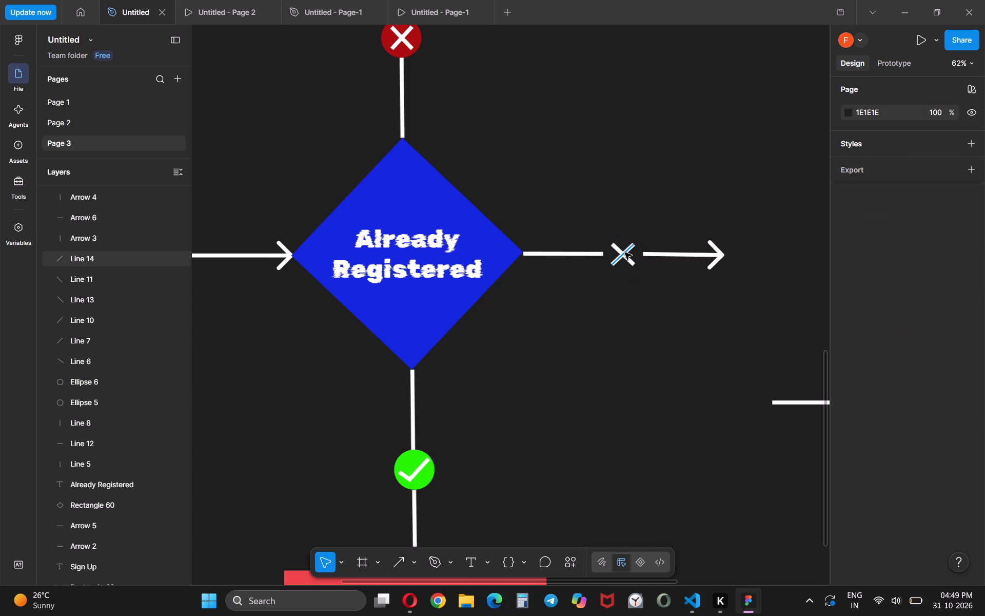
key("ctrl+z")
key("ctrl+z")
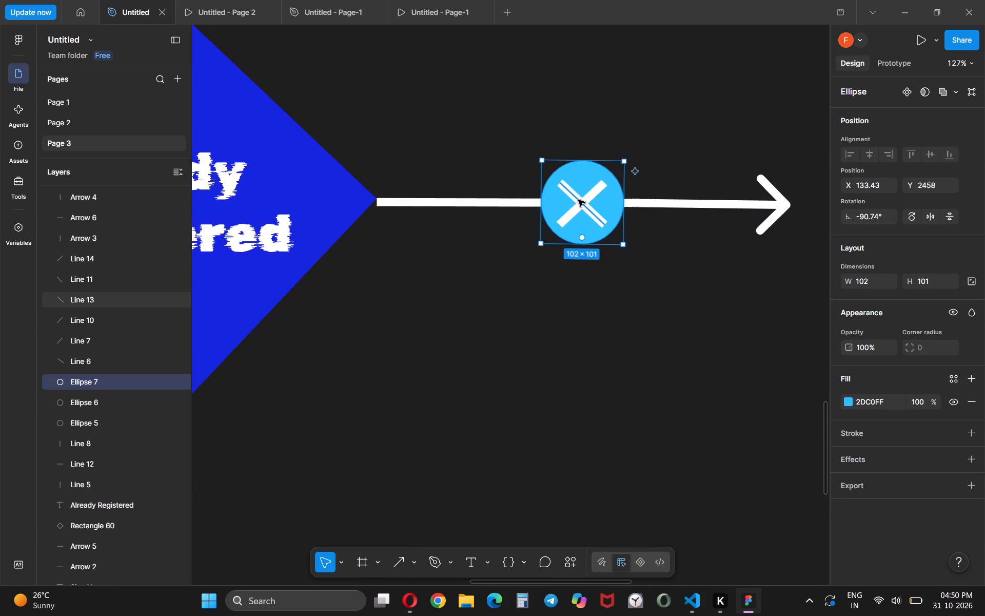
Delete the two white lines forming the cross on the light blue circle.
left_click(579, 201)
key("Delete")
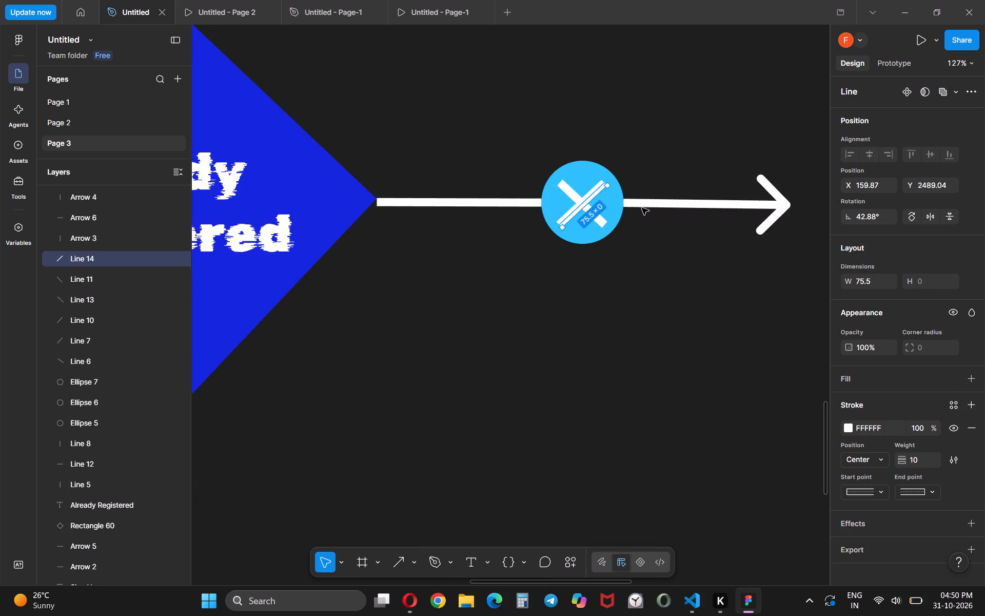
left_click(574, 199)
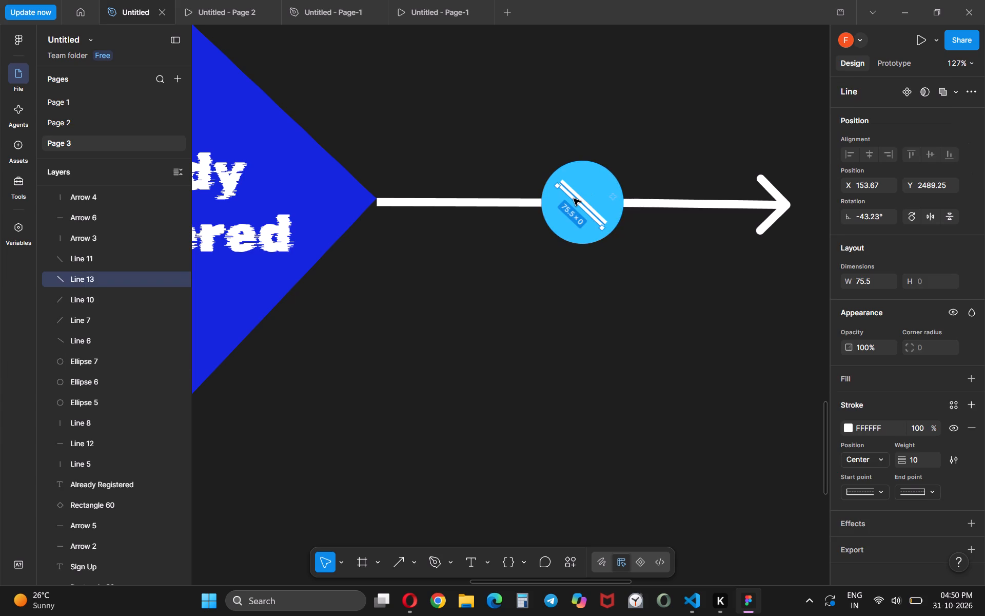
key("Delete")
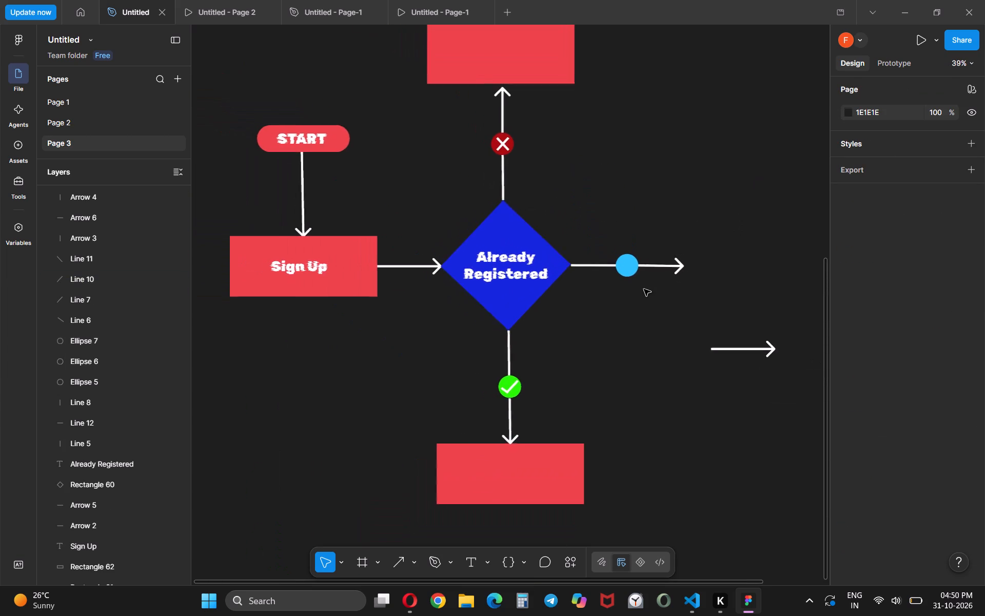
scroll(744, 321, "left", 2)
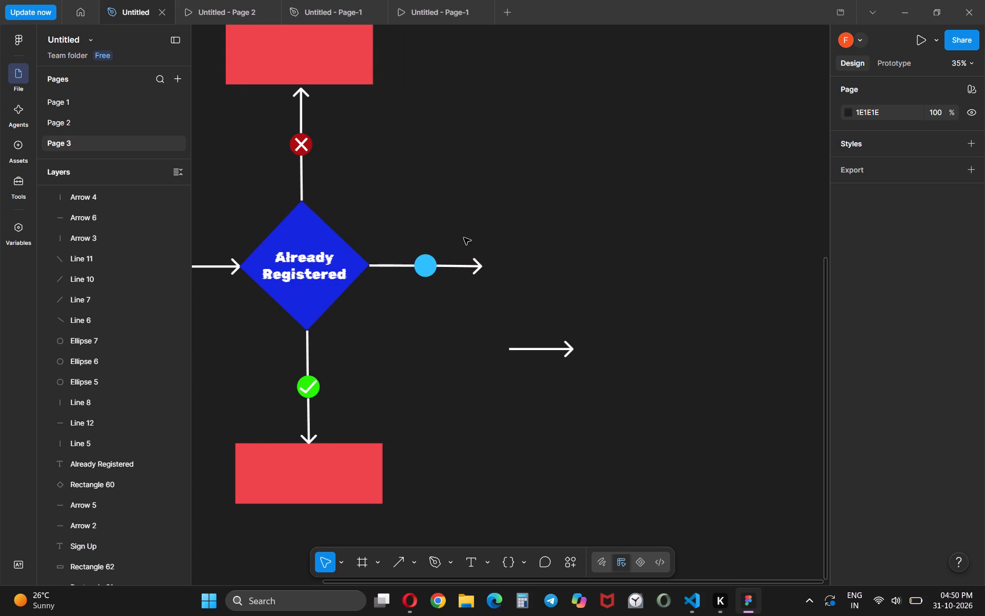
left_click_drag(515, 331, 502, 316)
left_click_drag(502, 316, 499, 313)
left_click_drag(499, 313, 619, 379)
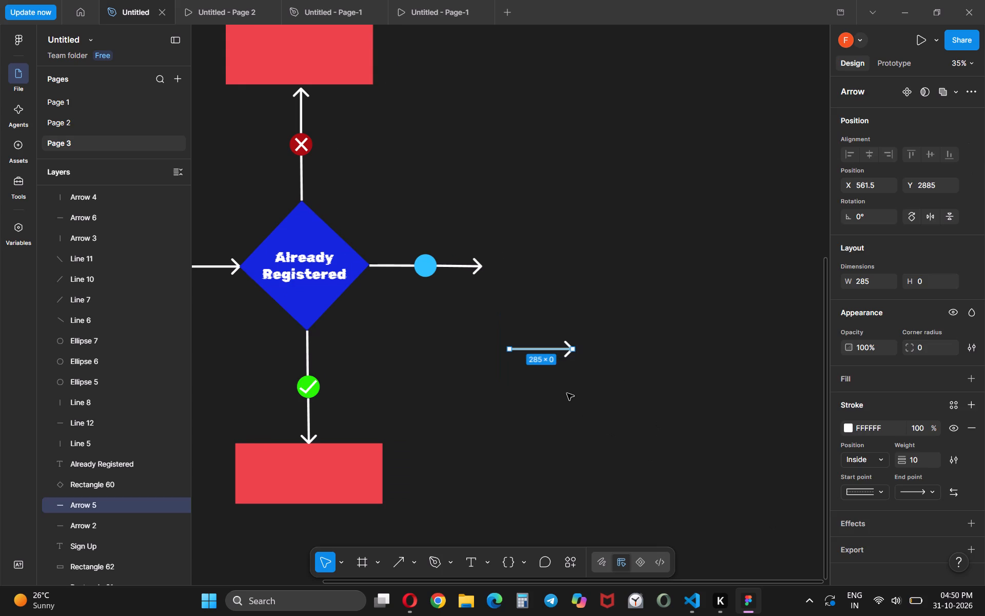
Duplicate the red box below the check branch and place the copy at the arrowhead of the light blue circle branch.
left_click(320, 479)
key("ctrl+d")
left_click_drag(330, 480, 380, 419)
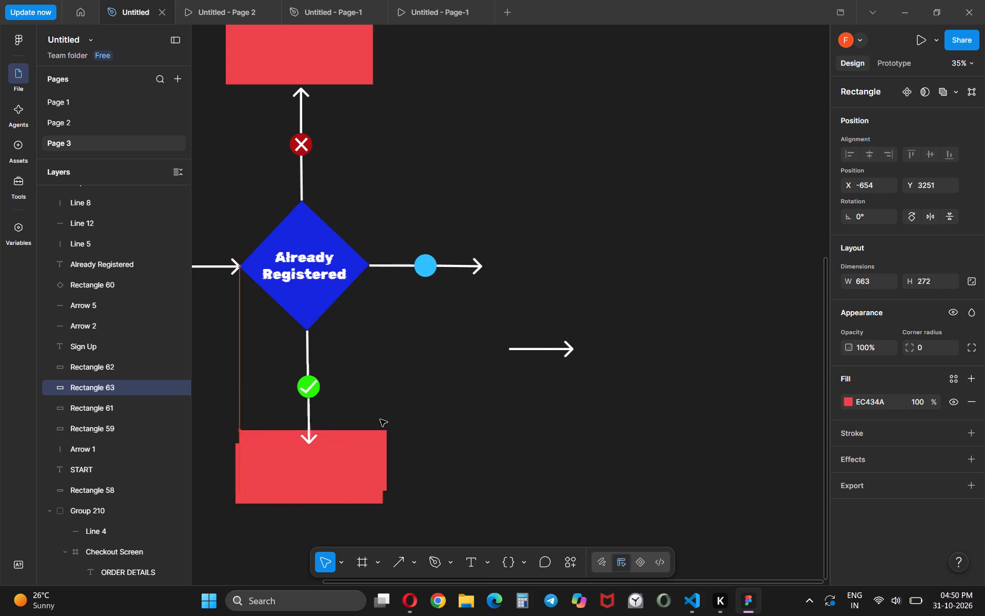
left_click_drag(380, 419, 575, 275)
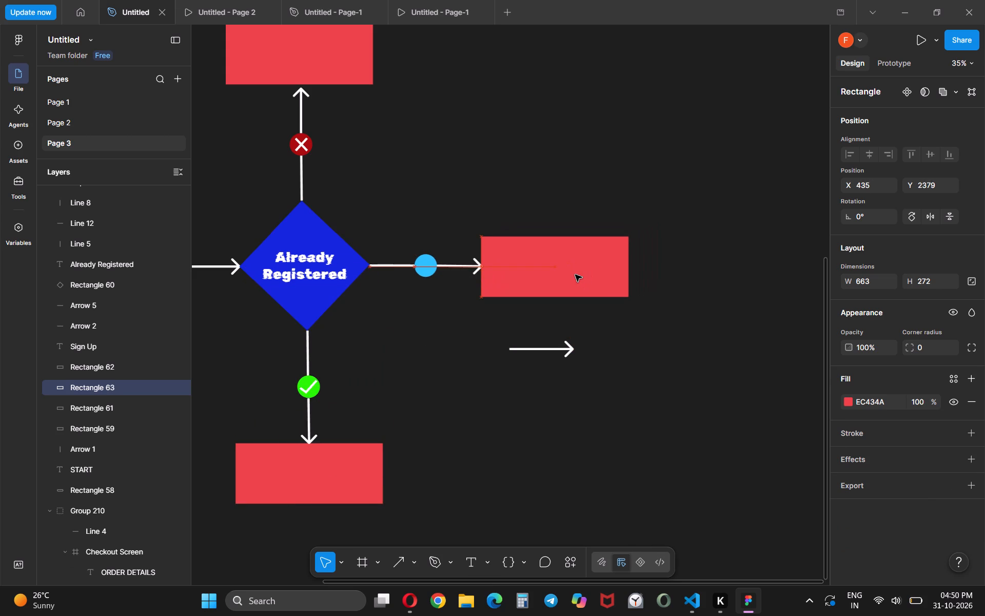
left_click_drag(575, 275, 577, 273)
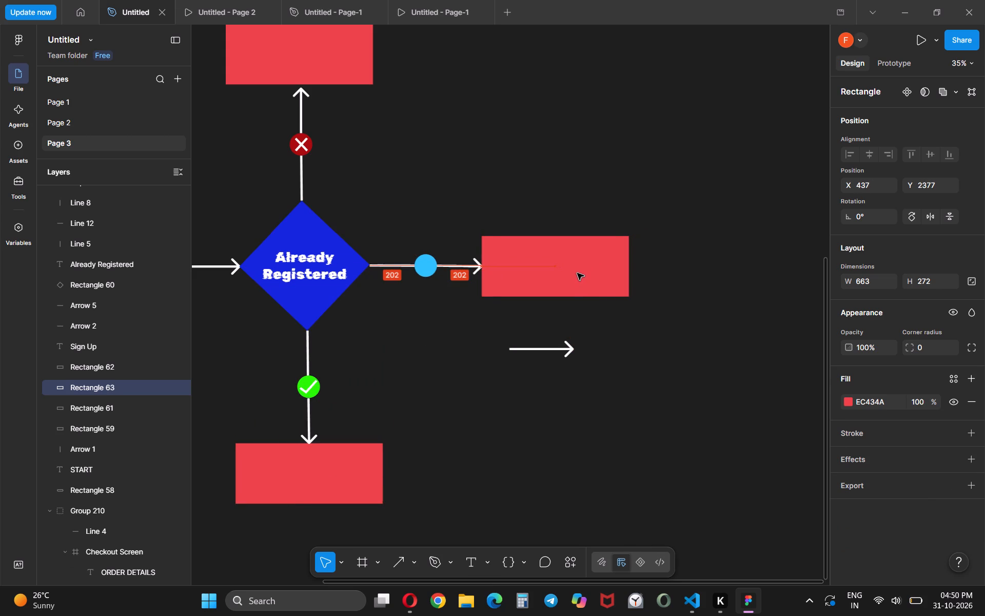
left_click_drag(577, 273, 578, 273)
Nudge the new red box horizontally to X 440 so its near edge meets the horizontal branch's arrowhead.
key("Right")
key("Right")
key("Right")
key("Right")
key("Right")
key("Right")
key("Right")
key("Right")
key("Right")
key("Right")
key("Right")
key("Right")
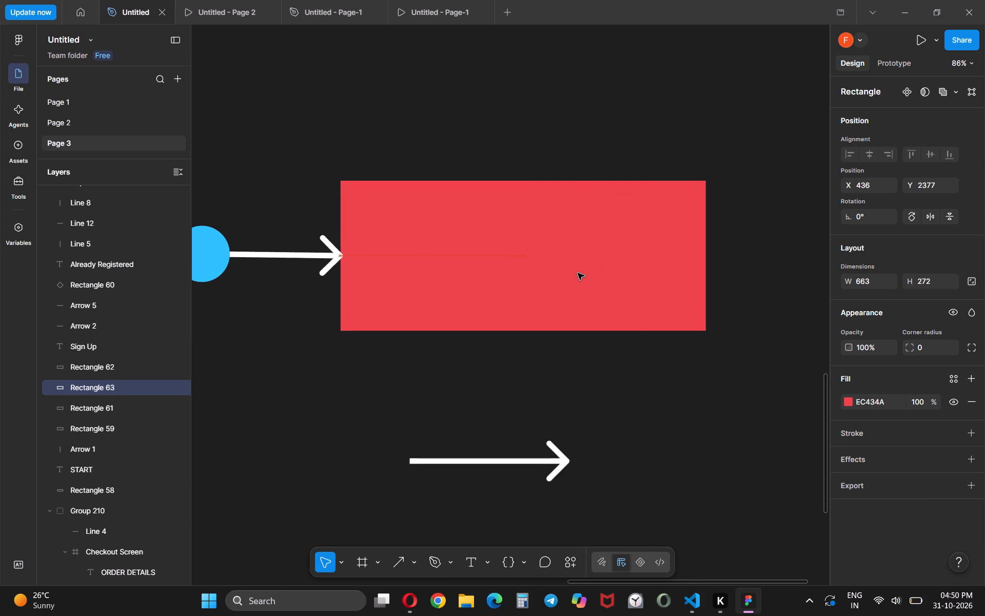
key("Right")
key("Left")
key("Left")
key("Left")
key("Left")
key("Left")
key("Left")
key("Left")
key("Left")
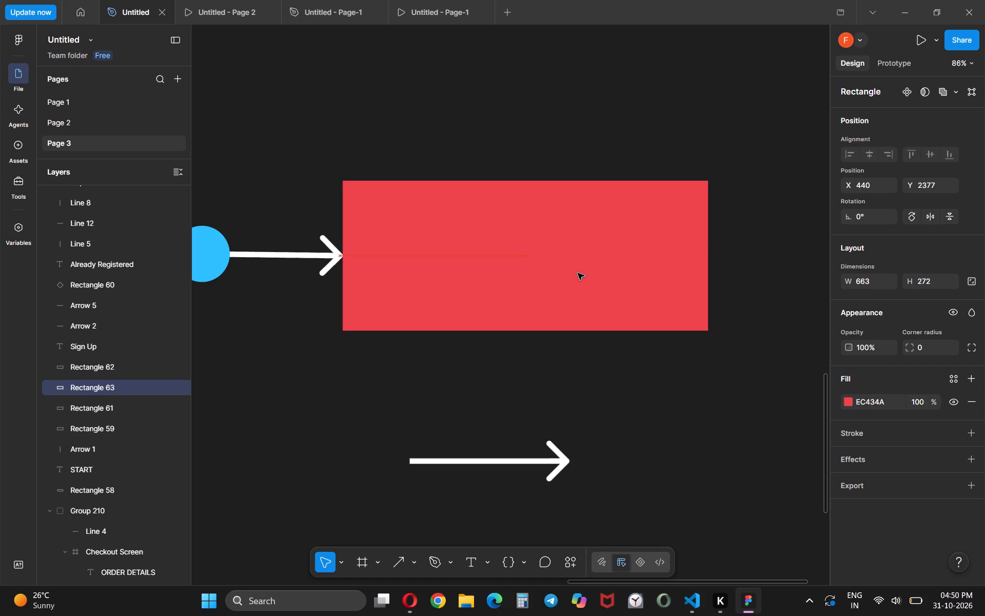
key("Left")
key("Right")
left_click(379, 423)
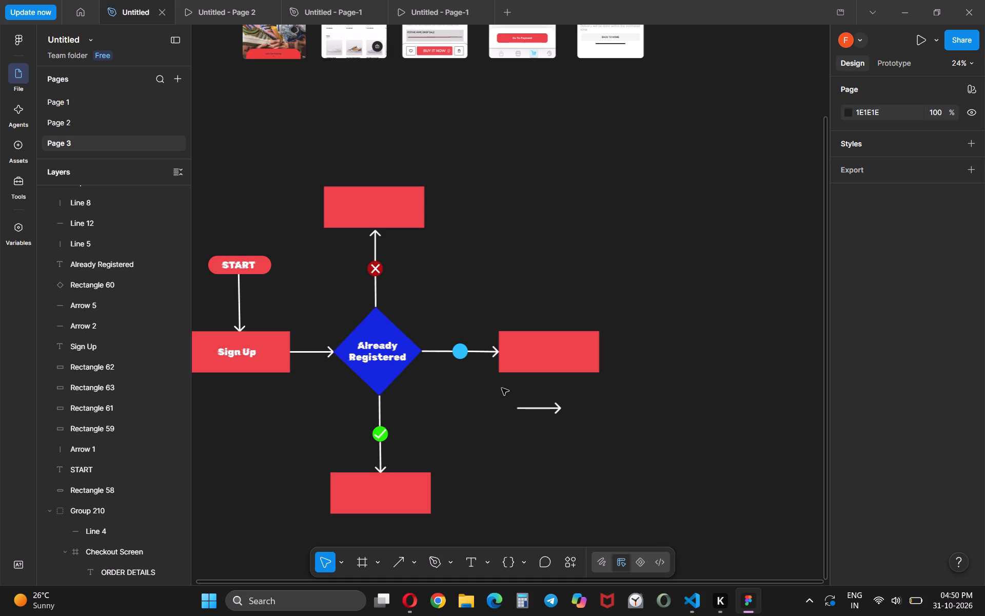
Delete the spare arrow lying on empty canvas below the new red box.
left_click_drag(502, 388, 588, 448)
key("Delete")
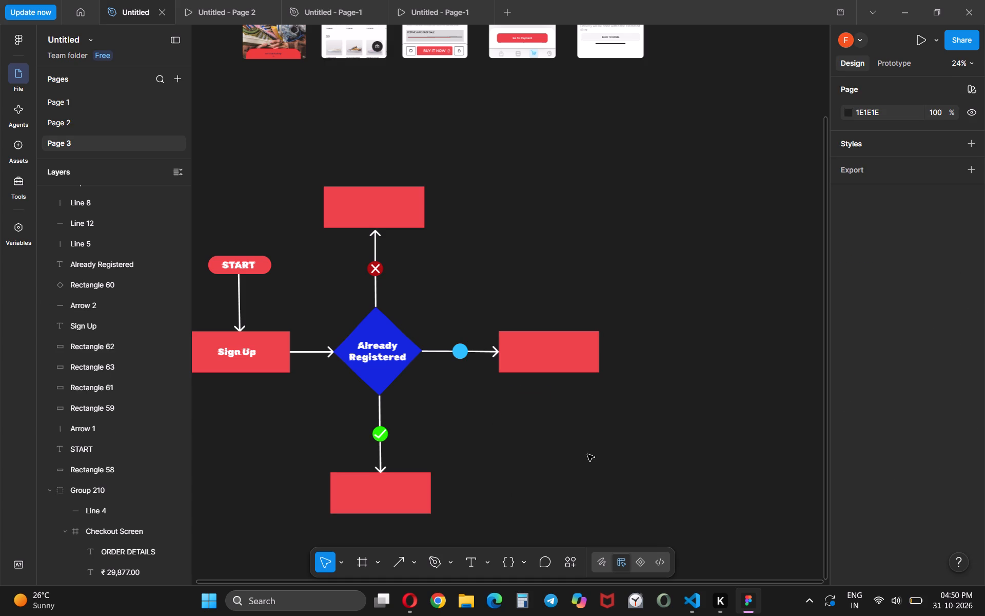
Change the fill of the box above the cross branch to yellow F0FF1B at 92% opacity.
left_click(380, 209)
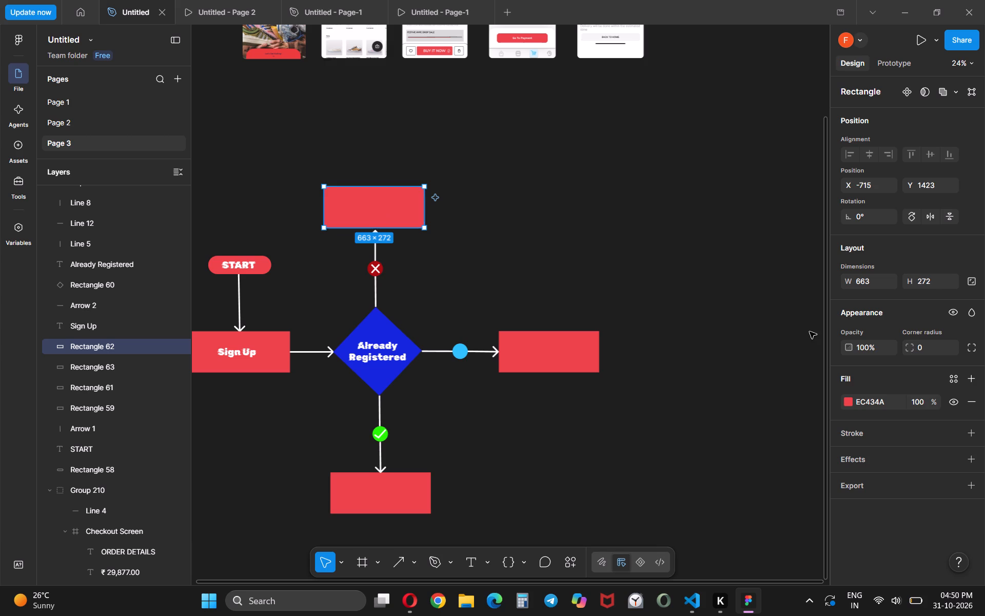
left_click(851, 400)
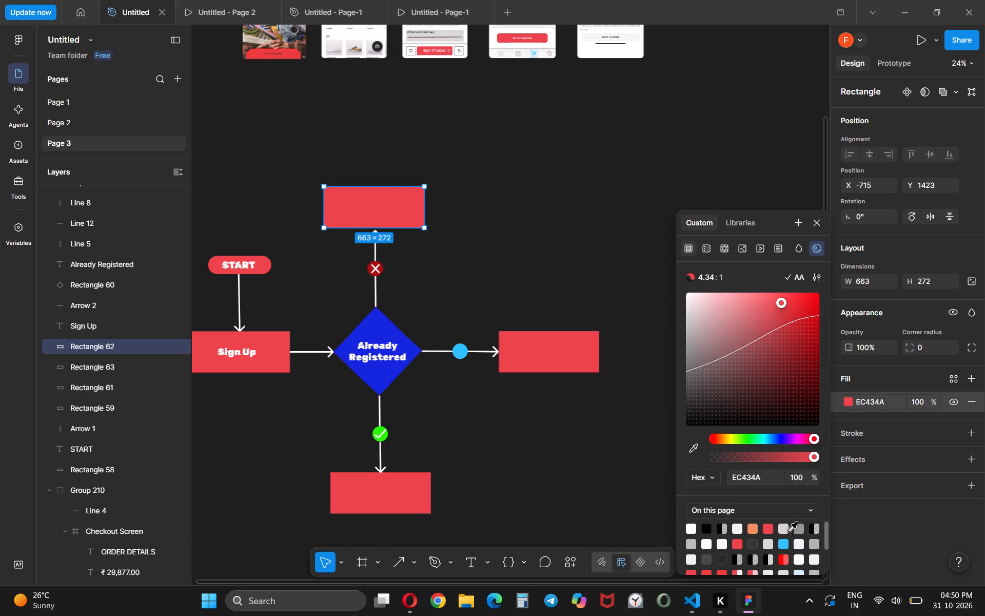
scroll(787, 543, "down", 1)
scroll(797, 545, "up", 1)
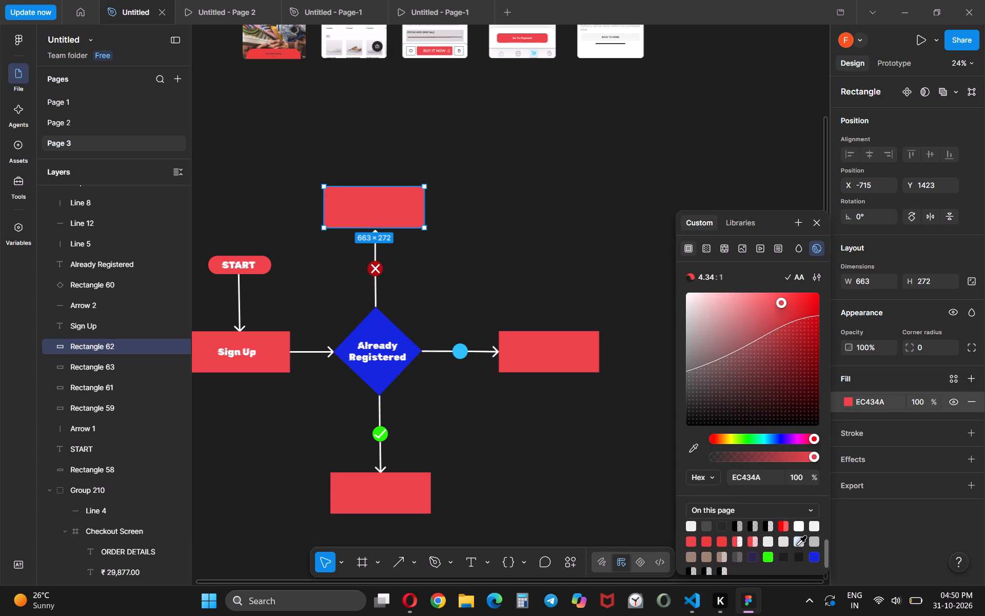
scroll(797, 545, "up", 1)
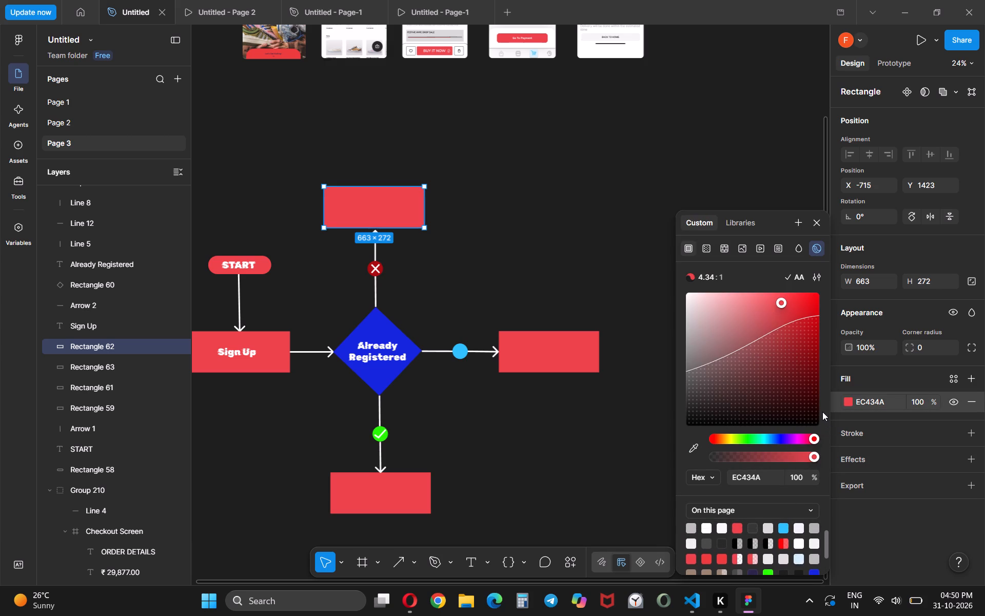
left_click_drag(813, 441, 761, 439)
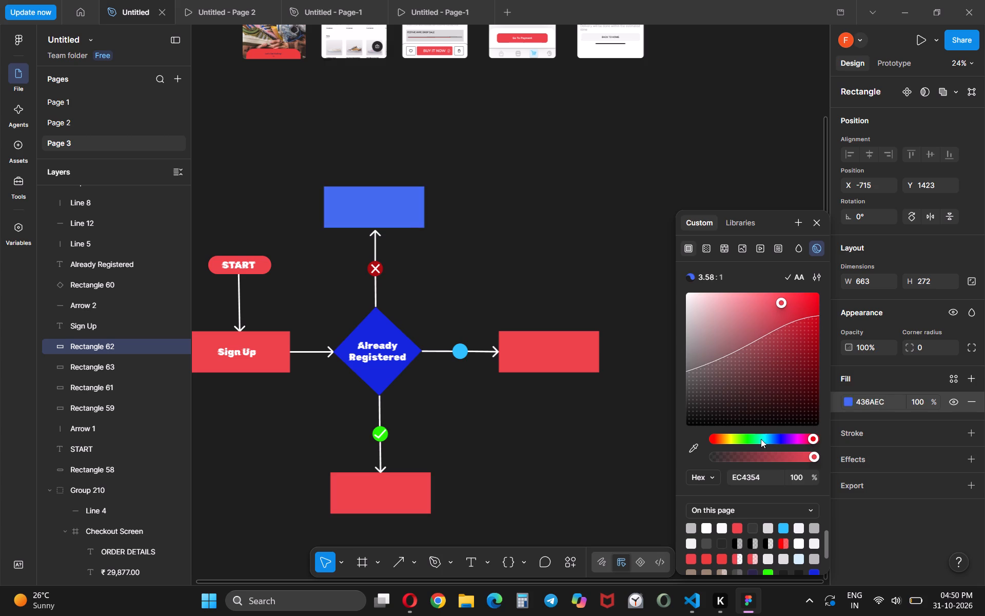
left_click_drag(761, 439, 732, 440)
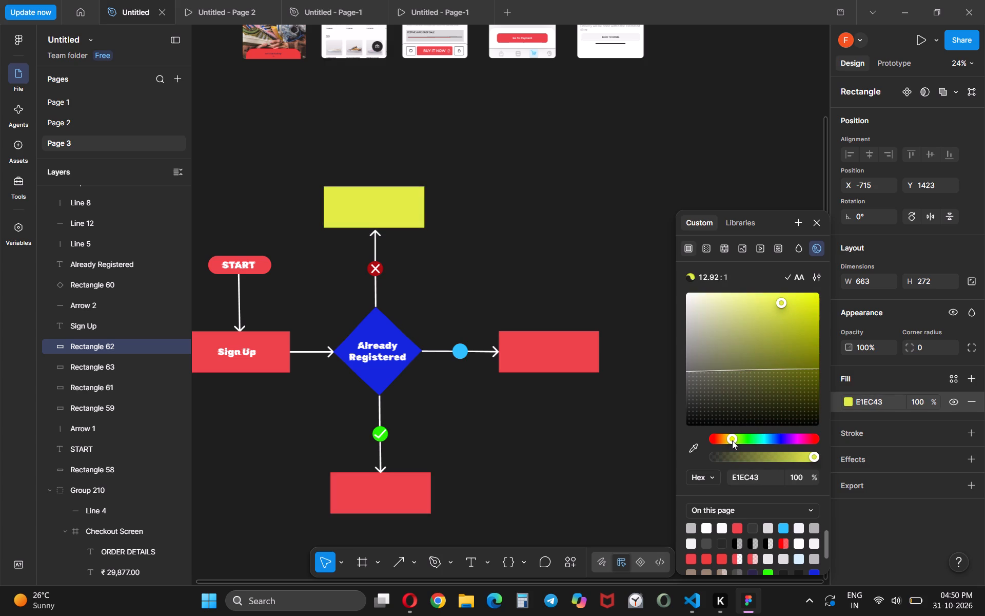
left_click_drag(784, 301, 787, 299)
left_click_drag(787, 299, 805, 290)
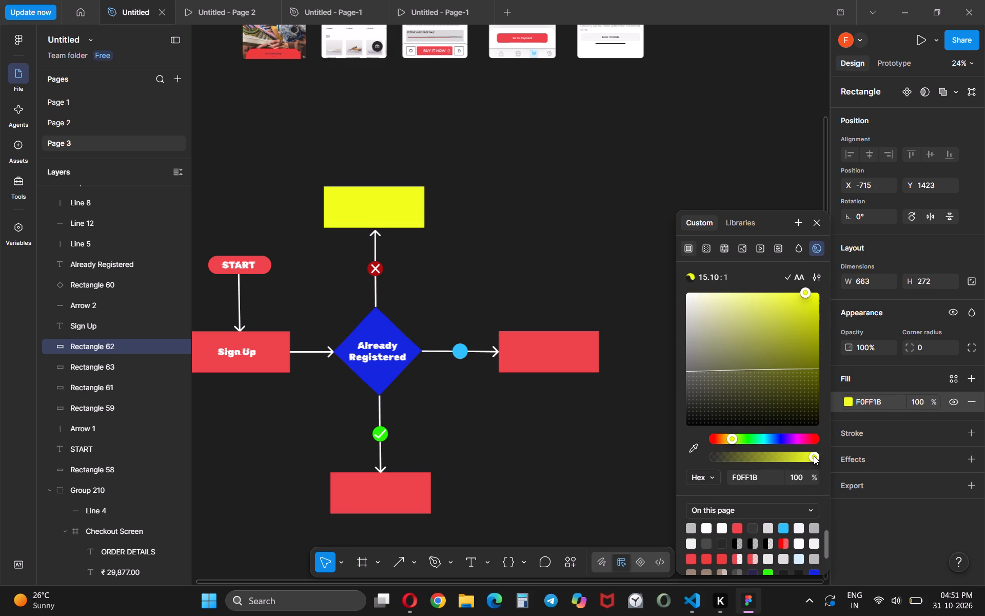
left_click_drag(814, 456, 787, 455)
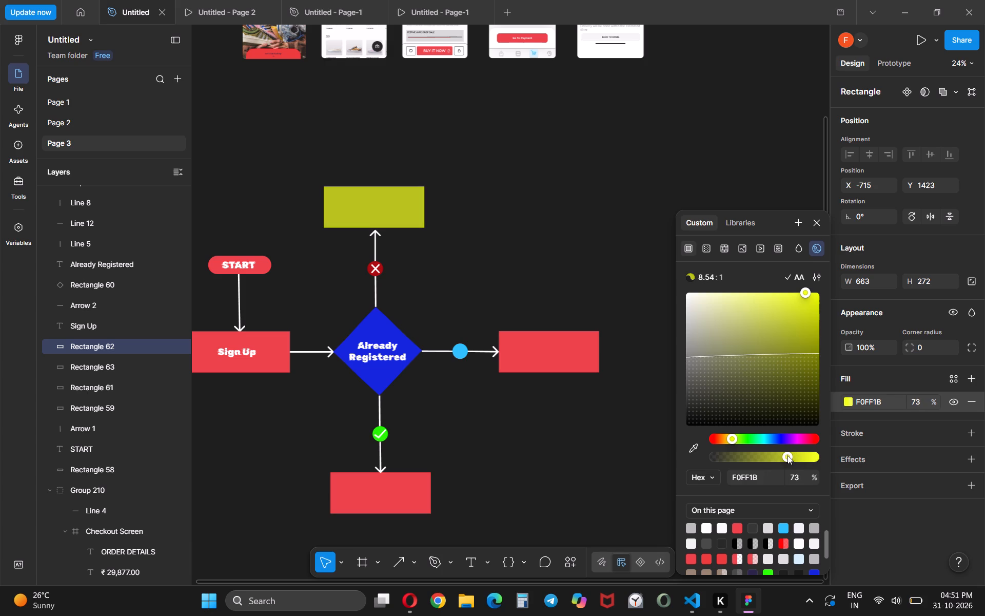
left_click_drag(787, 455, 806, 455)
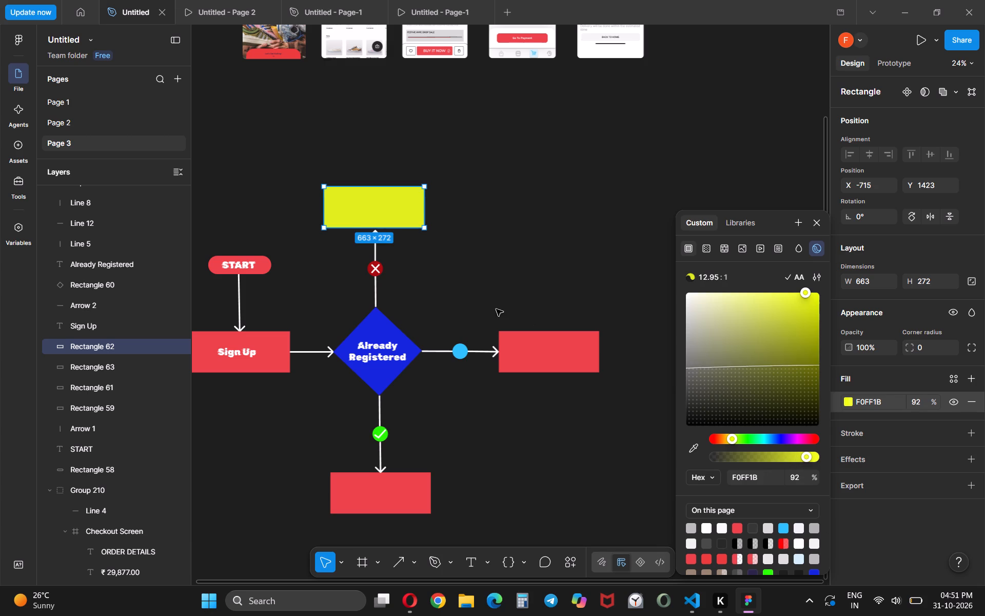
scroll(513, 284, "up", 1)
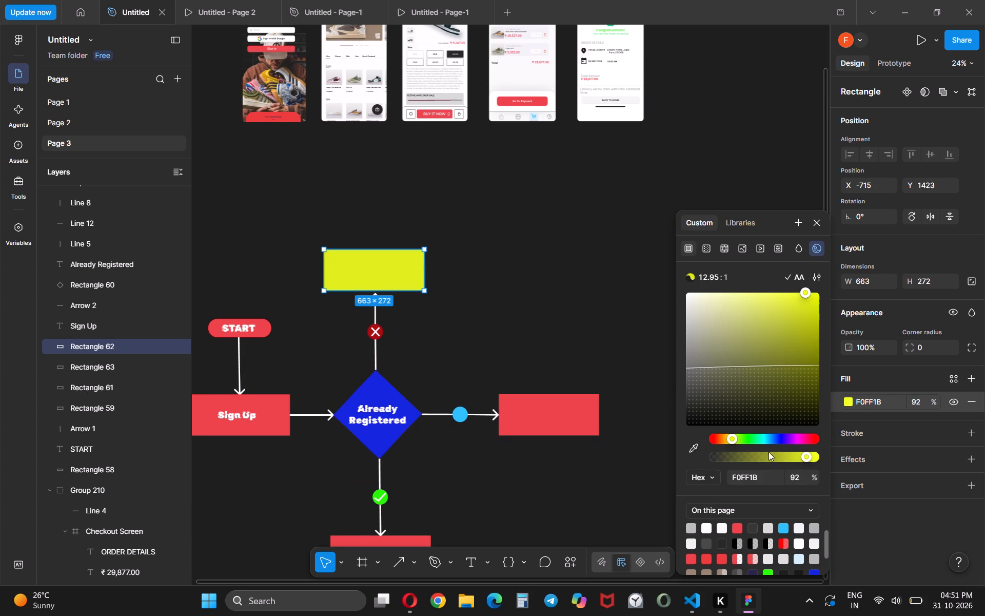
Change the yellow box's fill to orange FF7A1B at 100% opacity and deselect it.
left_click_drag(728, 439, 723, 439)
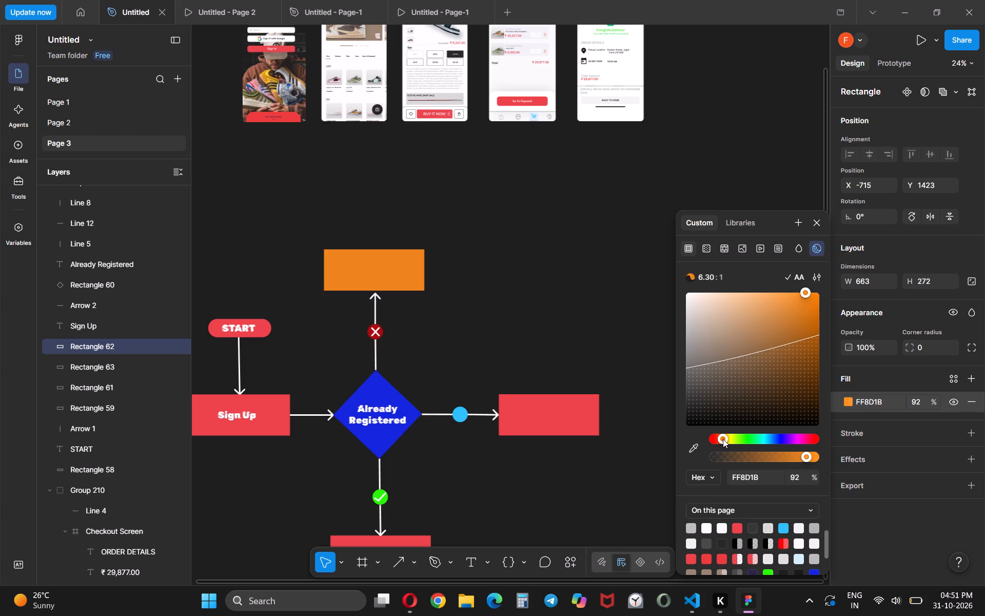
left_click_drag(723, 439, 721, 439)
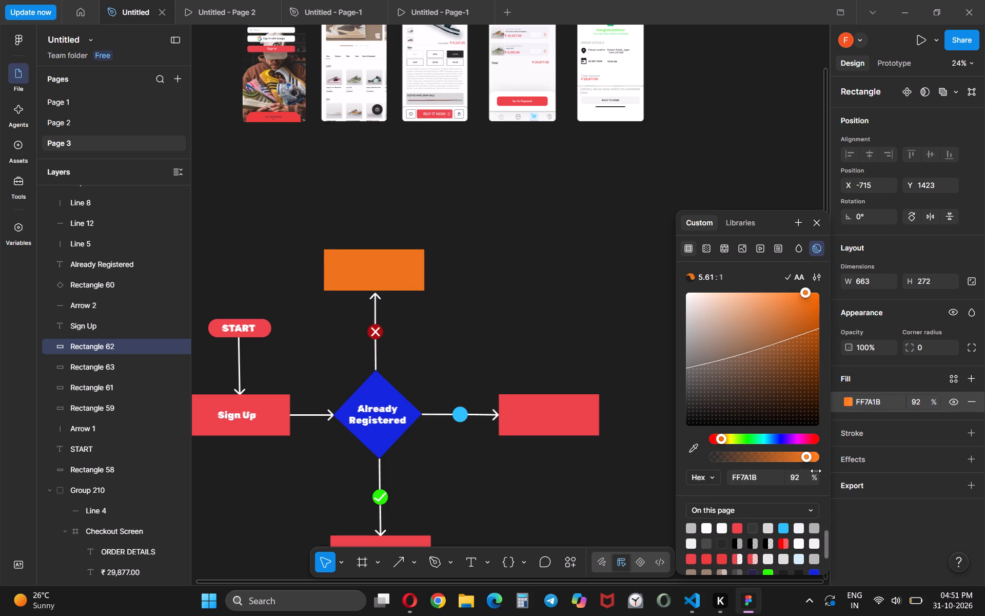
left_click_drag(807, 458, 799, 458)
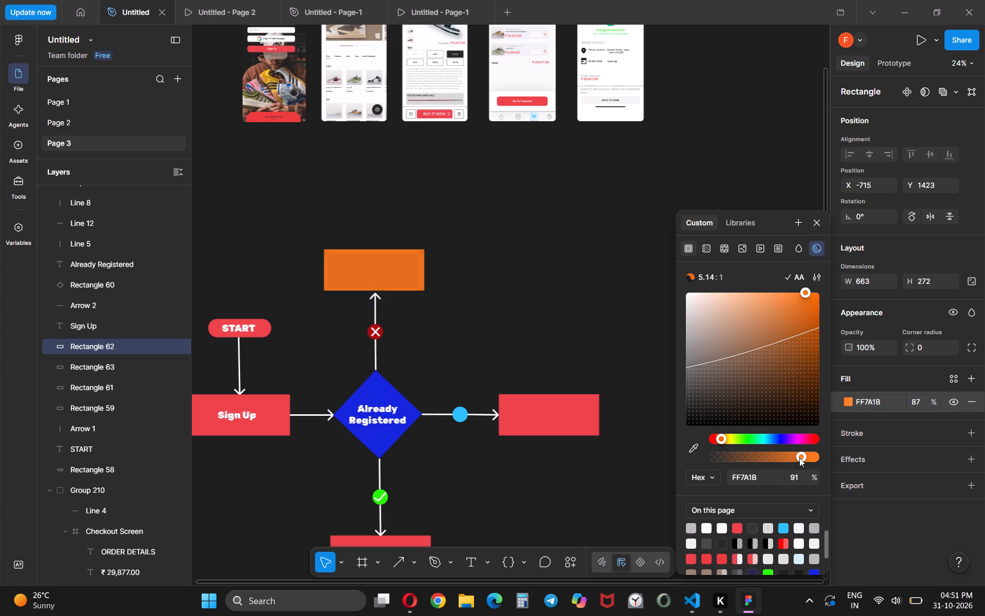
left_click_drag(799, 458, 830, 453)
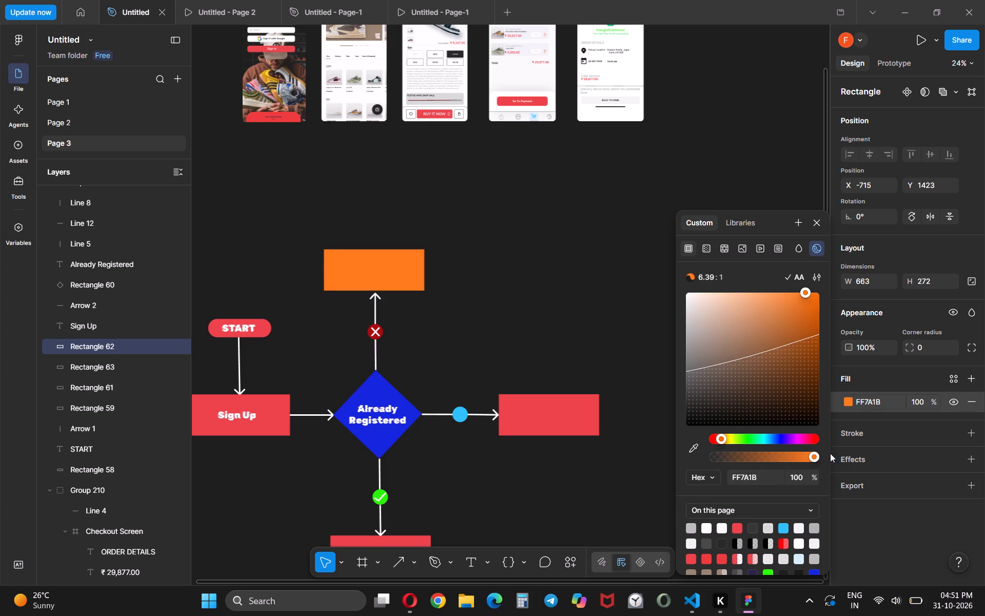
left_click(554, 284)
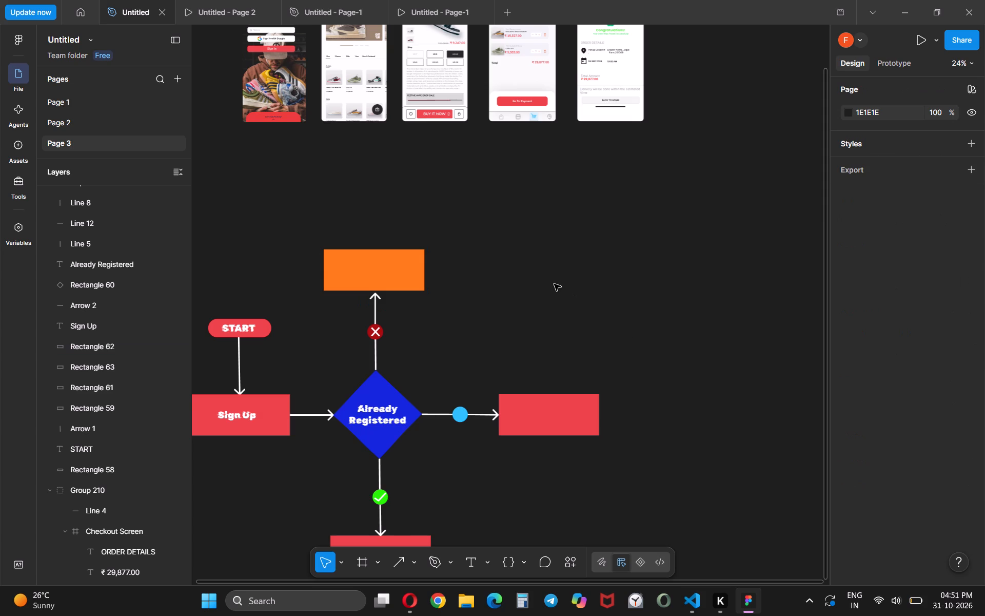